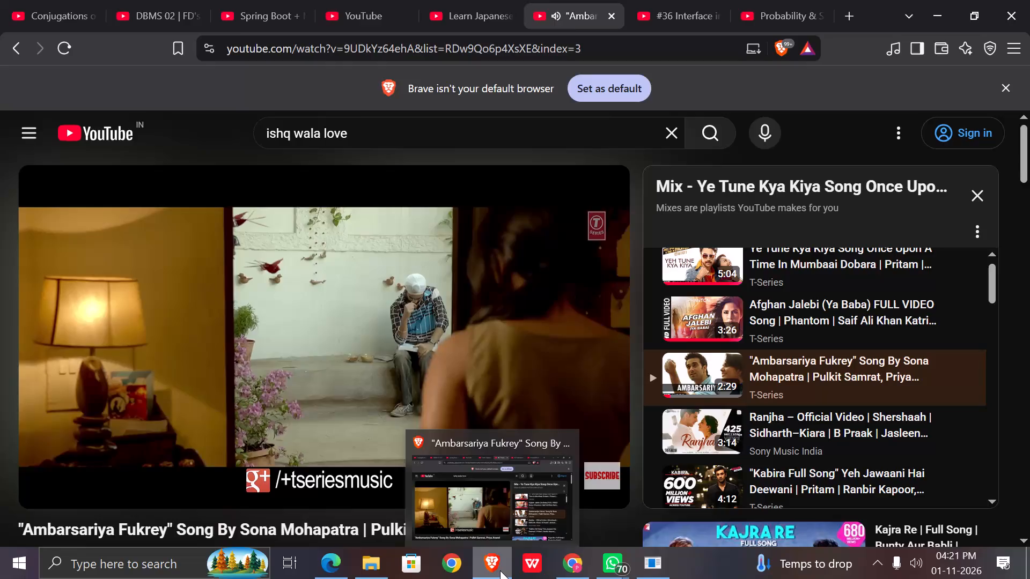
# Switch from the Brave video window to the Teliport submission design open in Chrome.
pyautogui.click(500, 570)
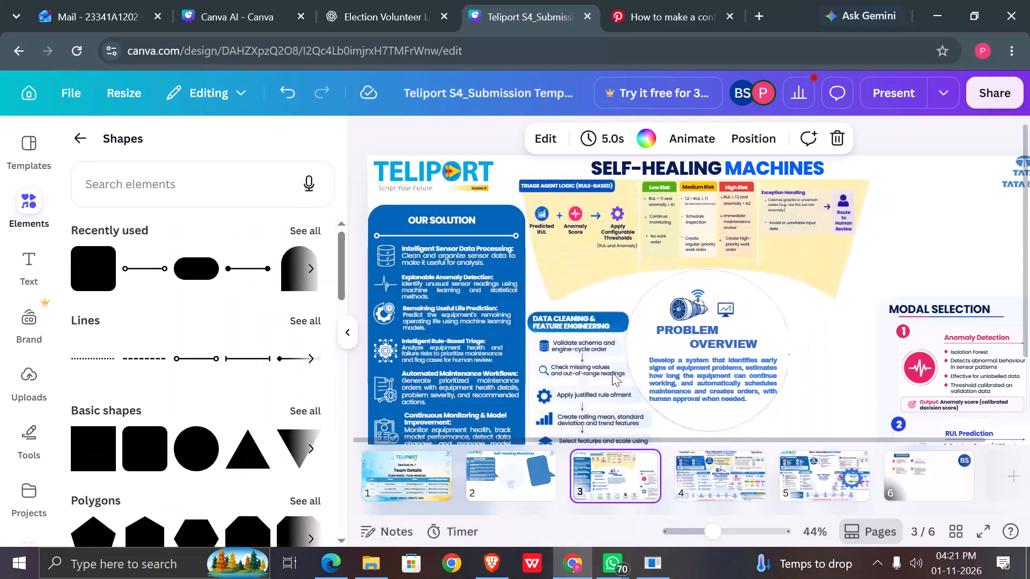
# Shorten the arrow between "Validate schema" and "Check missing values" to about w 17, h 5, and shift it slightly left.
pyautogui.scroll(-1, 659, 404)
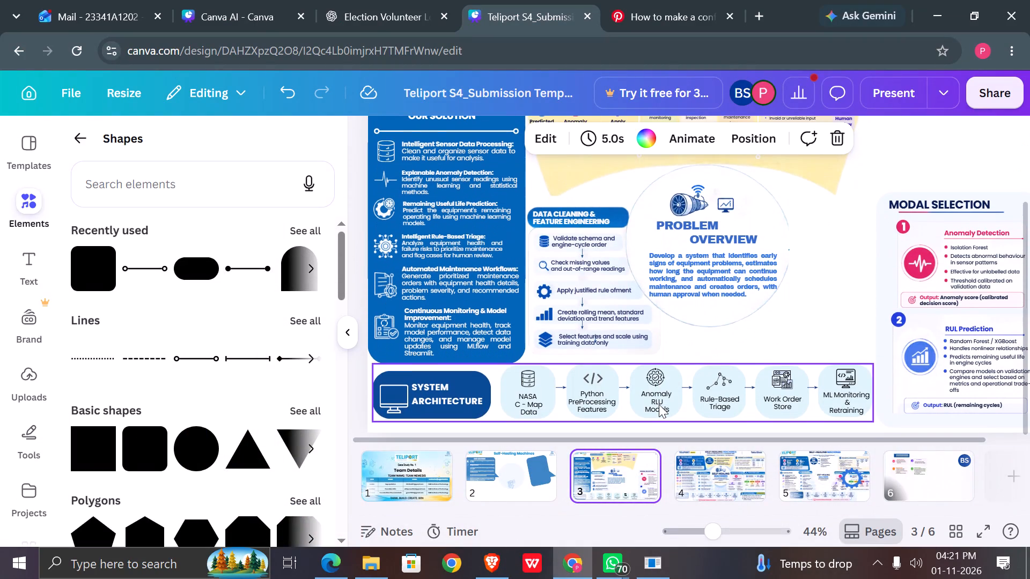
pyautogui.scroll(1, 659, 404)
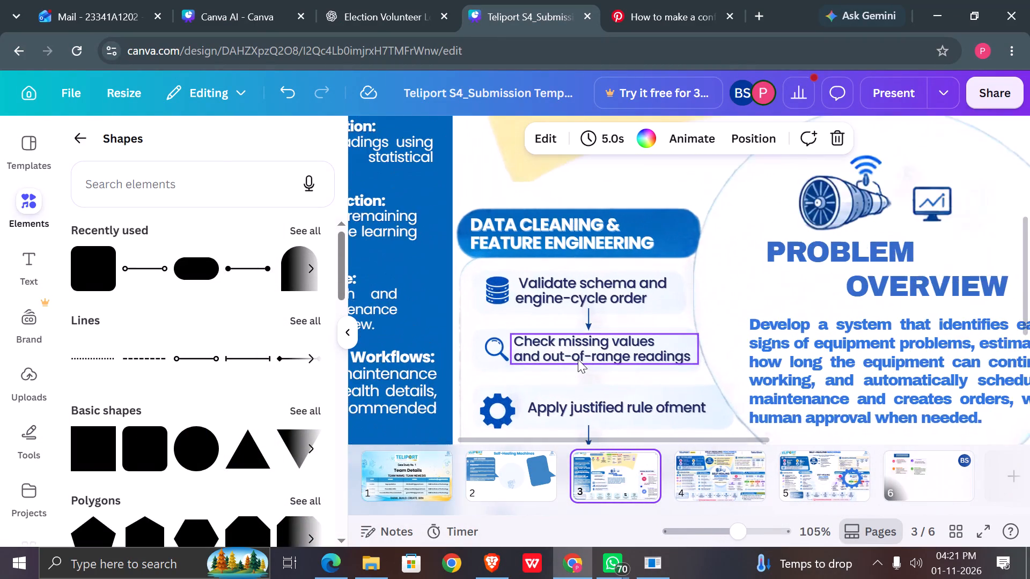
pyautogui.click(596, 294)
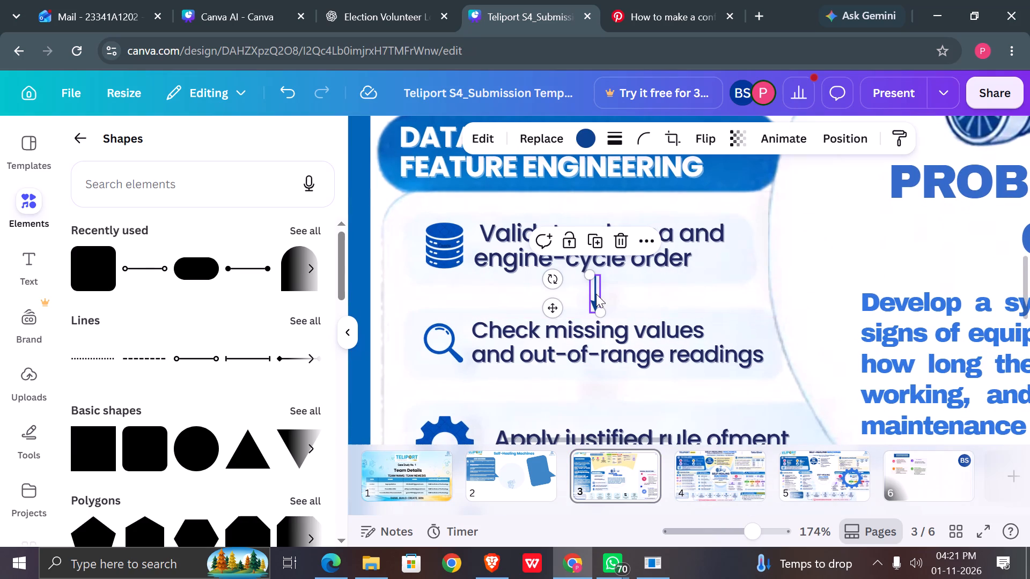
pyautogui.moveTo(589, 272); pyautogui.dragTo(587, 285)
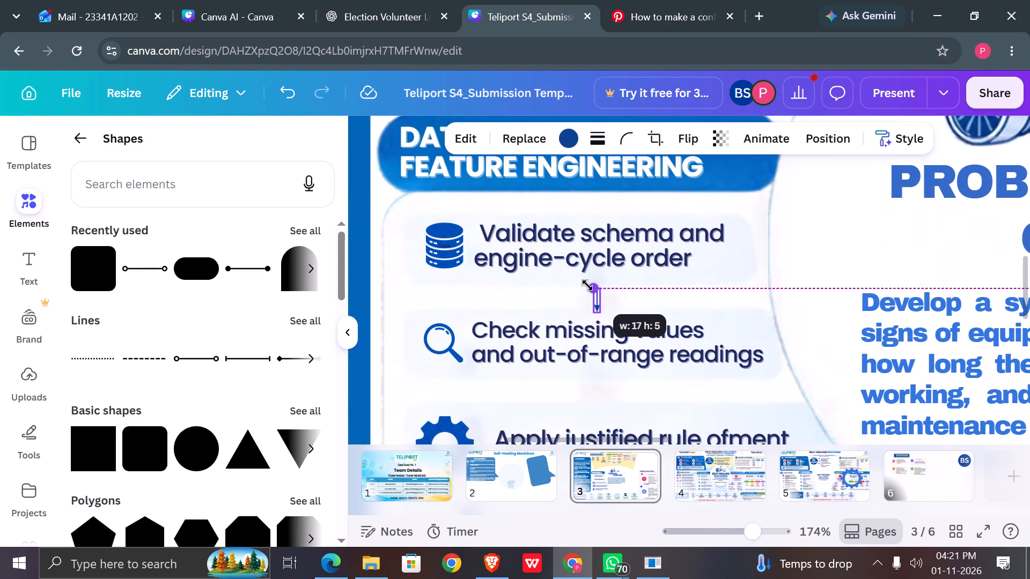
pyautogui.moveTo(587, 285); pyautogui.dragTo(587, 284)
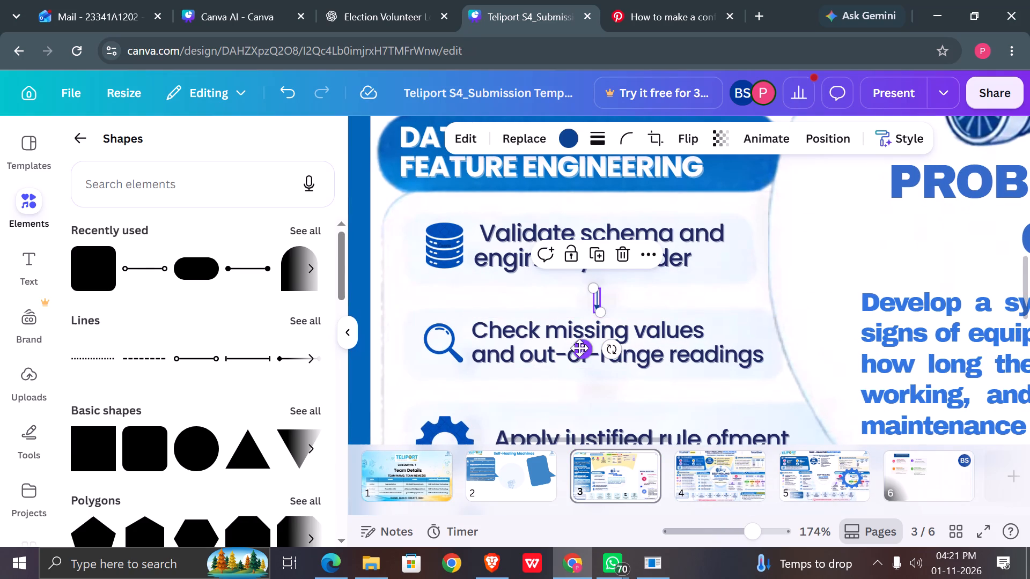
pyautogui.moveTo(577, 348); pyautogui.dragTo(560, 346)
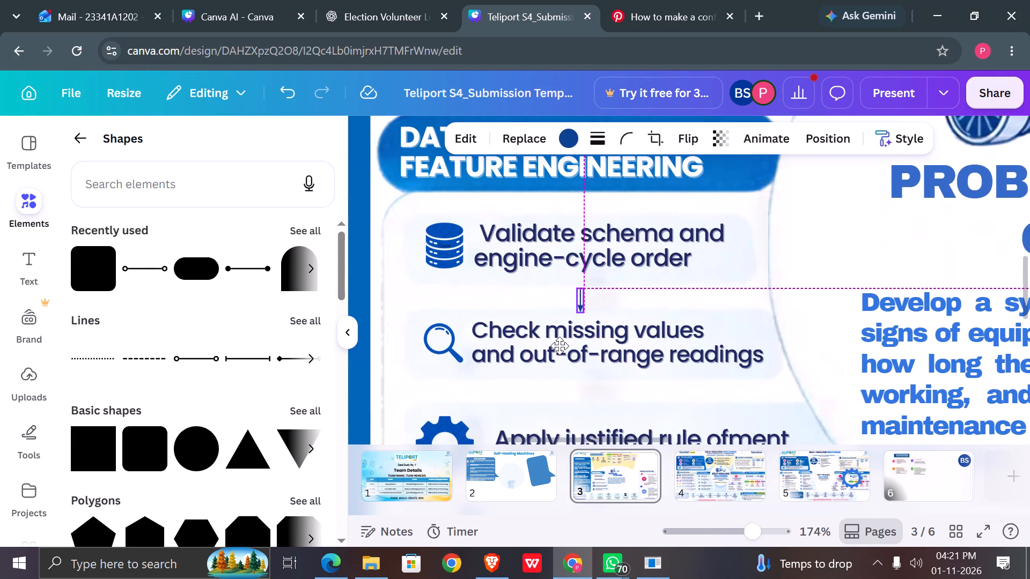
pyautogui.moveTo(560, 346); pyautogui.dragTo(565, 346)
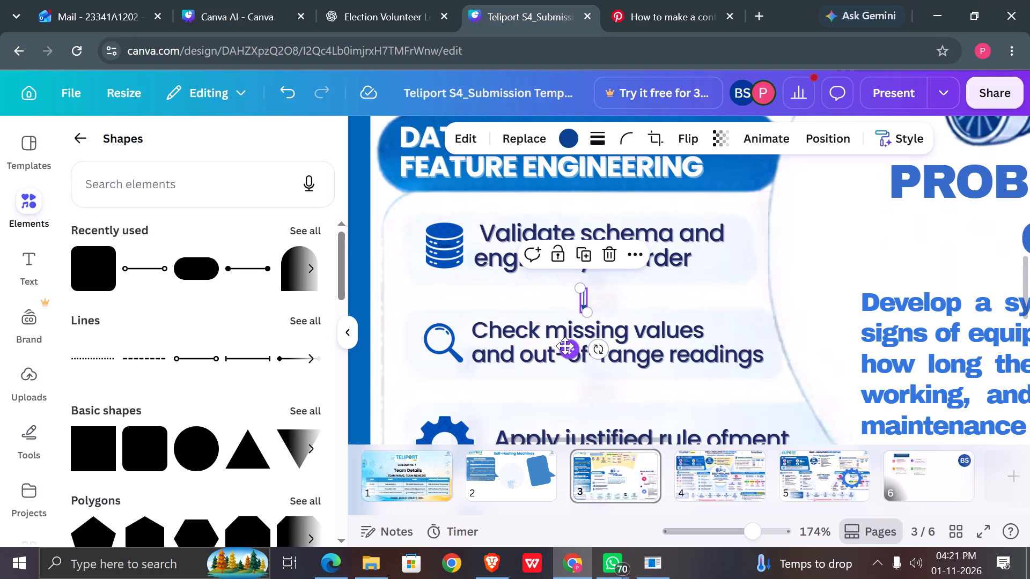
pyautogui.click(602, 396)
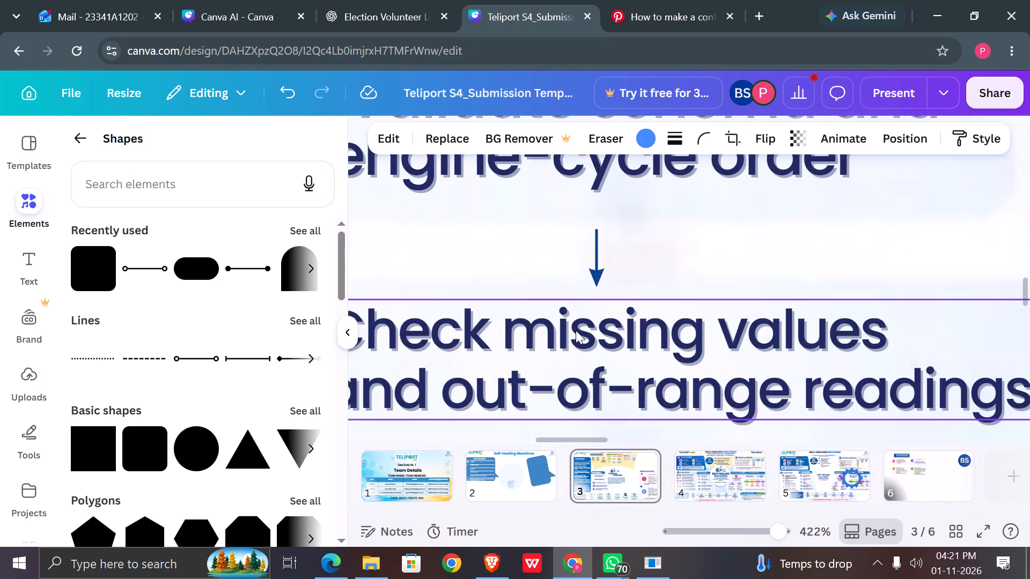
# Nudge the arrow below "Validate schema and engine-cycle order" slightly up and shrink it to about w 16, h 4.
pyautogui.scroll(1, 576, 330)
pyautogui.moveTo(600, 322); pyautogui.dragTo(600, 320)
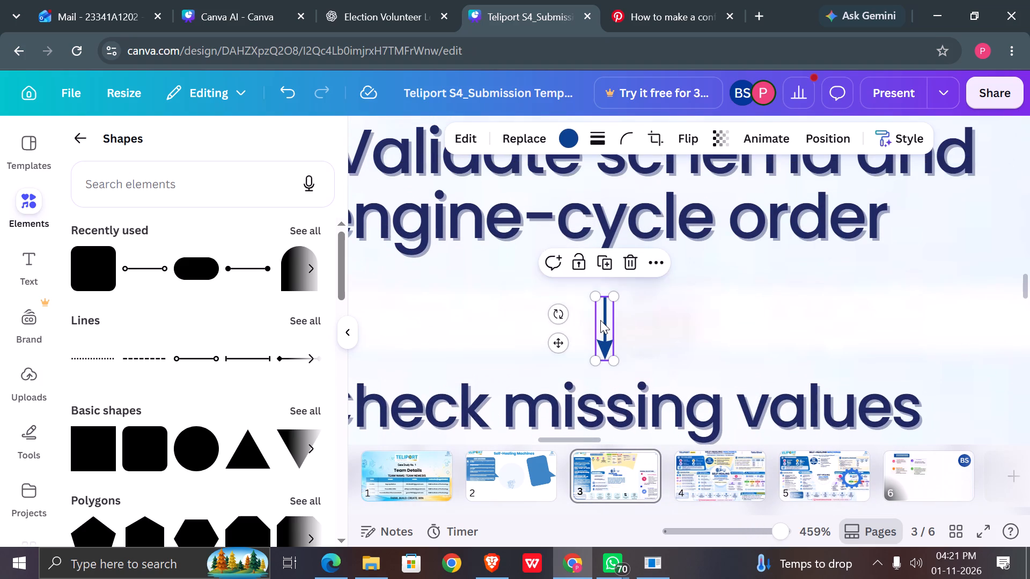
pyautogui.moveTo(600, 320); pyautogui.dragTo(600, 316)
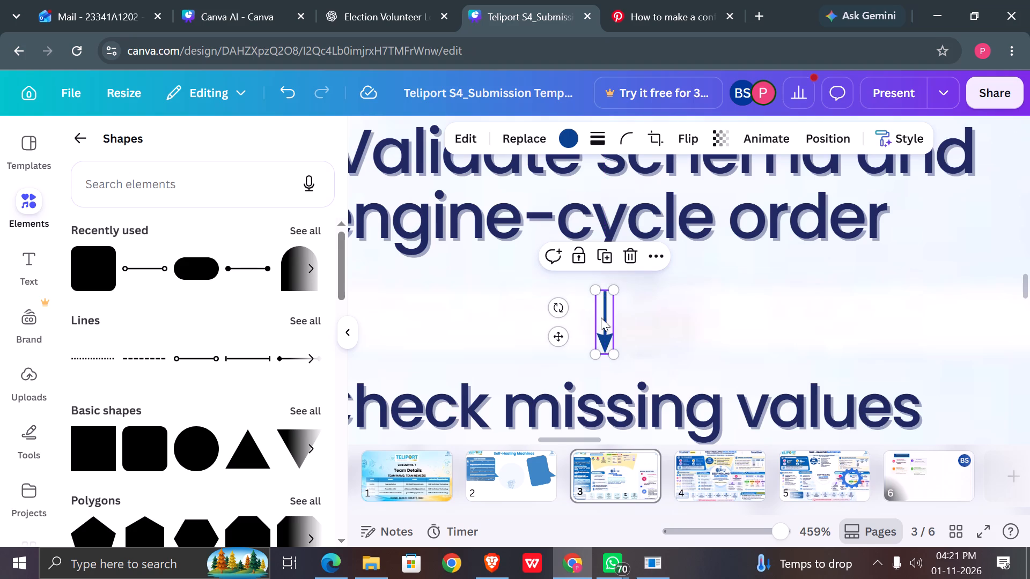
pyautogui.moveTo(612, 353); pyautogui.dragTo(612, 347)
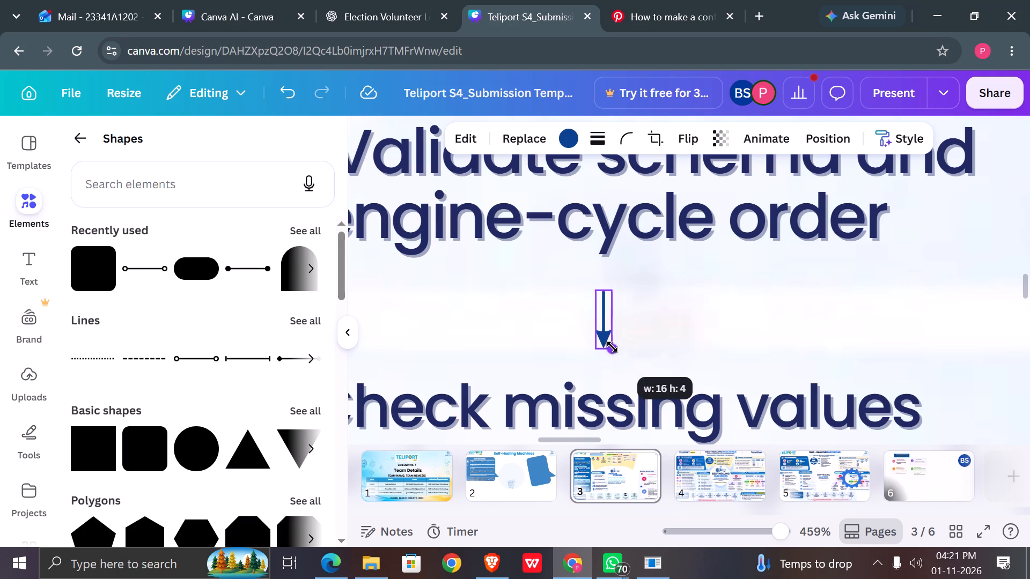
pyautogui.moveTo(612, 347); pyautogui.dragTo(612, 347)
pyautogui.click(688, 314)
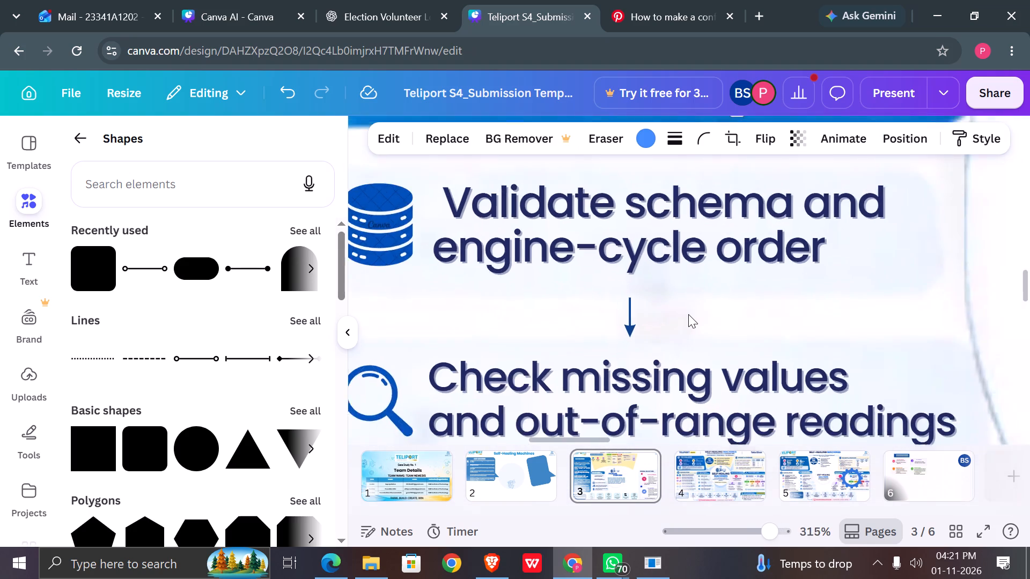
# Delete the three old arrows below "Apply justified rule", below "Create rolling mean" and over the "Select features" text.
pyautogui.scroll(-2, 688, 314)
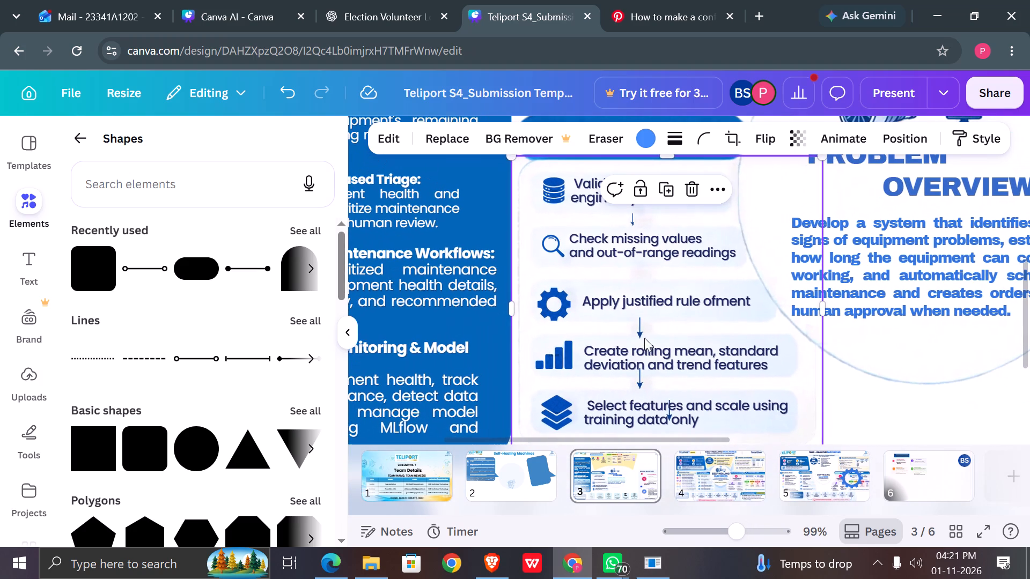
pyautogui.click(638, 331)
pyautogui.press('Delete')
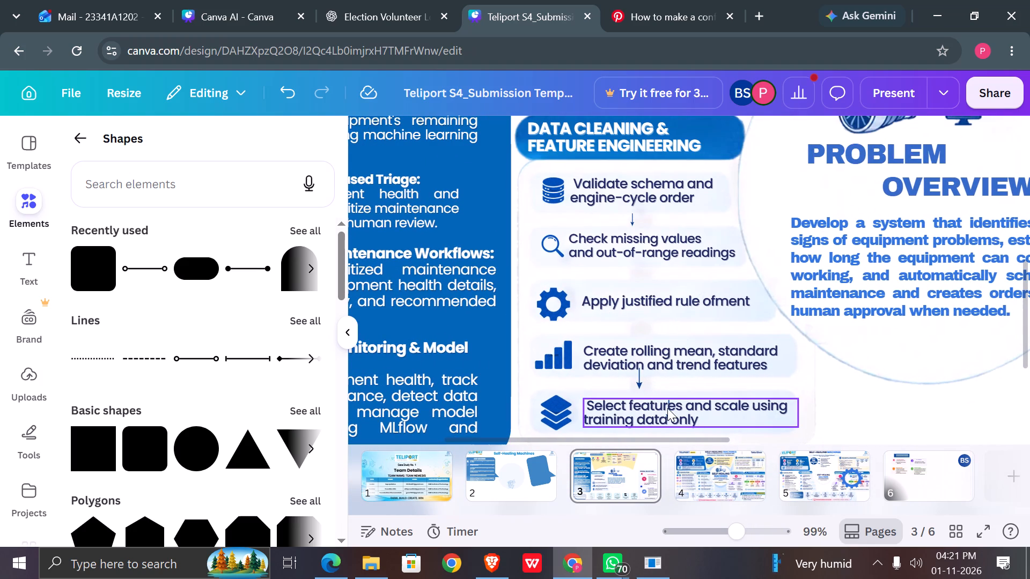
pyautogui.click(637, 379)
pyautogui.press('Delete')
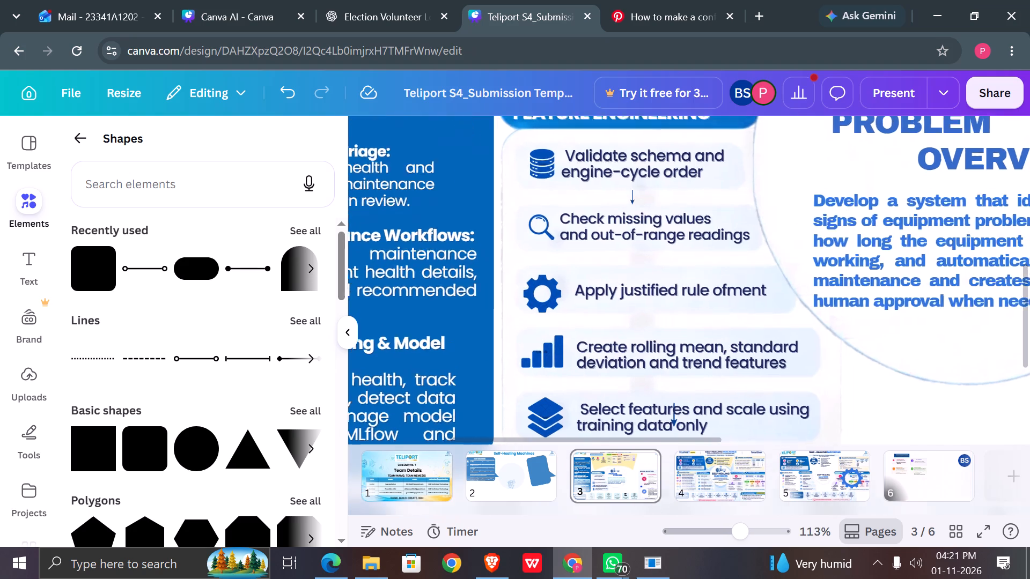
pyautogui.scroll(-2, 637, 379)
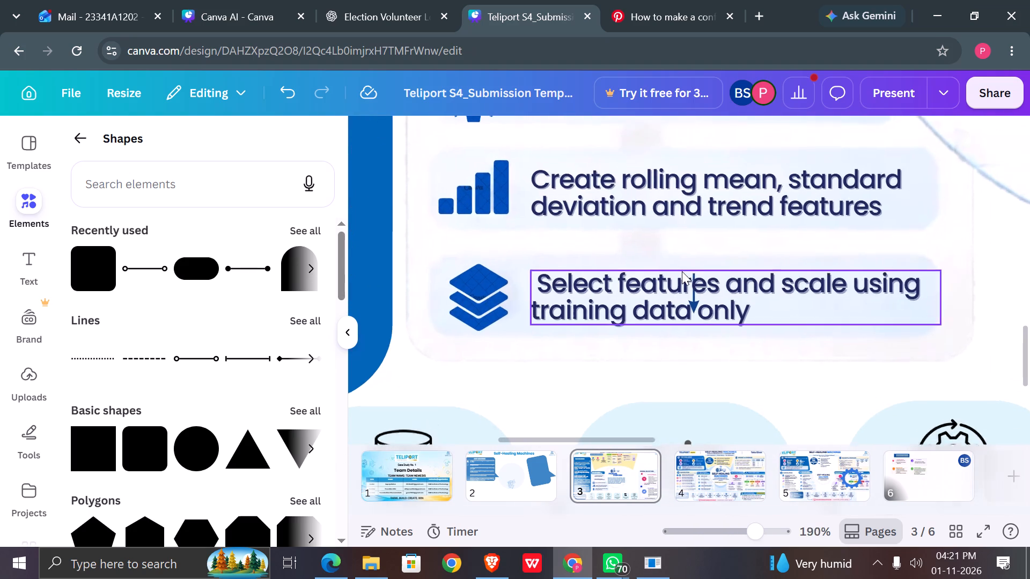
pyautogui.click(703, 318)
pyautogui.moveTo(703, 318); pyautogui.dragTo(699, 288)
pyautogui.click(701, 330)
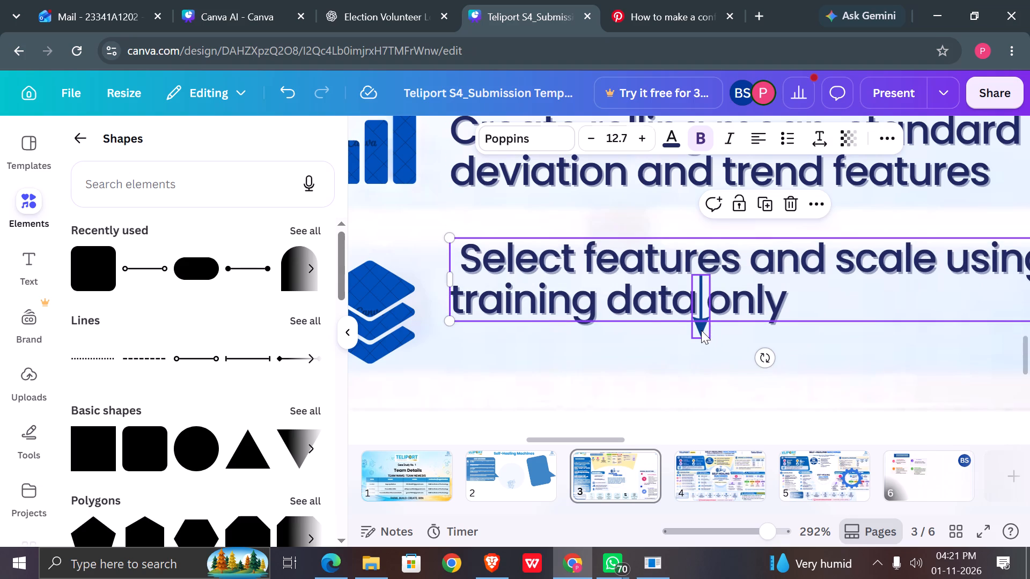
pyautogui.press('Delete')
pyautogui.moveTo(672, 292); pyautogui.dragTo(668, 325)
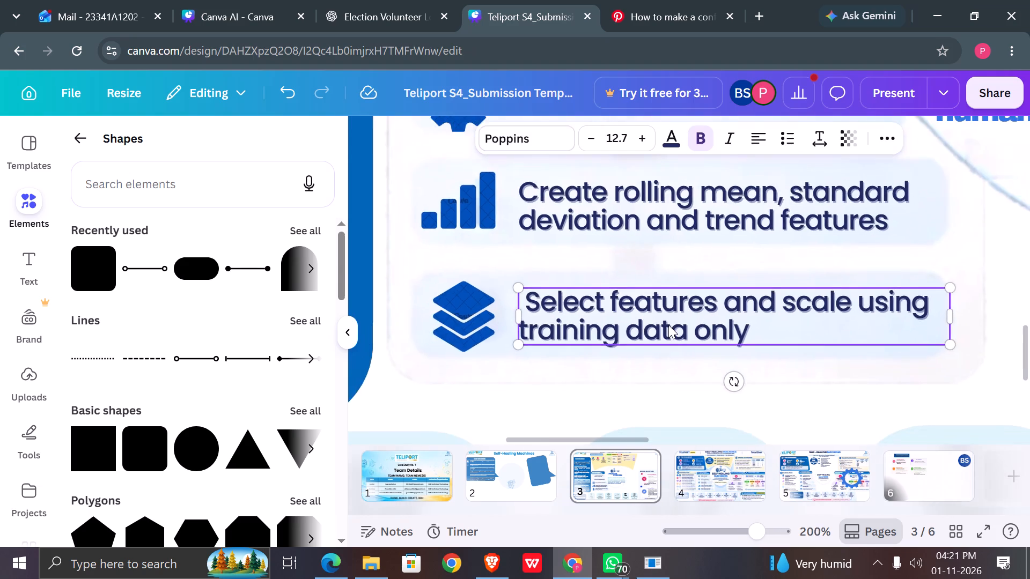
# Duplicate the resized arrow and place the copy below "Check missing values", vertically aligned with the original and with matching spacing of 11.
pyautogui.scroll(2, 668, 325)
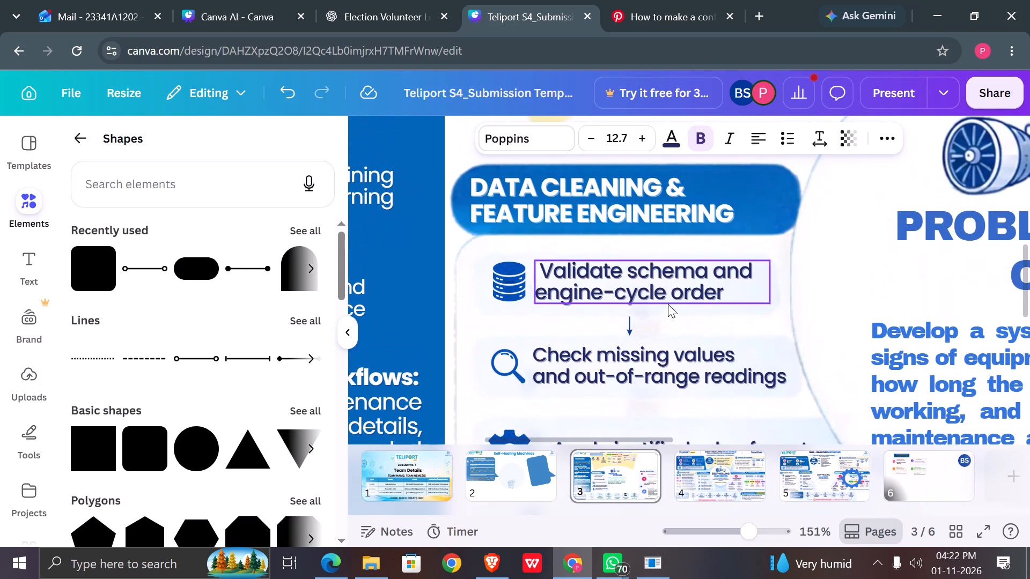
pyautogui.click(630, 327)
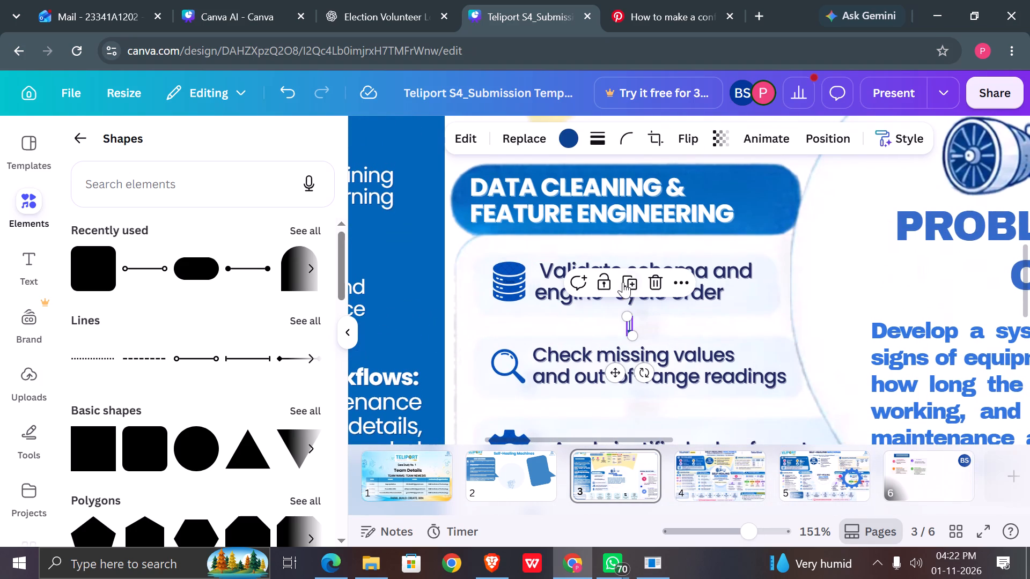
pyautogui.click(629, 285)
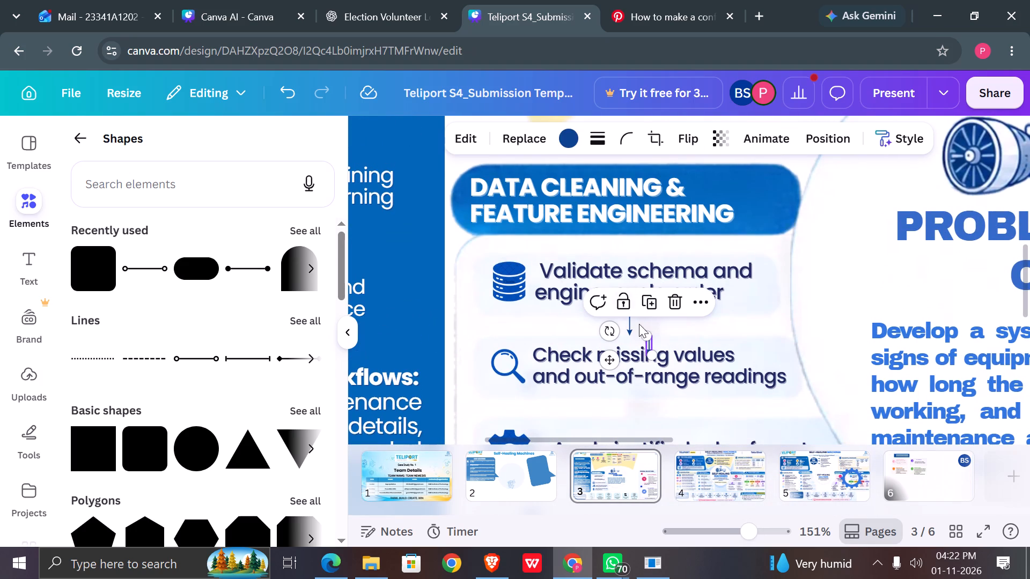
pyautogui.moveTo(609, 360); pyautogui.dragTo(584, 423)
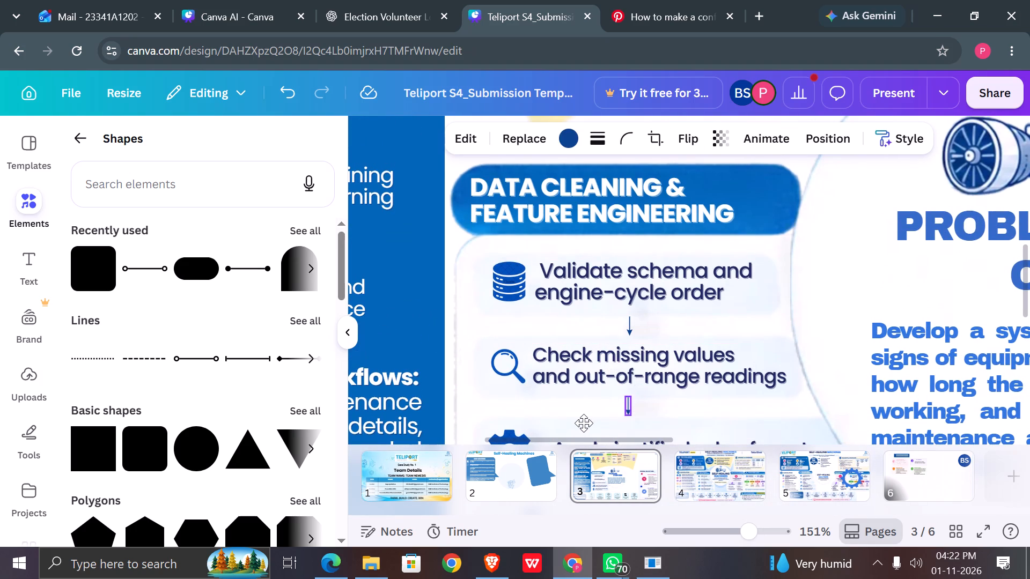
pyautogui.moveTo(584, 423); pyautogui.dragTo(587, 423)
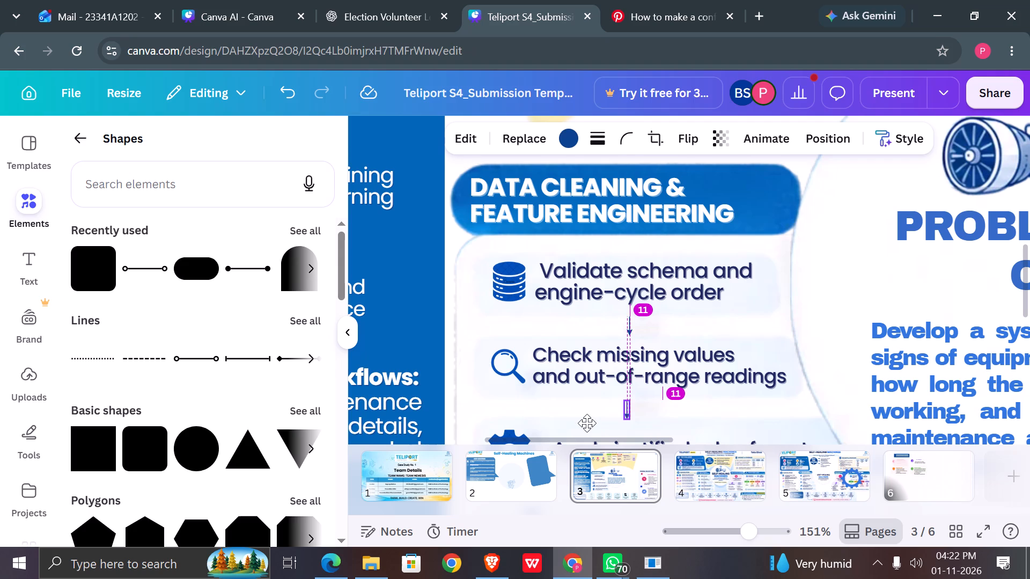
pyautogui.moveTo(587, 423); pyautogui.dragTo(589, 423)
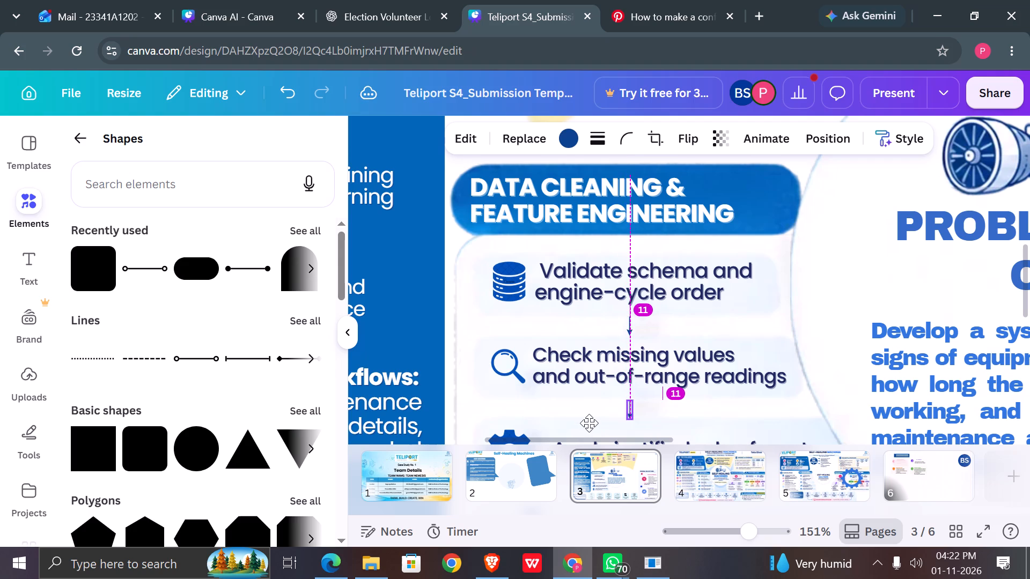
pyautogui.moveTo(589, 423); pyautogui.dragTo(590, 423)
pyautogui.moveTo(590, 423); pyautogui.dragTo(588, 422)
pyautogui.click(712, 398)
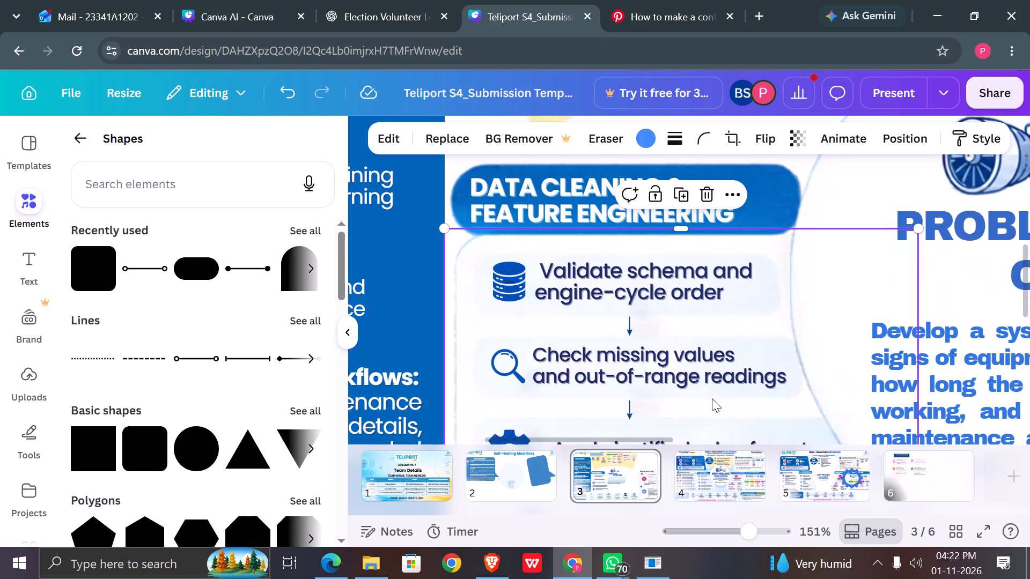
# Duplicate the arrow twice more to fill the gaps below "Apply justified rule" and below "Create rolling mean".
pyautogui.scroll(-2, 712, 398)
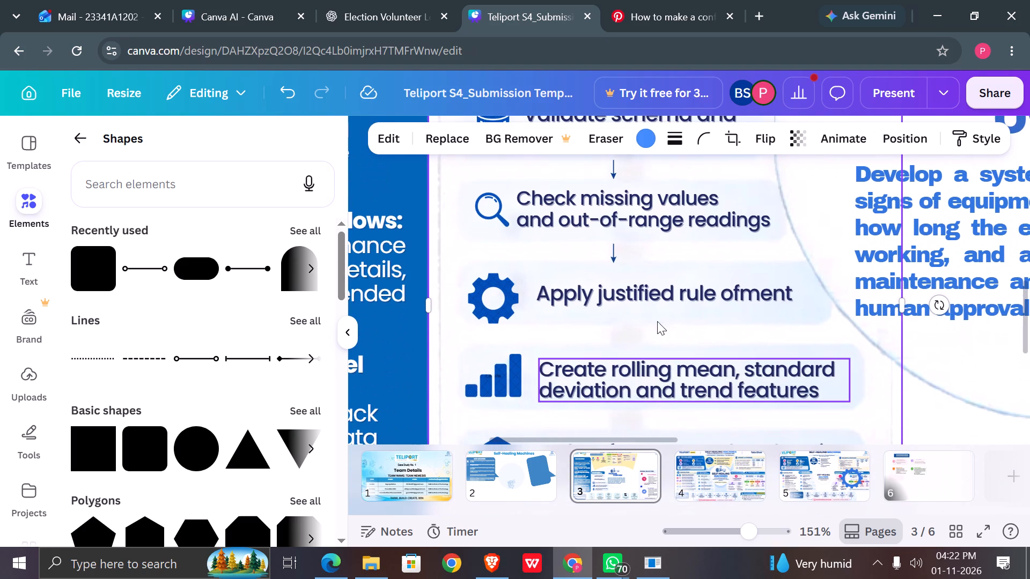
pyautogui.click(611, 253)
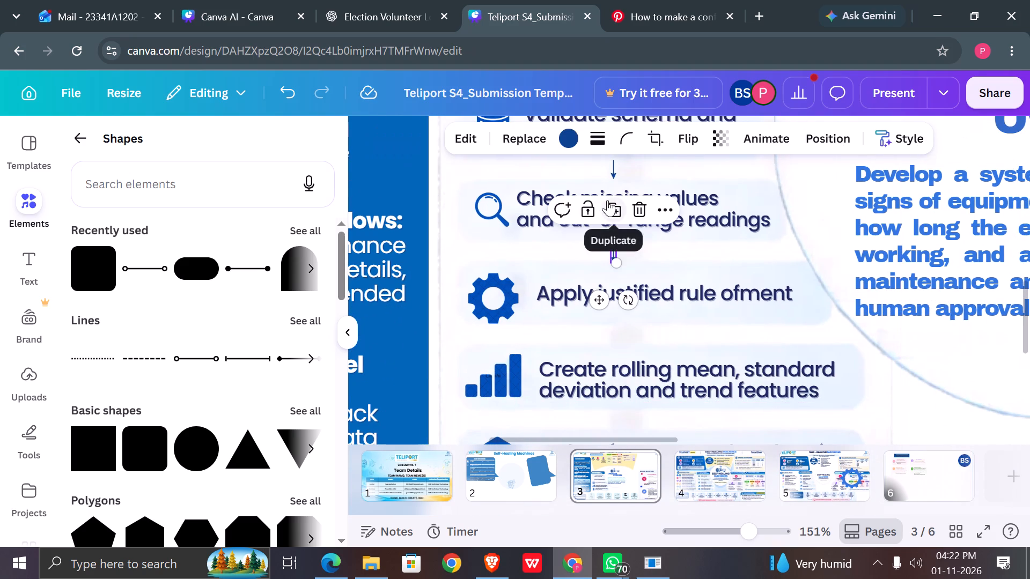
pyautogui.click(607, 200)
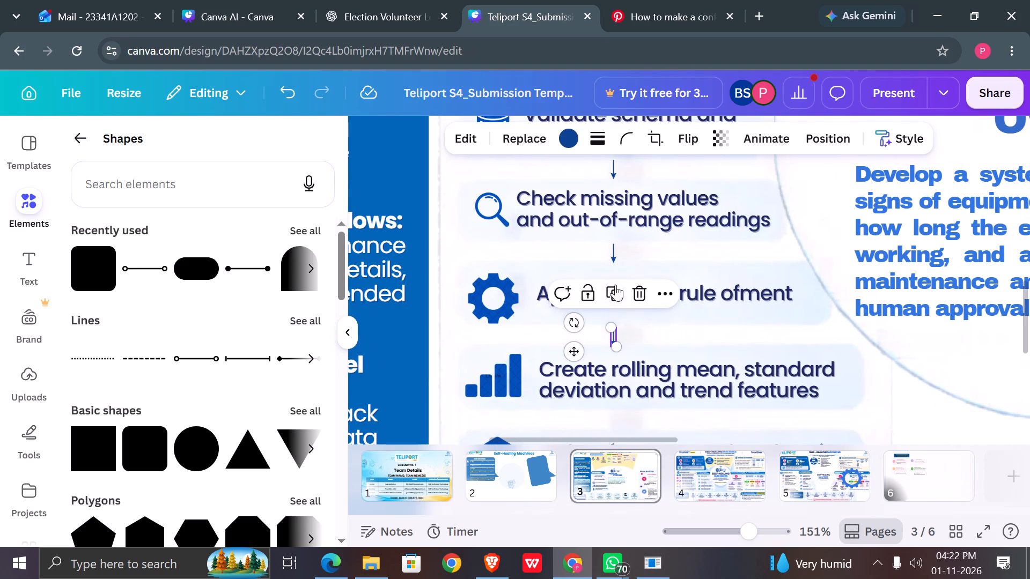
pyautogui.click(614, 288)
pyautogui.scroll(-1, 614, 288)
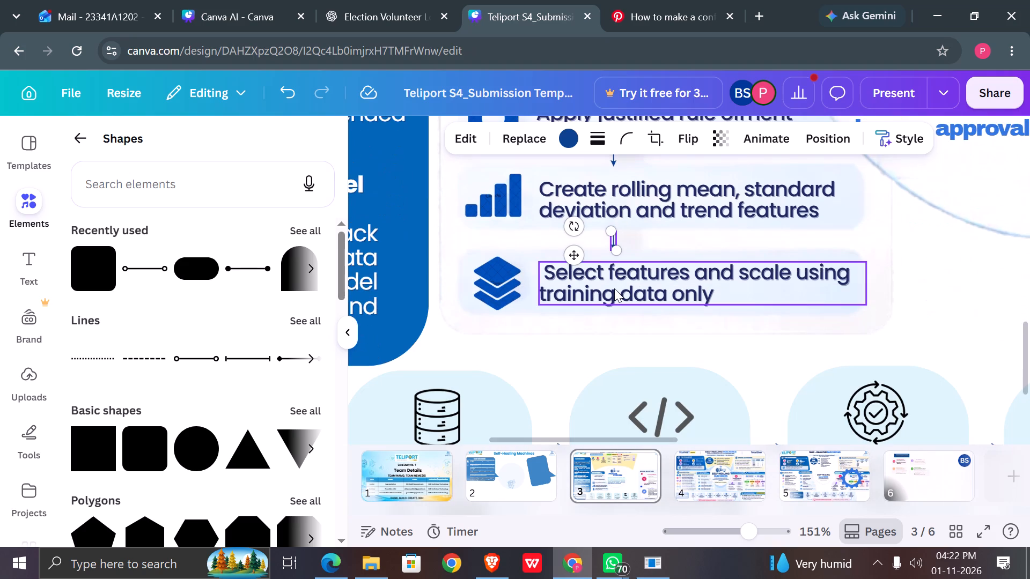
pyautogui.scroll(-1, 614, 288)
pyautogui.click(661, 365)
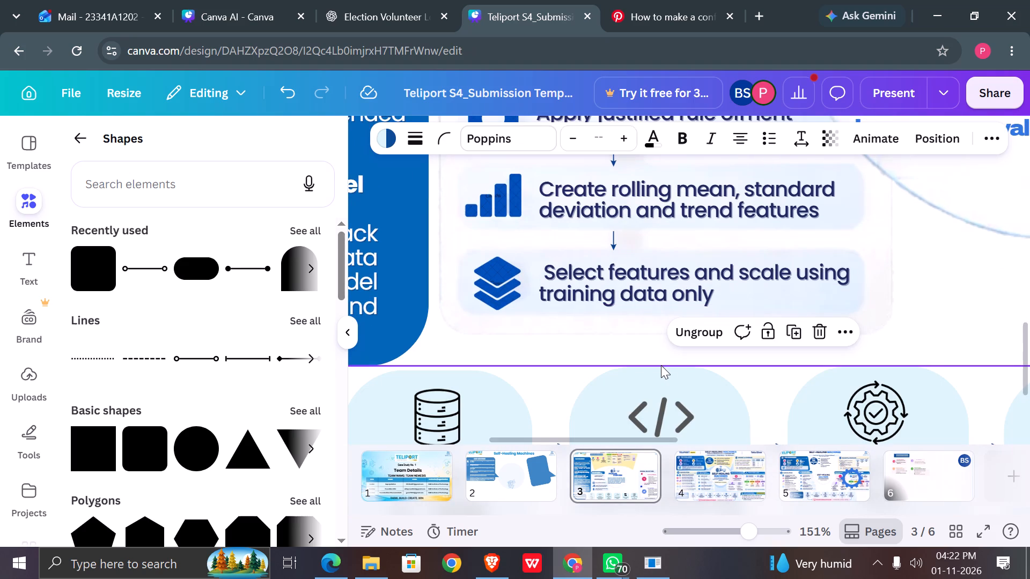
# Nudge the arrow between "Create rolling mean" and "Select features" slightly upward in its gap.
pyautogui.scroll(1, 661, 365)
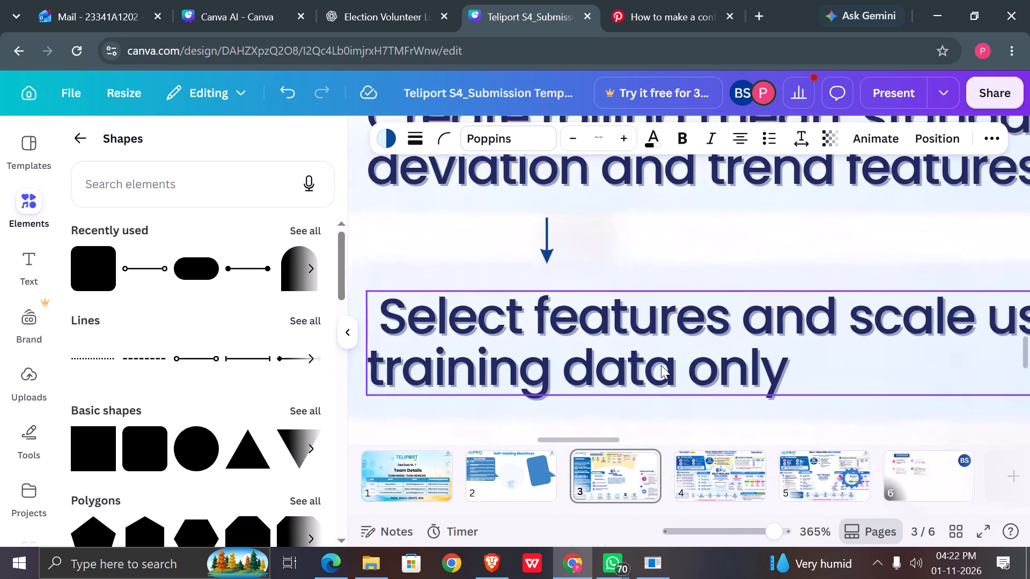
pyautogui.hscroll(1, 661, 365)
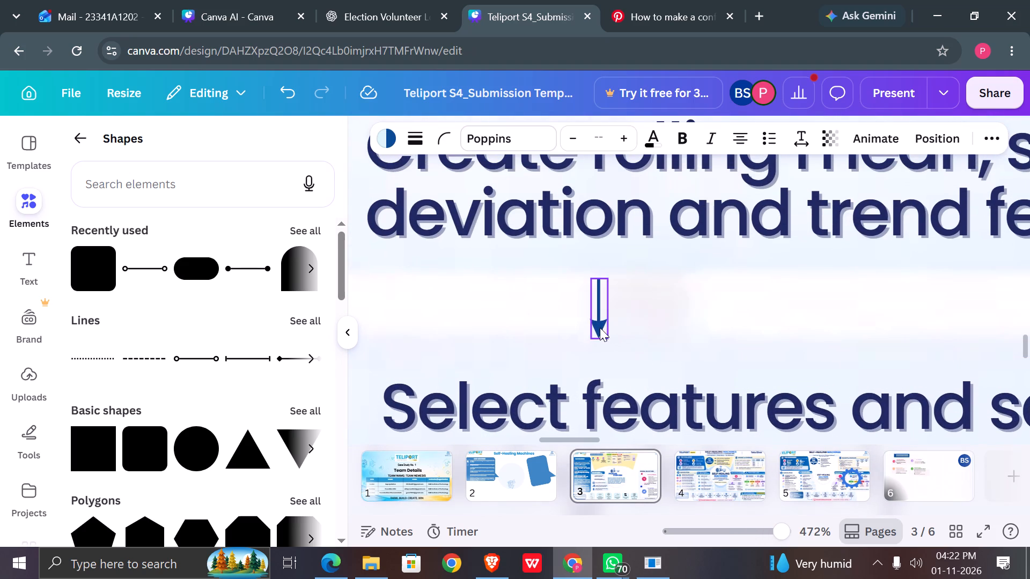
pyautogui.moveTo(599, 327); pyautogui.dragTo(599, 322)
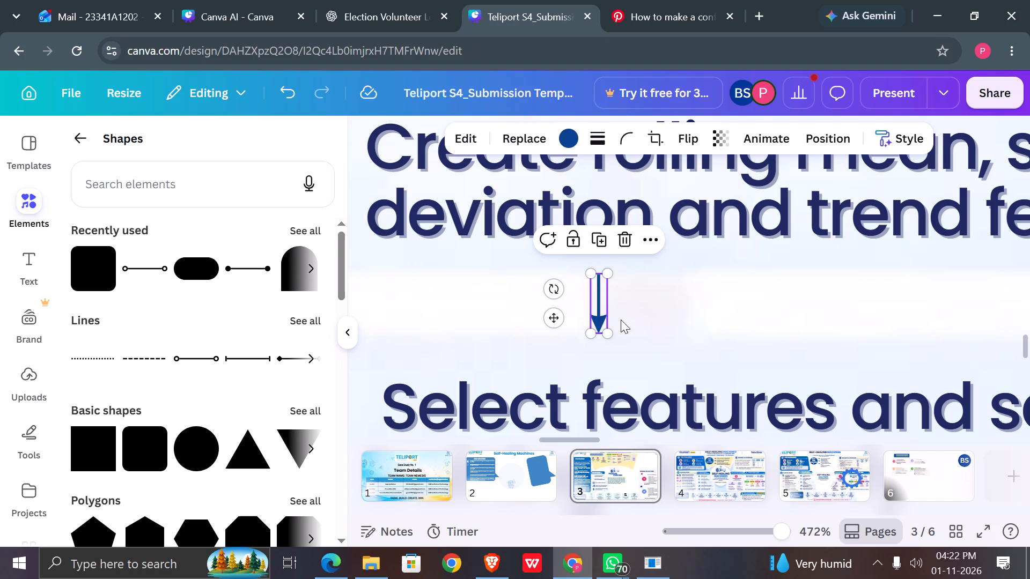
# Nudge the arrow between "Apply justified rule" and "Create rolling mean" slightly upward in its gap.
pyautogui.click(678, 309)
pyautogui.scroll(3, 678, 309)
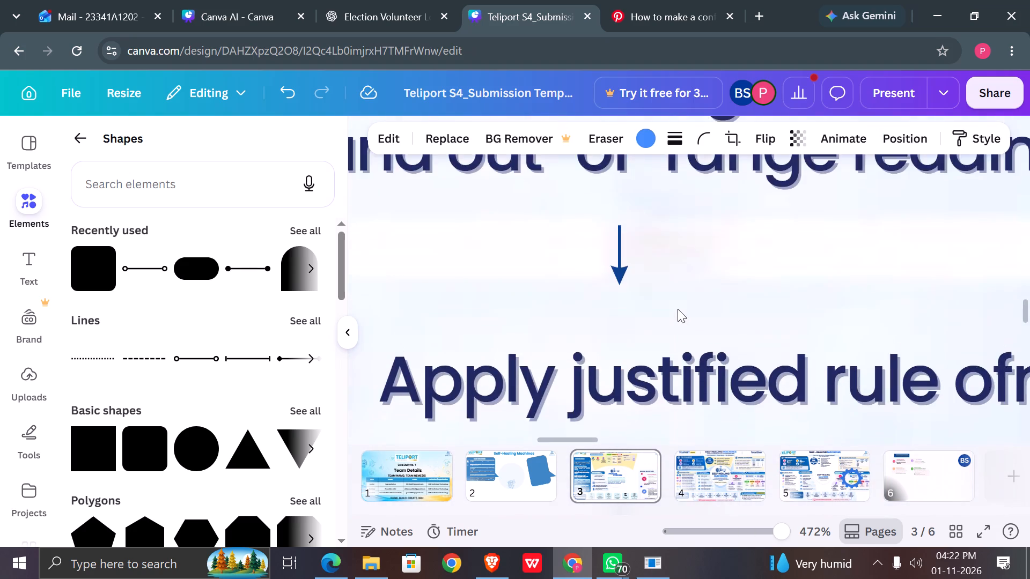
pyautogui.scroll(-2, 678, 309)
pyautogui.moveTo(617, 372); pyautogui.dragTo(618, 367)
pyautogui.click(694, 354)
# Check the placement and alignment of the arrows along the whole Data Cleaning & Feature Engineering flow.
pyautogui.scroll(1, 694, 354)
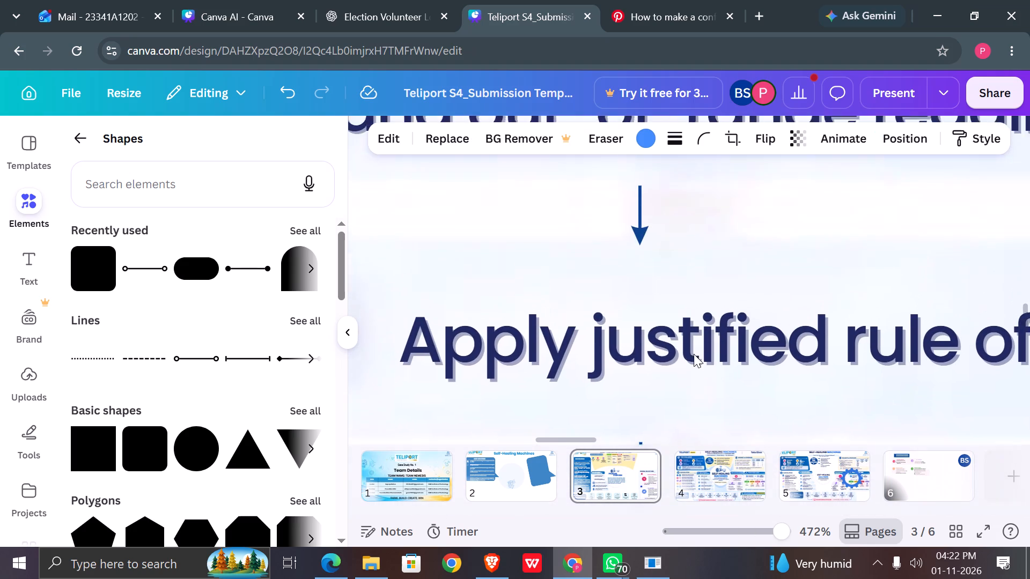
pyautogui.scroll(1, 694, 354)
pyautogui.click(643, 378)
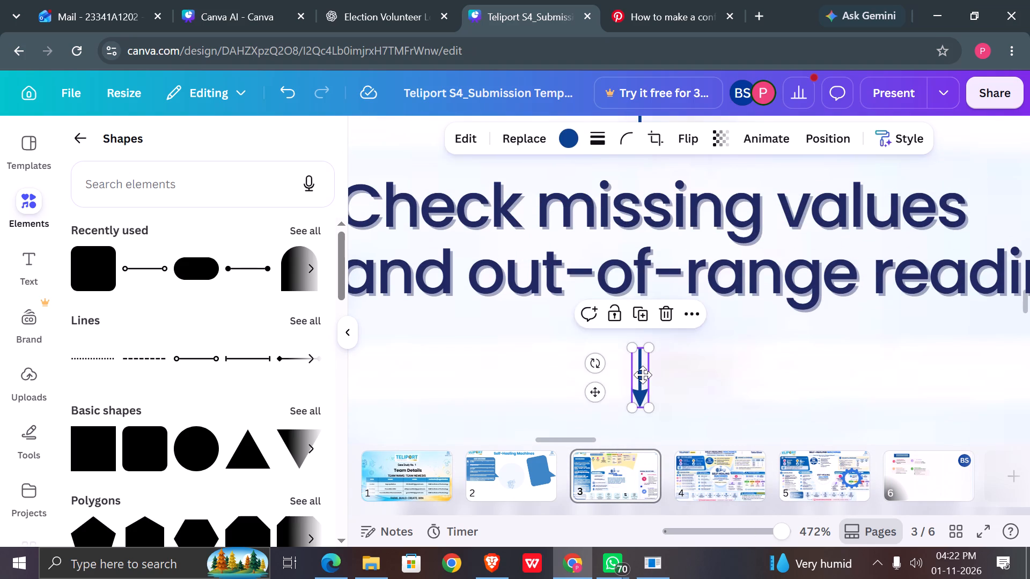
pyautogui.click(694, 367)
pyautogui.scroll(1, 694, 367)
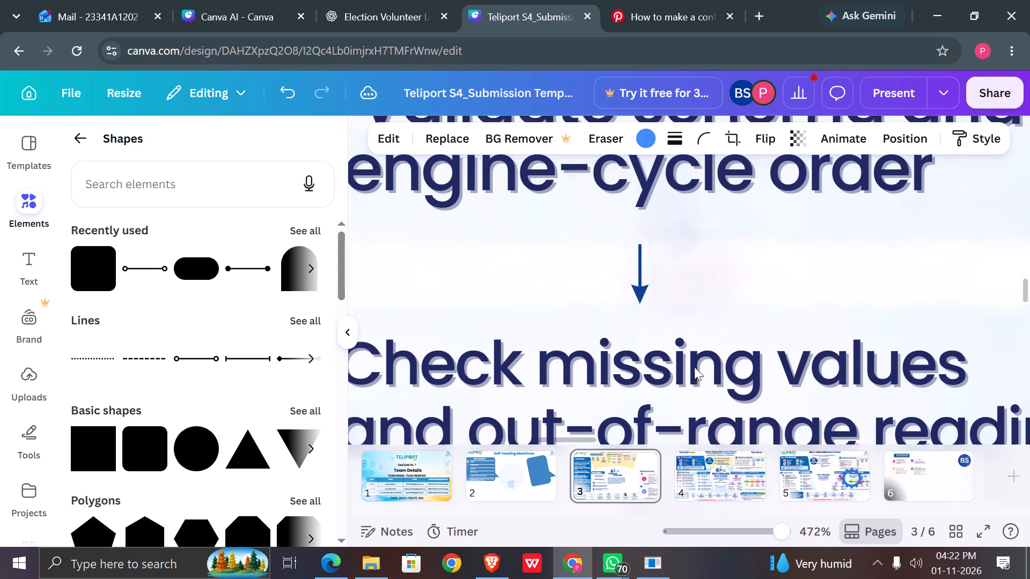
pyautogui.scroll(1, 694, 367)
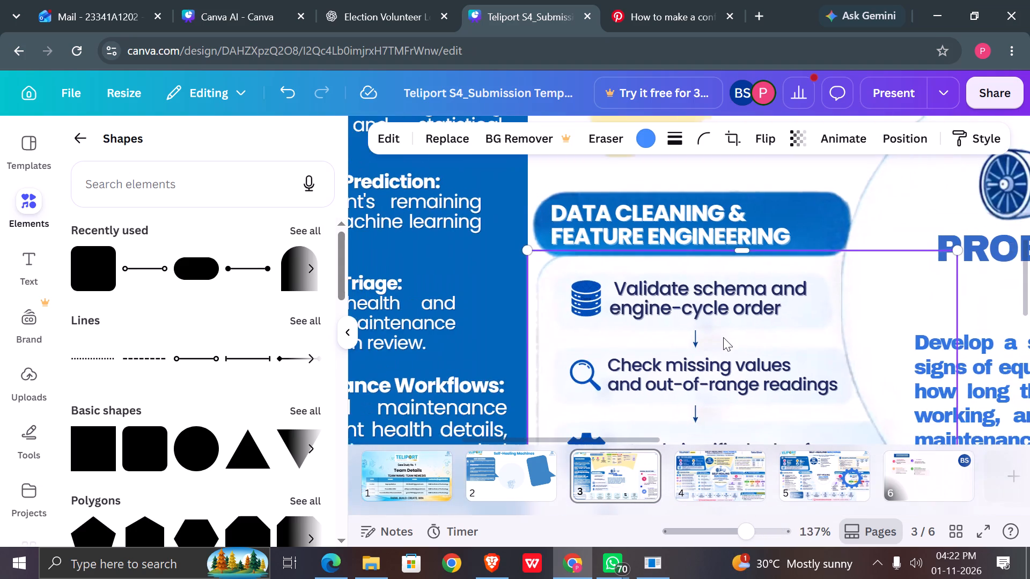
pyautogui.scroll(-2, 723, 337)
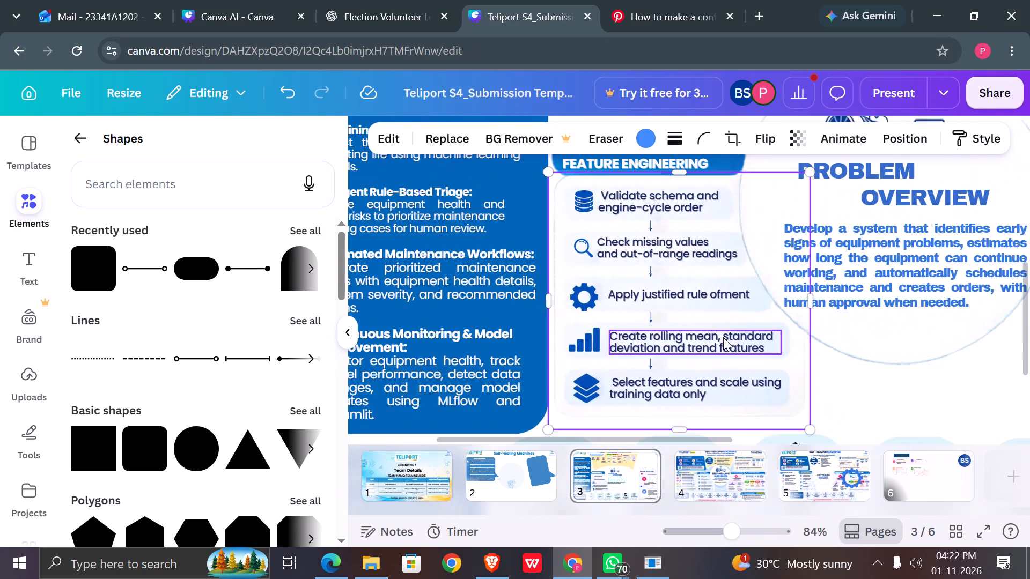
pyautogui.scroll(-1, 723, 337)
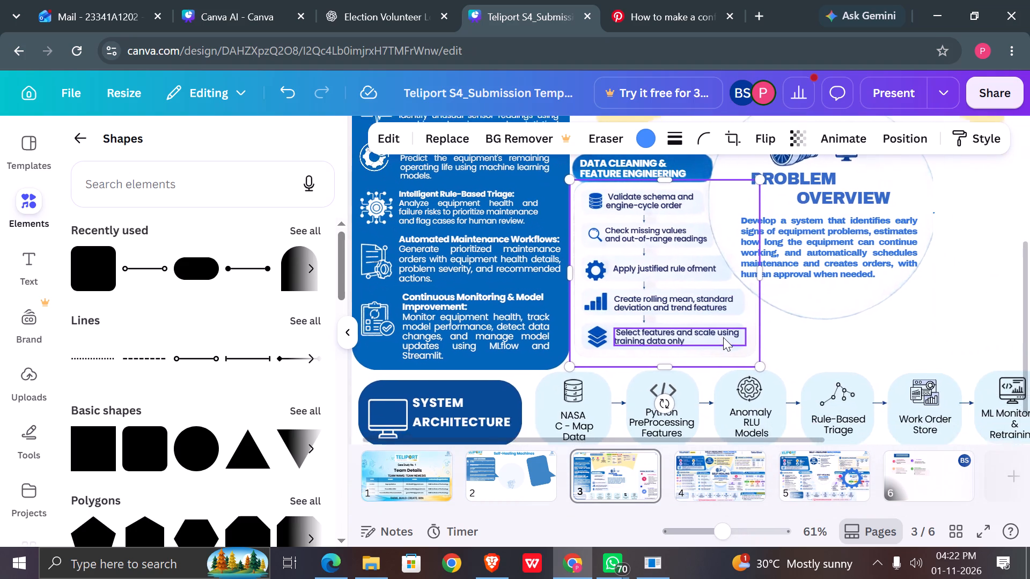
pyautogui.scroll(-1, 723, 337)
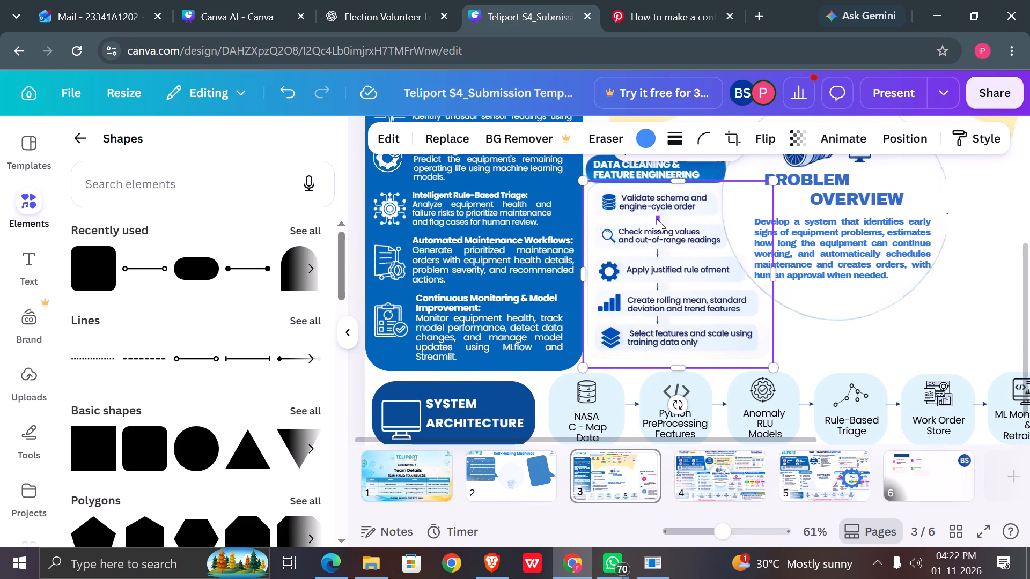
# Set the transparency of all four arrows in the Data Cleaning & Feature Engineering flow to 68.
pyautogui.click(657, 219)
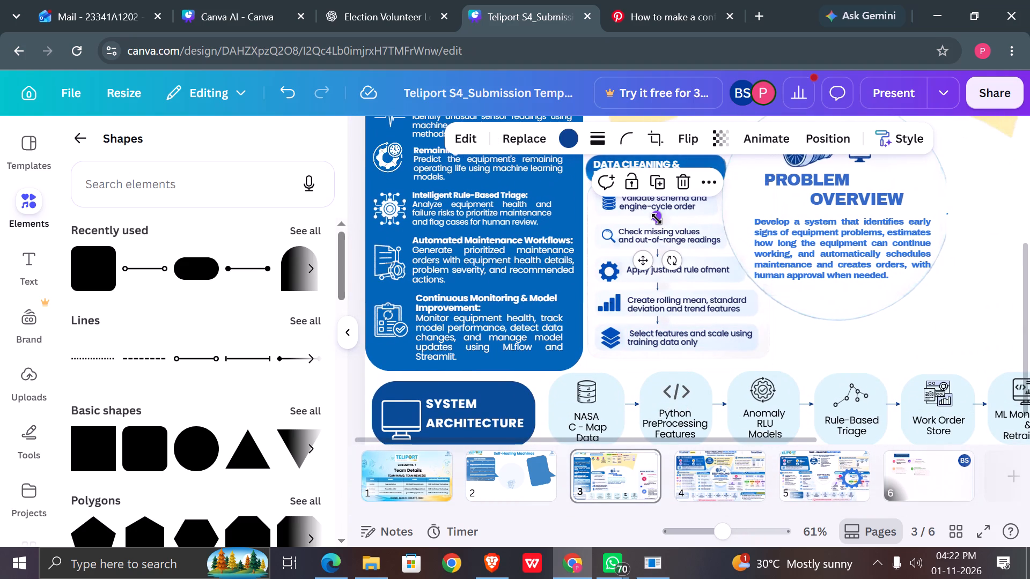
pyautogui.keyDown('shift'); pyautogui.click(657, 252); pyautogui.keyUp('shift')
pyautogui.keyDown('shift'); pyautogui.click(657, 287); pyautogui.keyUp('shift')
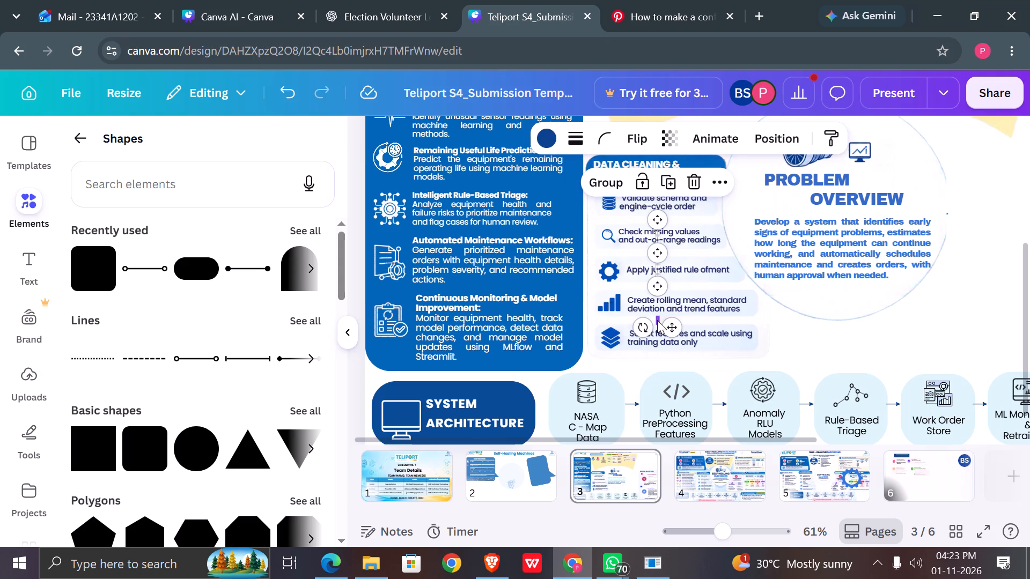
pyautogui.keyDown('shift'); pyautogui.click(657, 320); pyautogui.keyUp('shift')
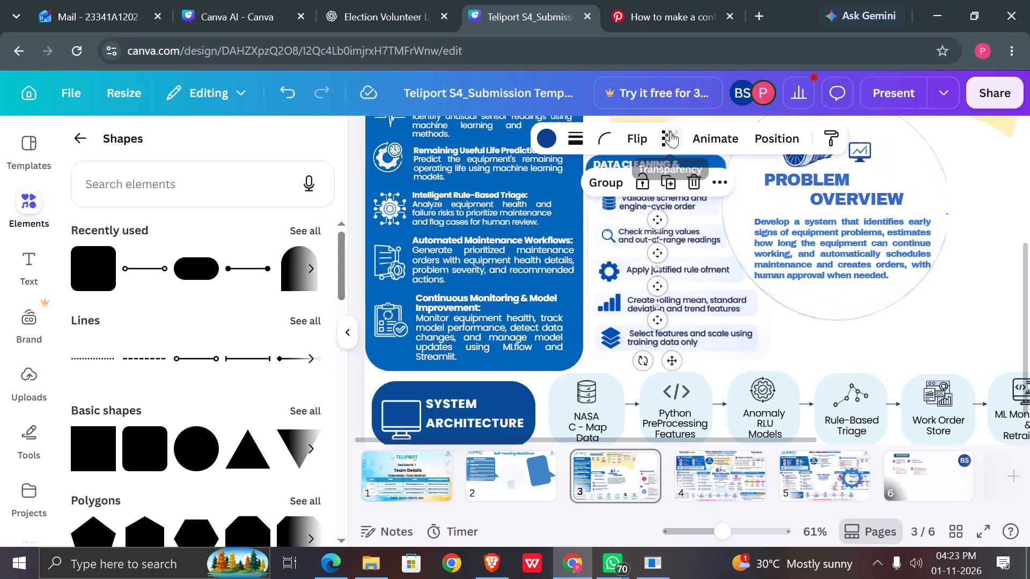
pyautogui.click(671, 131)
pyautogui.moveTo(708, 205); pyautogui.dragTo(671, 205)
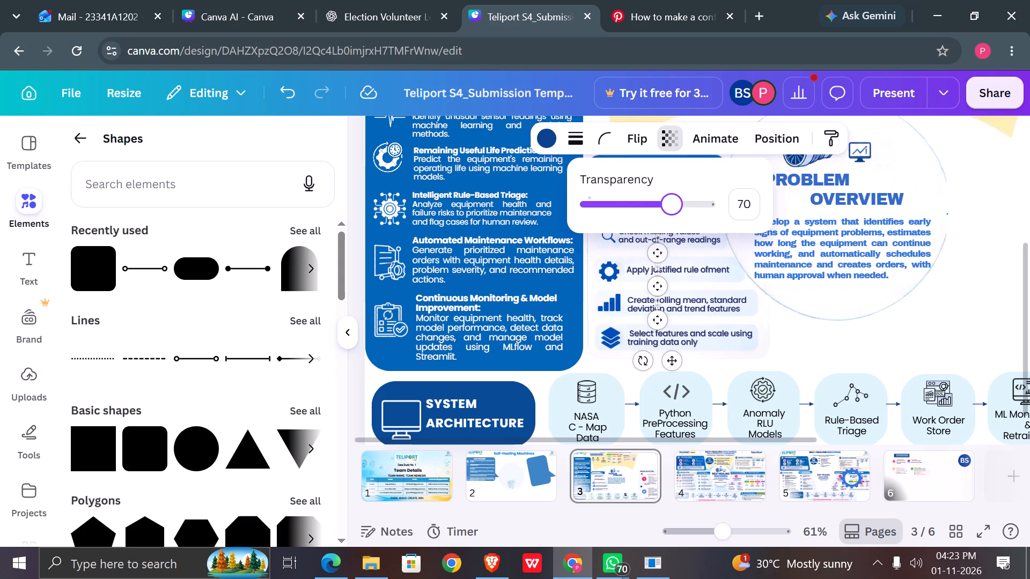
pyautogui.moveTo(671, 205); pyautogui.dragTo(669, 205)
pyautogui.click(815, 342)
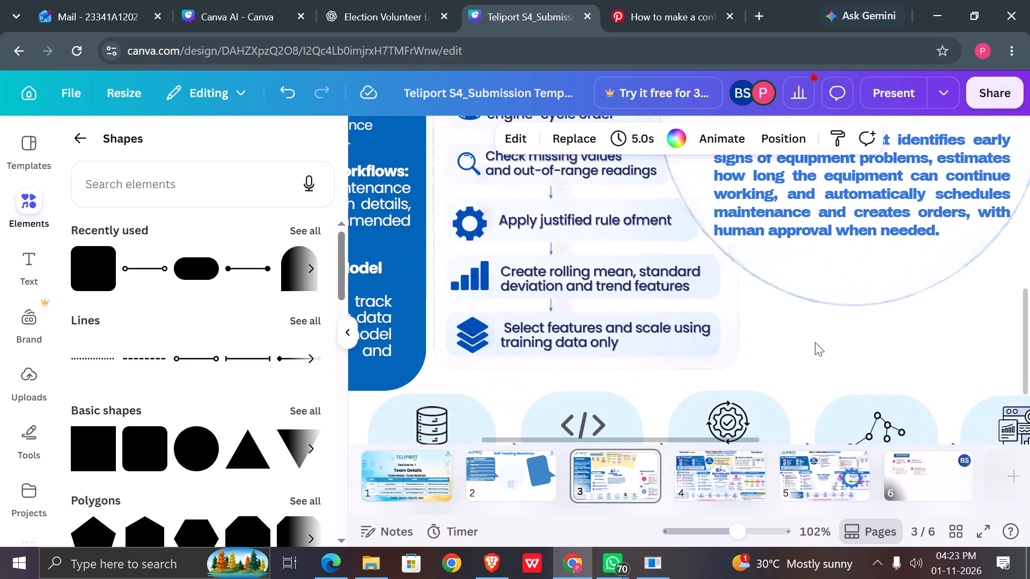
# Examine the softened flow arrows up close and review the overall layout of page 3 around the Problem Overview circle.
pyautogui.hscroll(1, 815, 342)
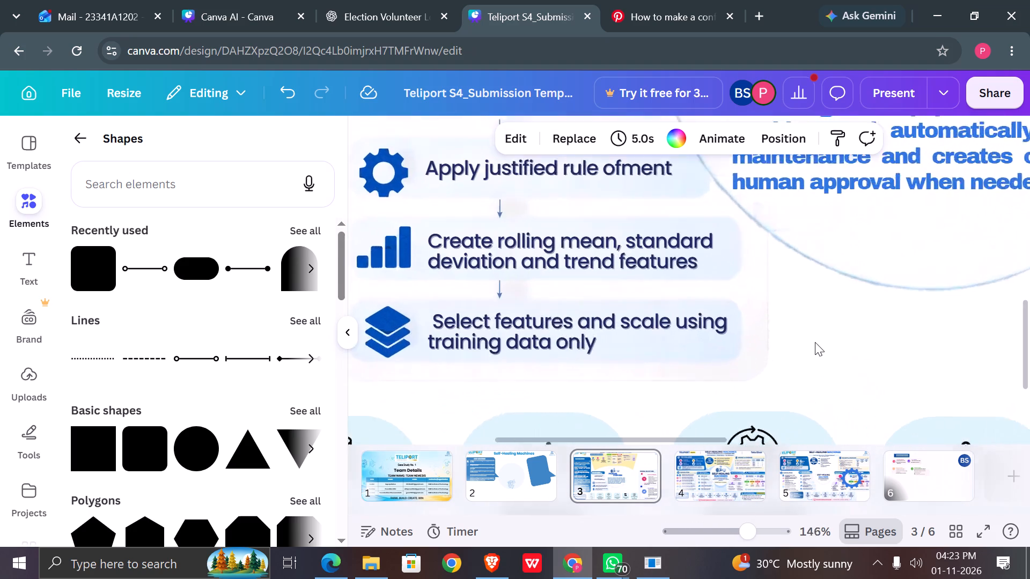
pyautogui.hscroll(1, 815, 342)
pyautogui.scroll(2, 815, 342)
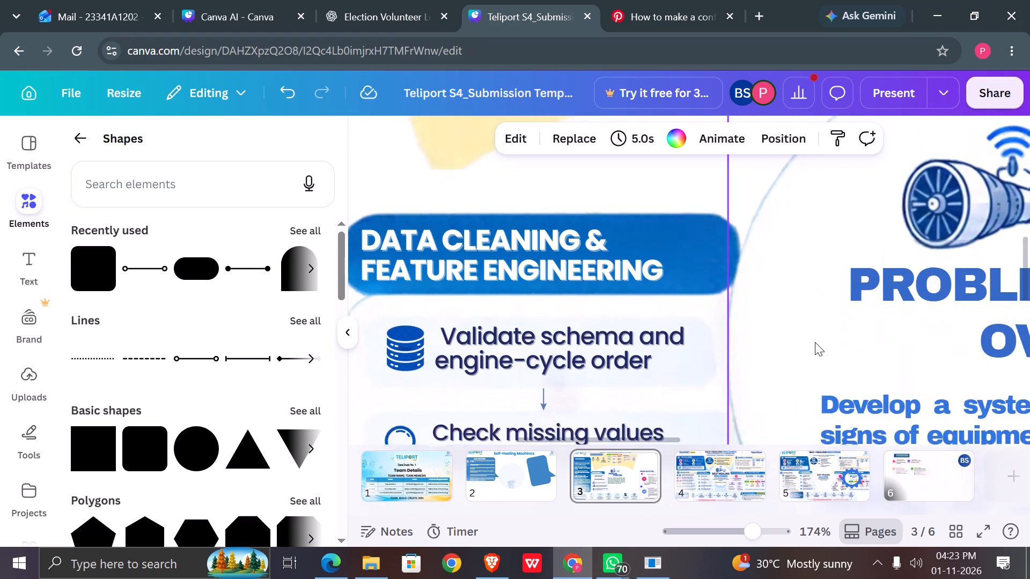
pyautogui.scroll(-1, 815, 342)
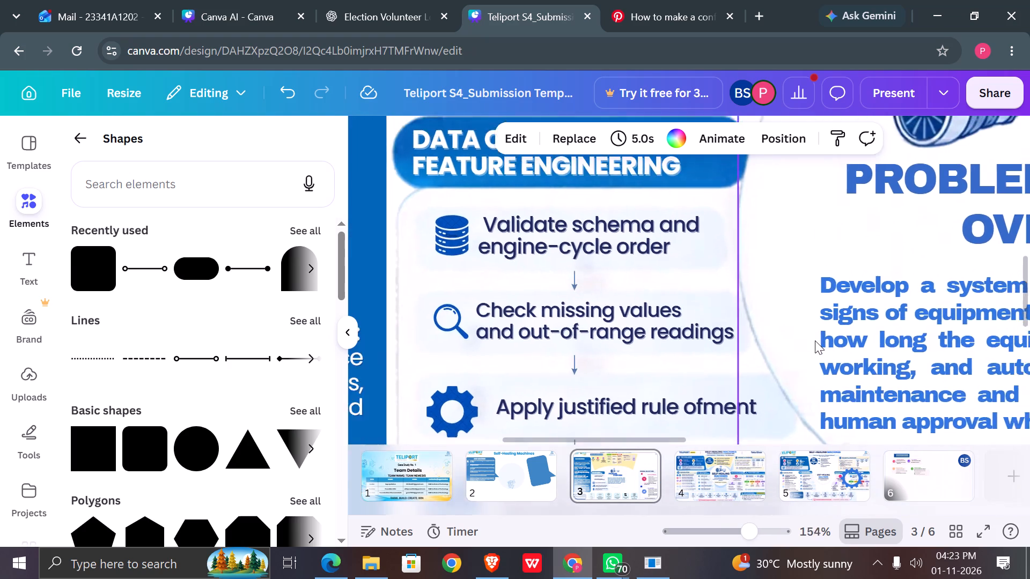
pyautogui.scroll(-1, 815, 340)
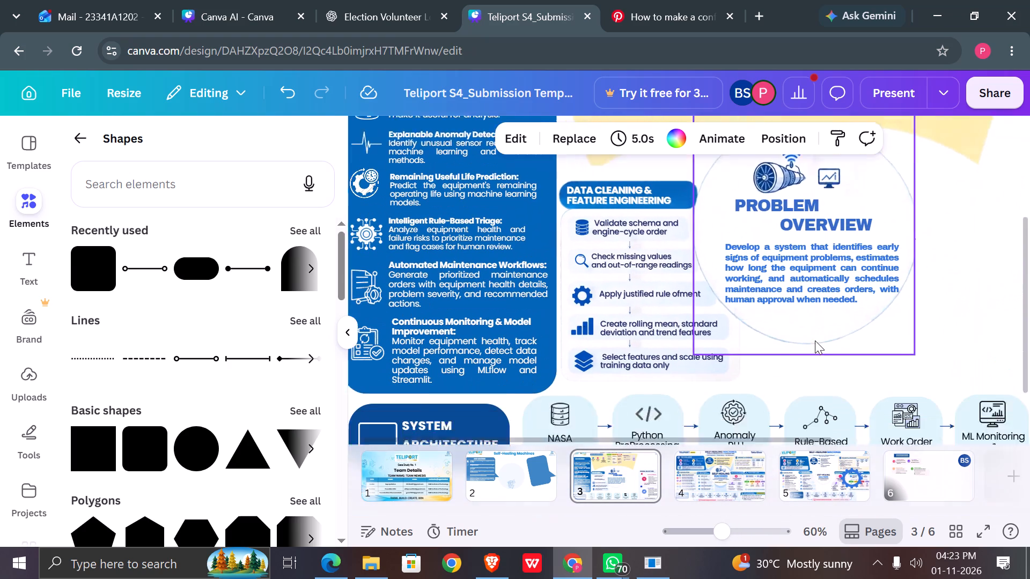
pyautogui.scroll(-1, 815, 340)
pyautogui.scroll(1, 815, 340)
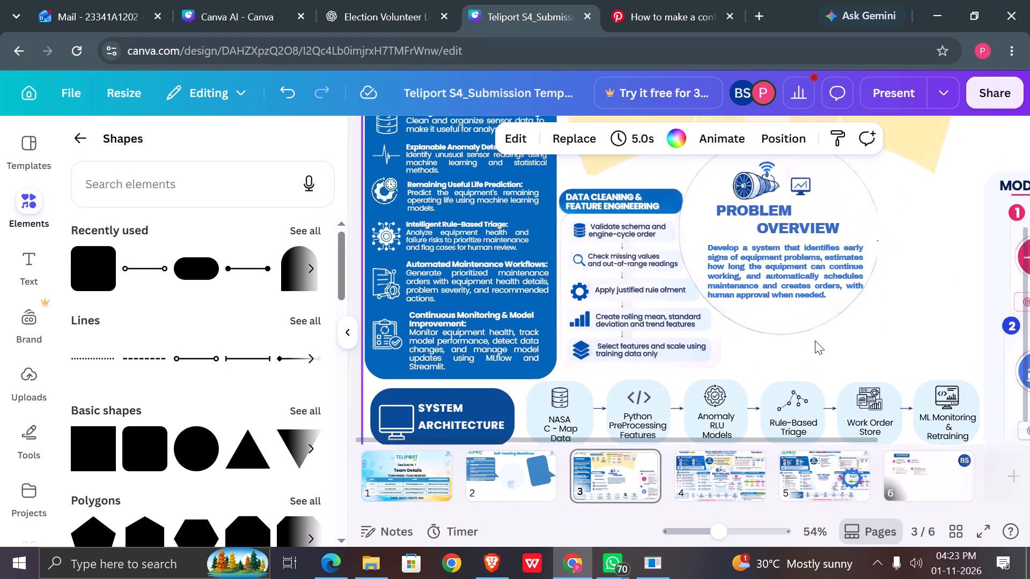
pyautogui.scroll(1, 815, 340)
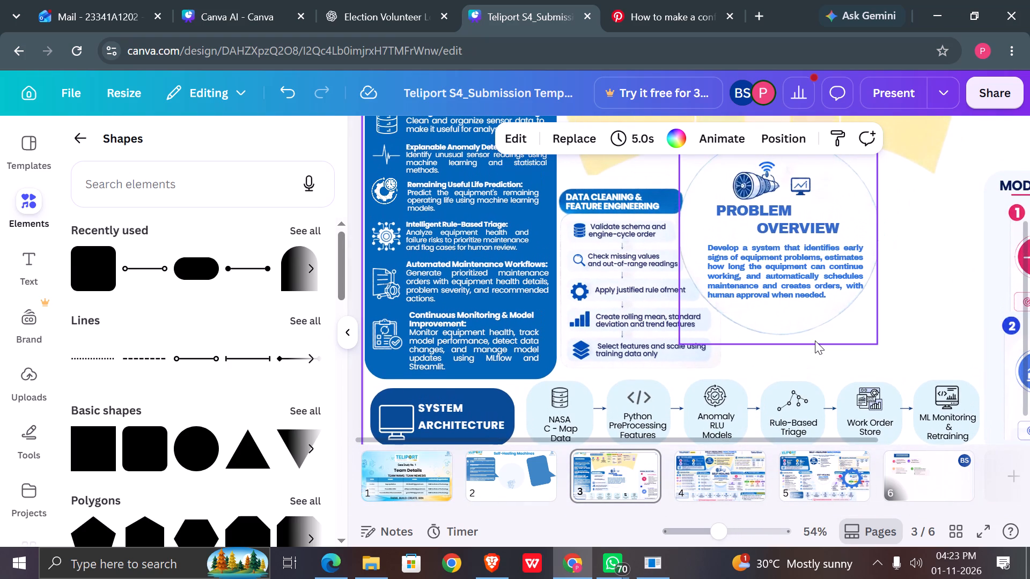
pyautogui.scroll(1, 815, 340)
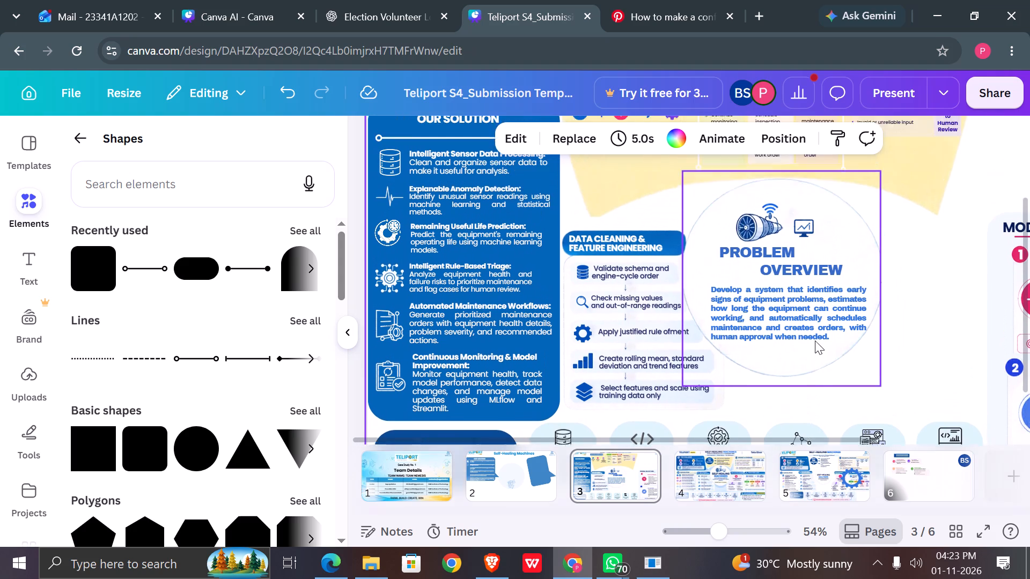
pyautogui.scroll(1, 815, 340)
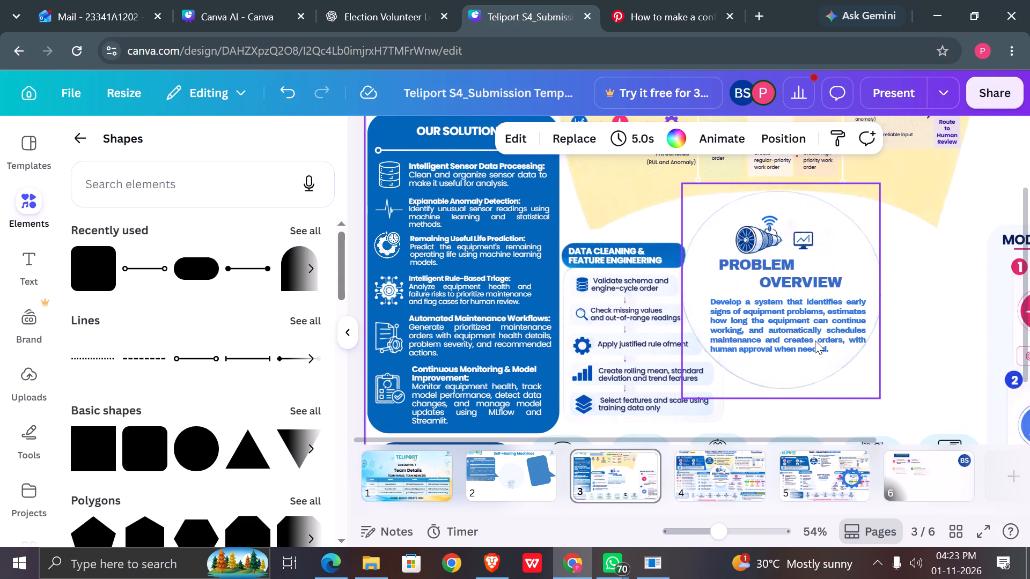
pyautogui.scroll(-1, 815, 340)
pyautogui.hscroll(-2, 815, 340)
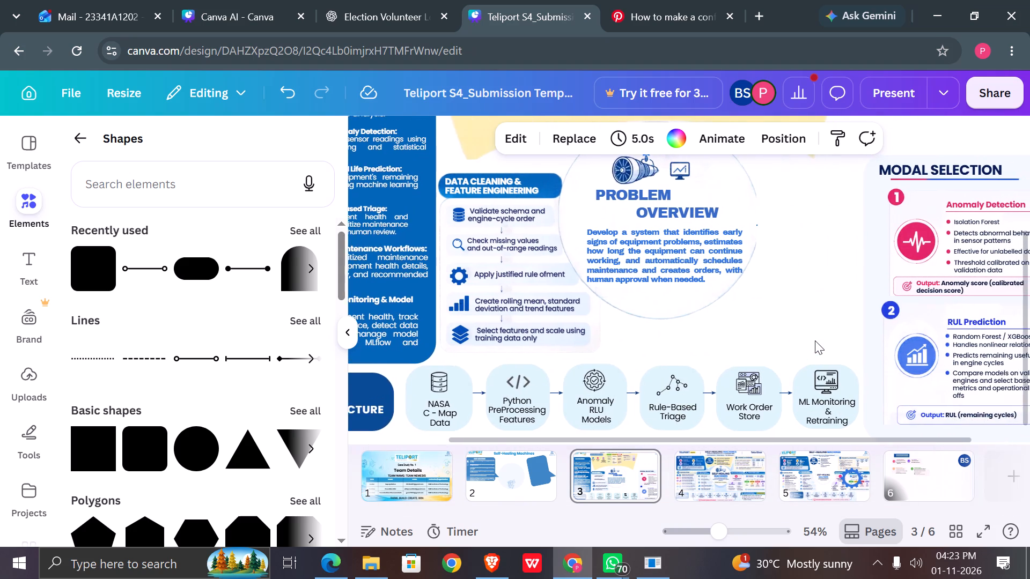
pyautogui.hscroll(-1, 815, 340)
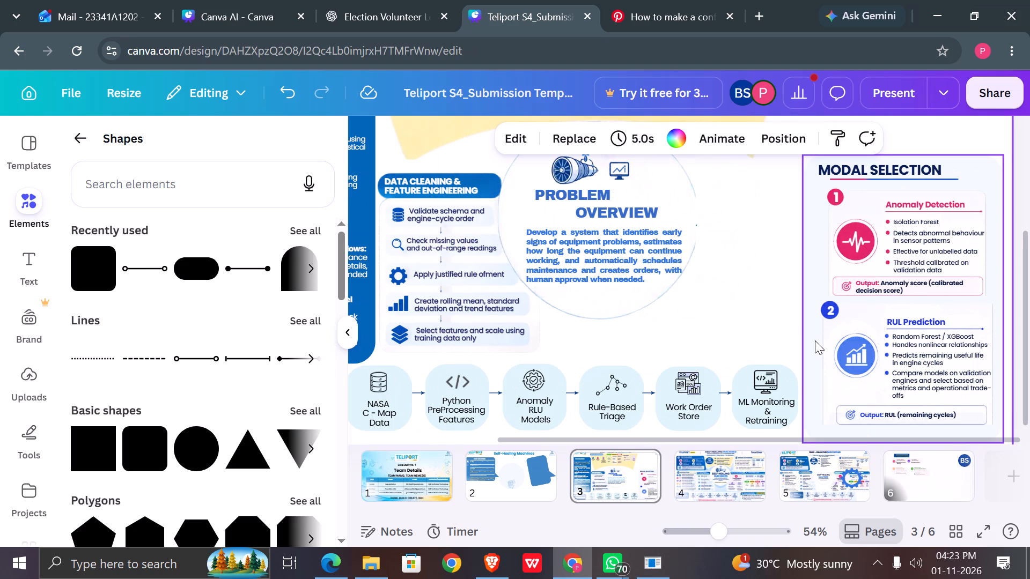
pyautogui.hscroll(2, 815, 340)
pyautogui.scroll(1, 815, 340)
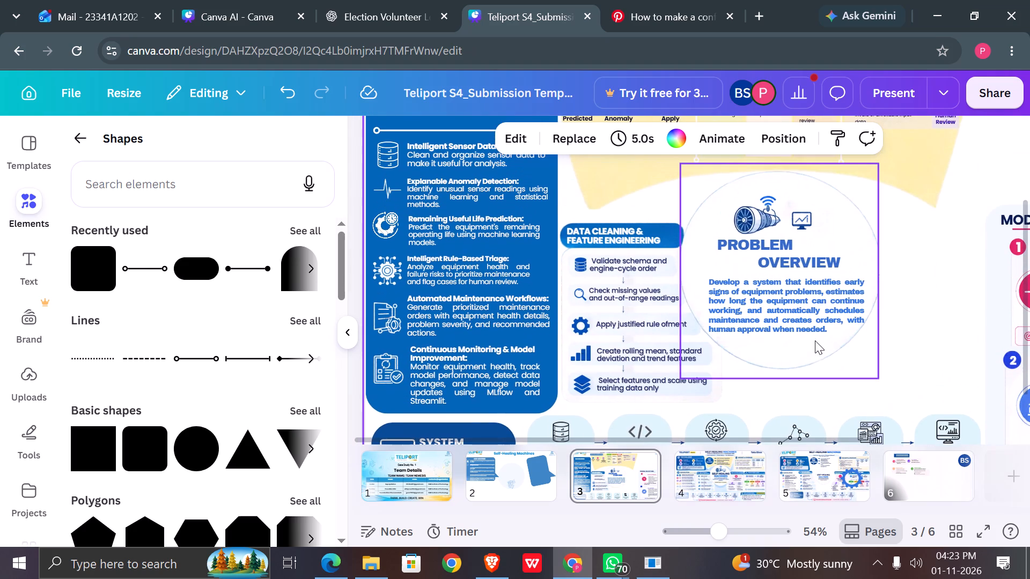
pyautogui.scroll(2, 815, 340)
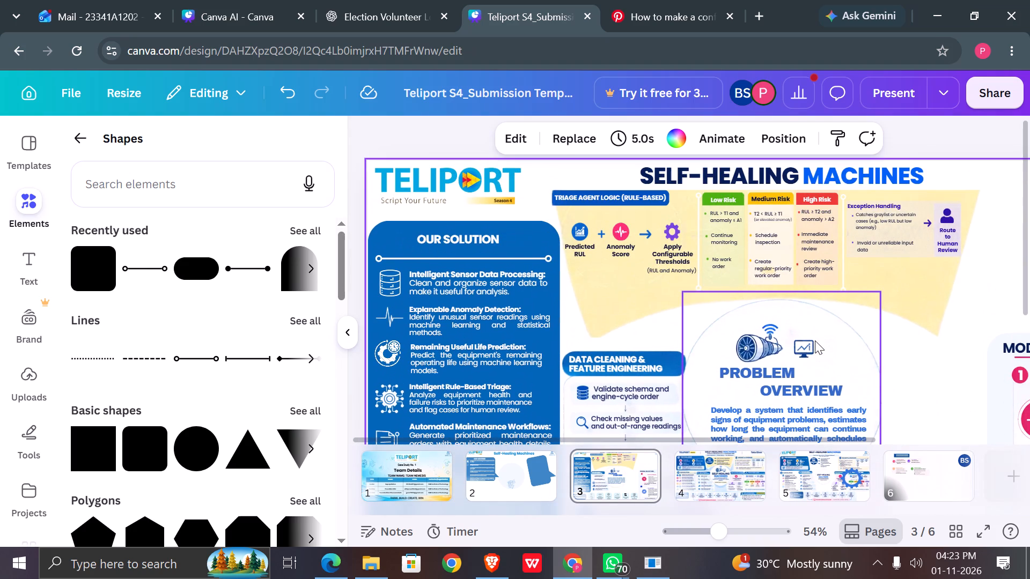
pyautogui.scroll(-1, 815, 340)
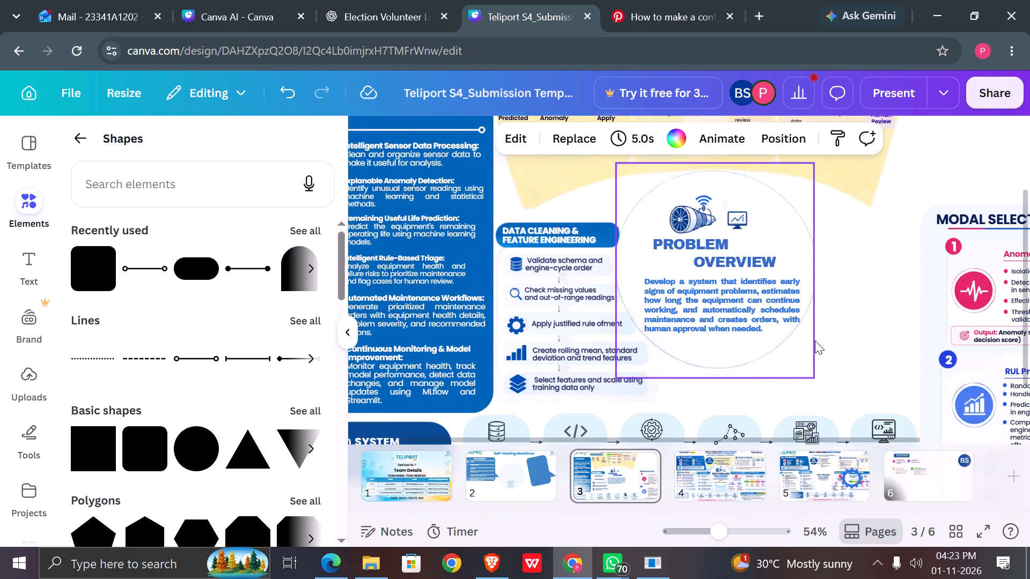
pyautogui.scroll(-1, 815, 340)
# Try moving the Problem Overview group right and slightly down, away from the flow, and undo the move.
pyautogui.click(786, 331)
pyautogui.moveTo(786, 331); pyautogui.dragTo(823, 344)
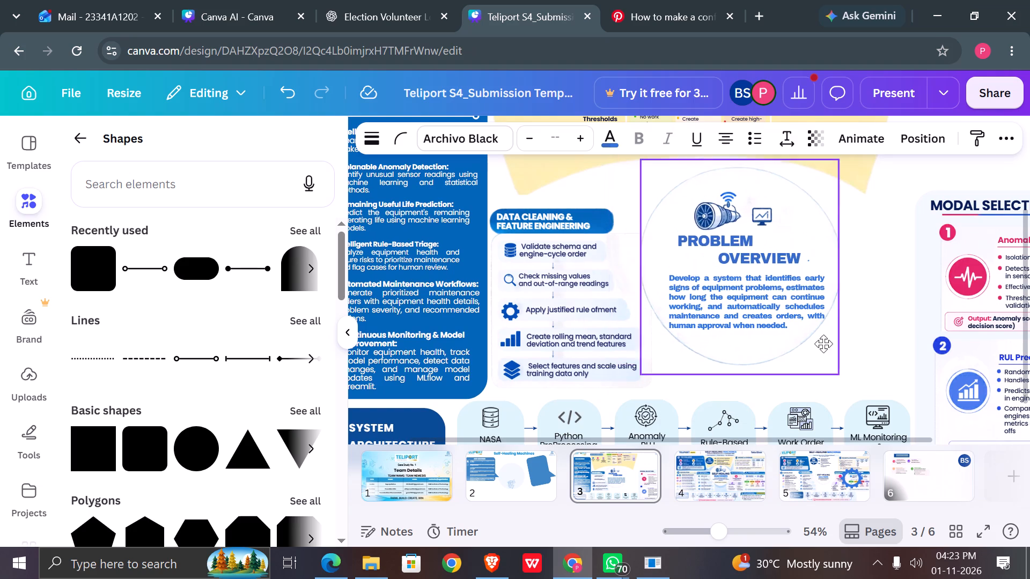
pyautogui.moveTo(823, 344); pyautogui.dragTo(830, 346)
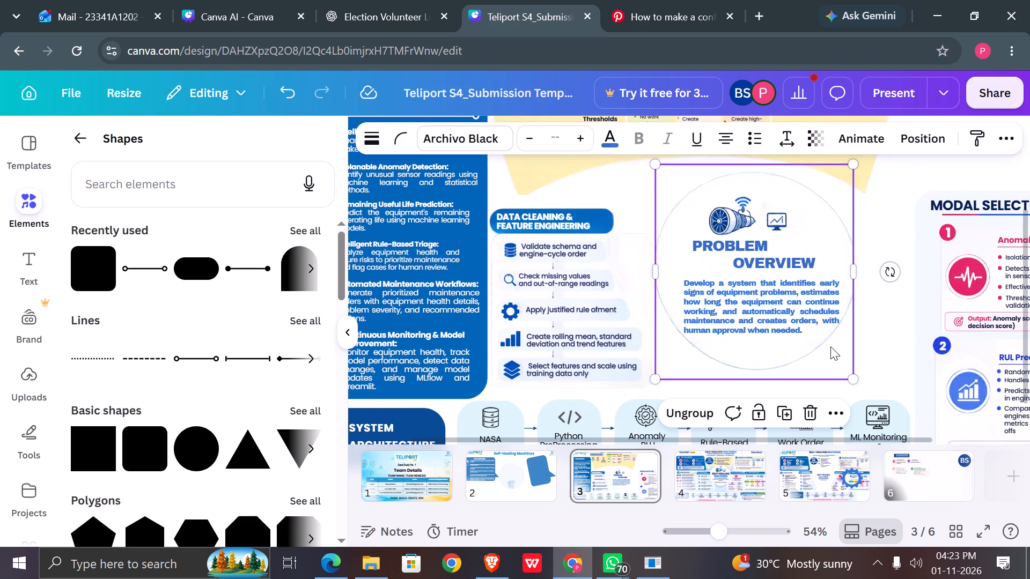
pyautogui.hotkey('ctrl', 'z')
# Ungroup the Problem Overview circle, its icons and its texts.
pyautogui.scroll(1, 723, 272)
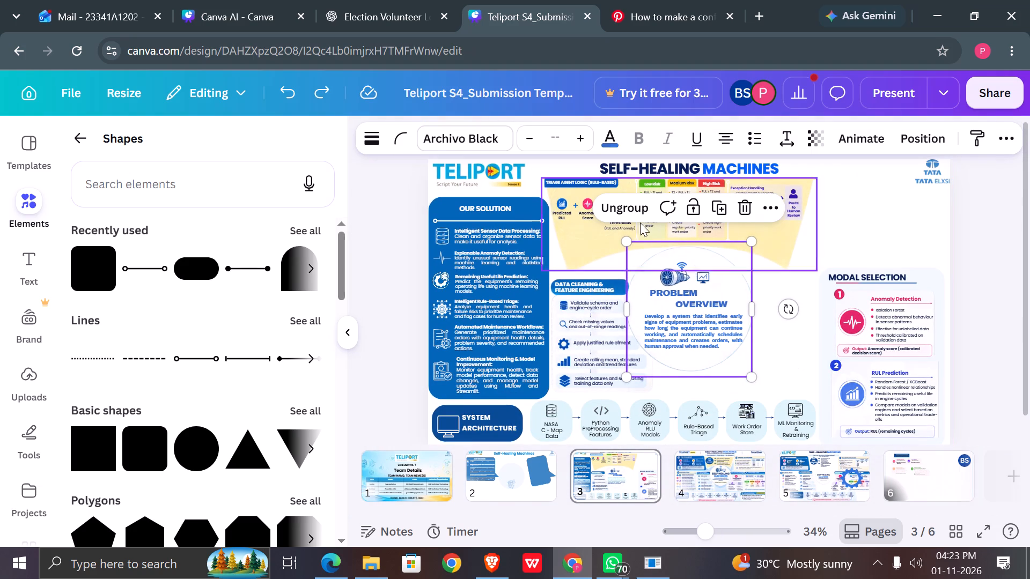
pyautogui.click(629, 213)
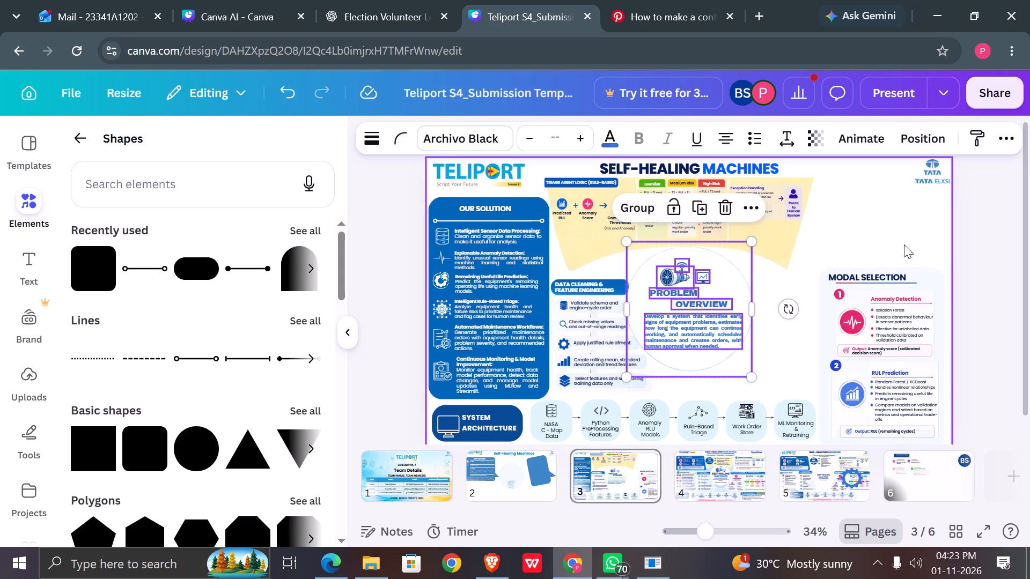
pyautogui.click(859, 219)
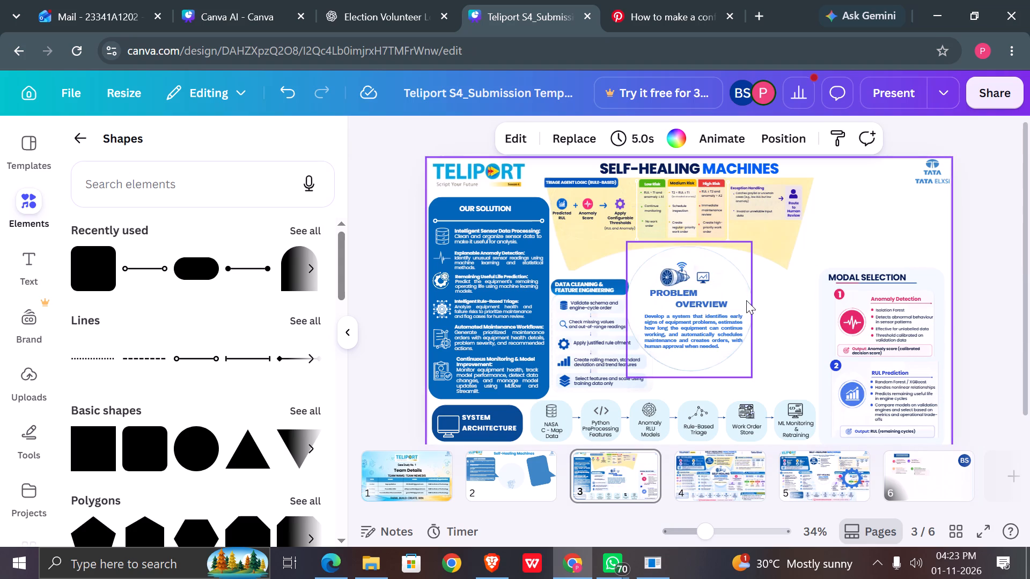
# Move only the Problem Overview circle right and slightly down, clear of the Data Cleaning & Feature Engineering flow.
pyautogui.click(746, 300)
pyautogui.moveTo(730, 285); pyautogui.dragTo(819, 294)
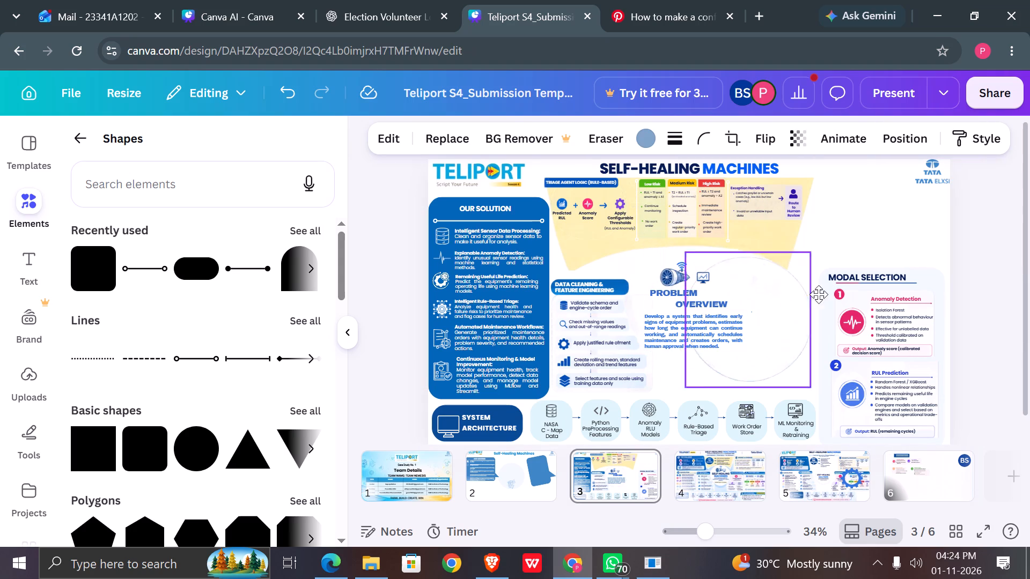
pyautogui.moveTo(819, 294); pyautogui.dragTo(771, 301)
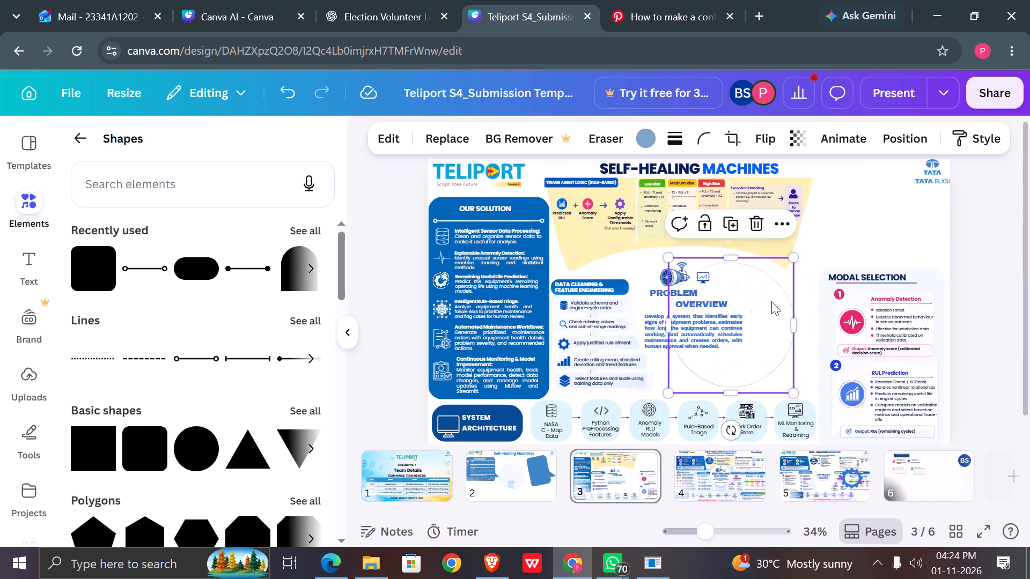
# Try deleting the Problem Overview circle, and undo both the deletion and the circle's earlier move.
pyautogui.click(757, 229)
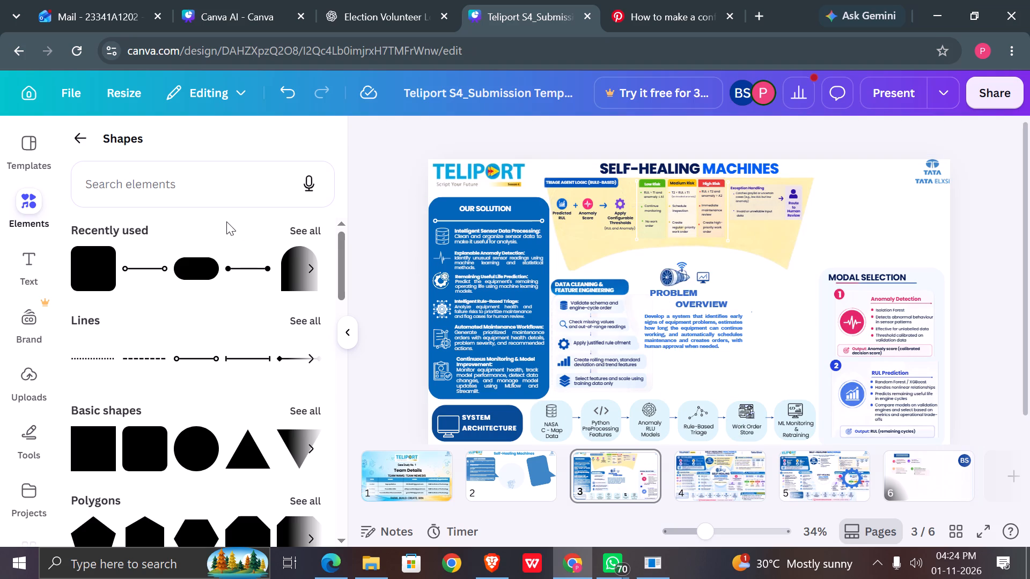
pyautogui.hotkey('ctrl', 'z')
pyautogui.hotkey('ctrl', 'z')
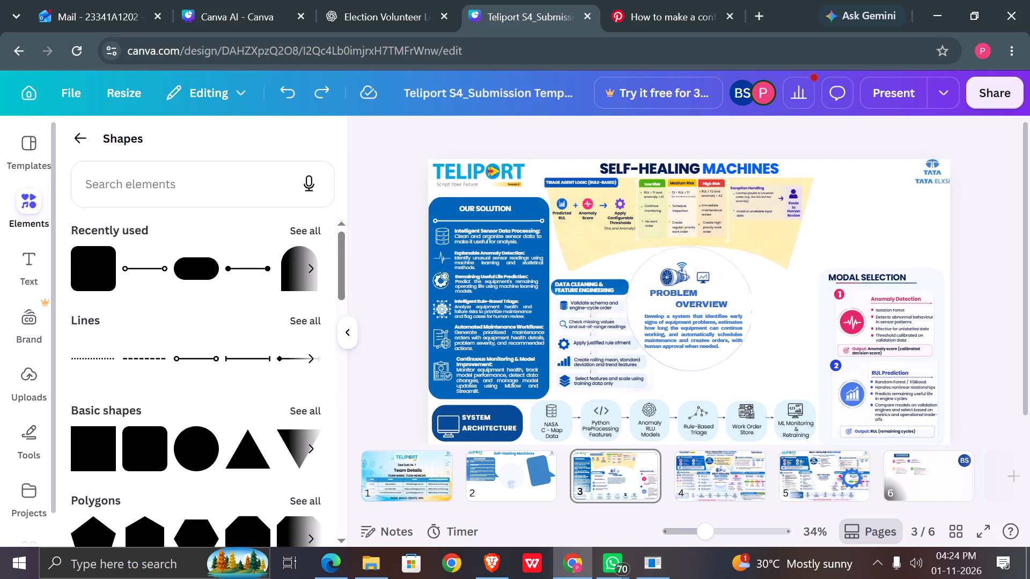
# Search the shapes library for "circle outline blue" and look through the matching shapes.
pyautogui.click(129, 186)
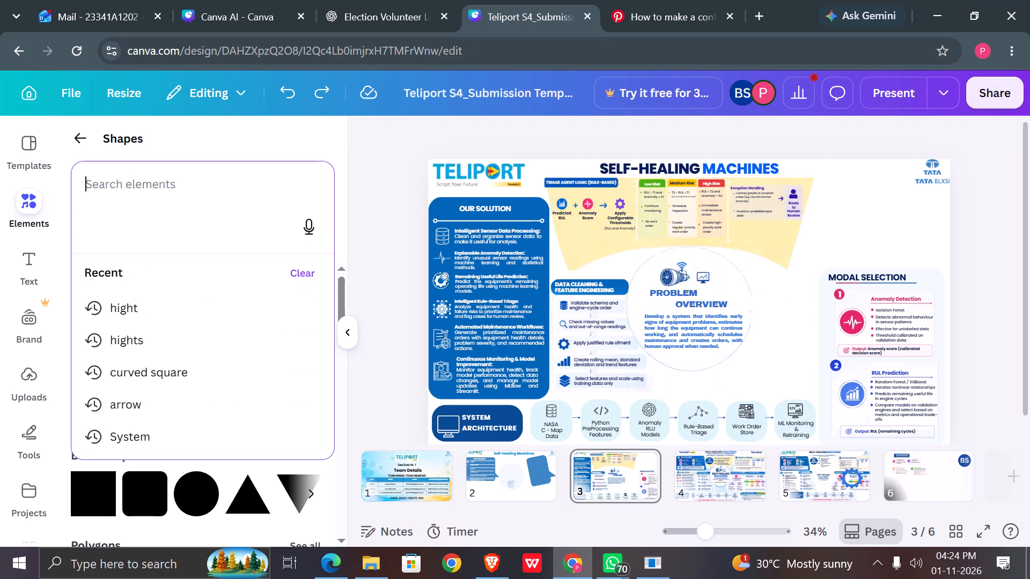
pyautogui.press('c')
pyautogui.write('ircle')
pyautogui.press('space')
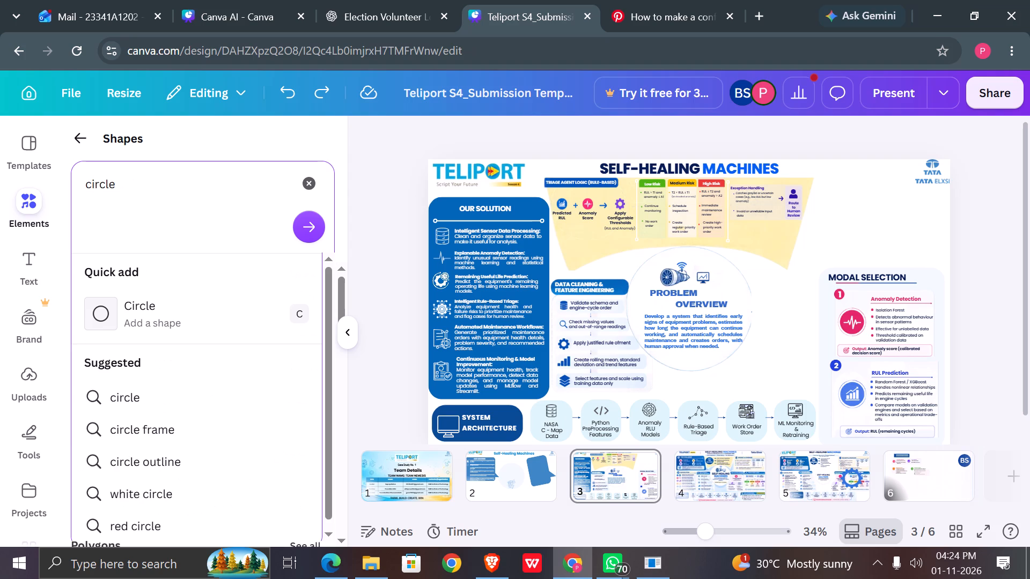
pyautogui.write('outline')
pyautogui.press('space')
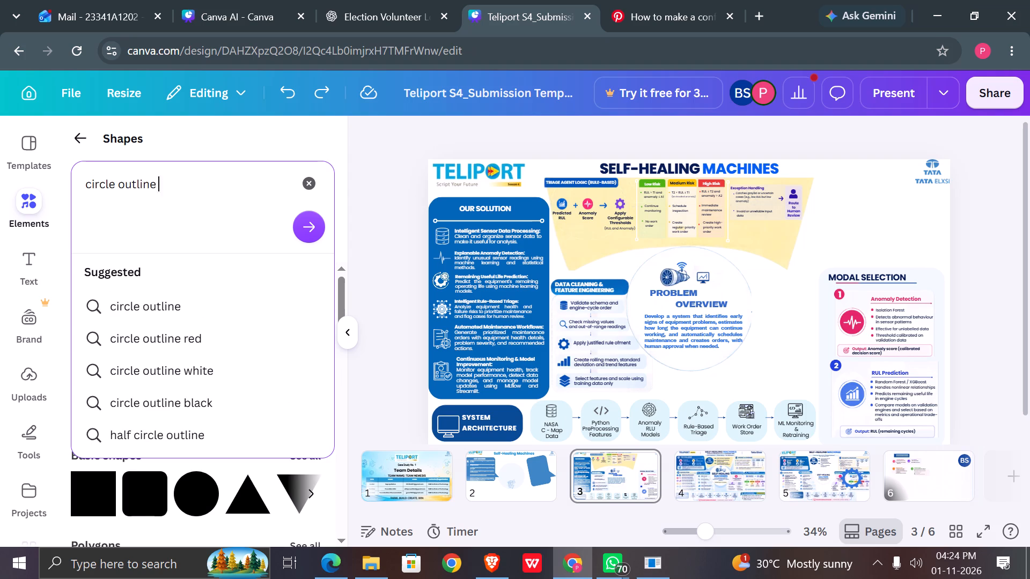
pyautogui.write('blue')
pyautogui.press('Return')
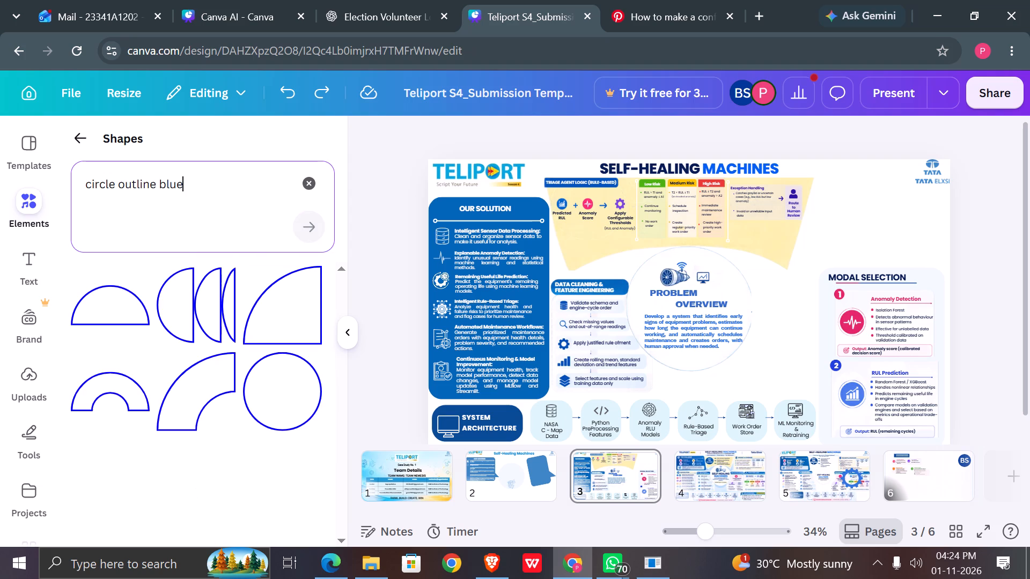
pyautogui.scroll(-3, 132, 303)
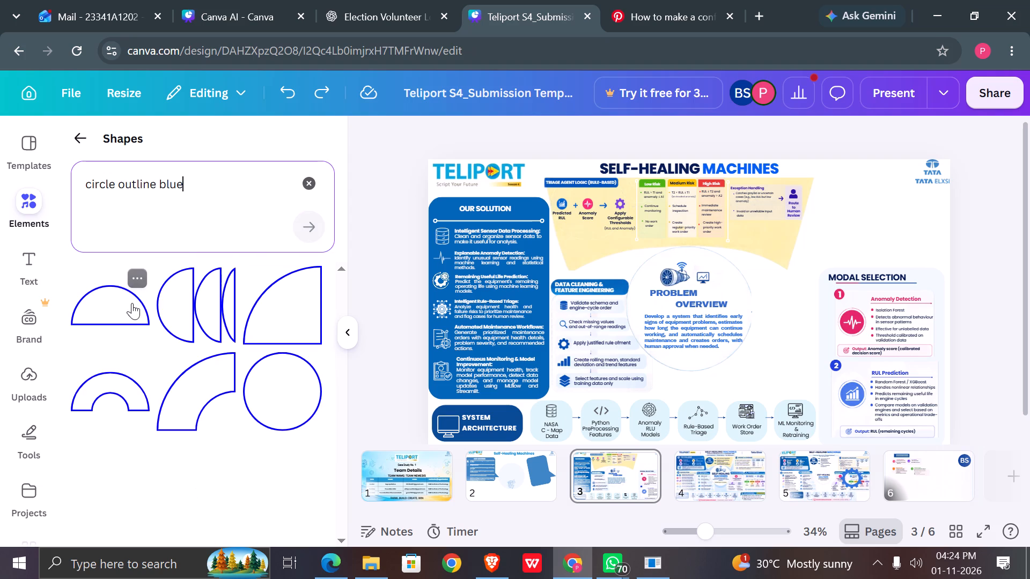
# Search the shapes library for "circle outline", and return to the full elements library.
pyautogui.click(203, 180)
pyautogui.press('BackSpace')
pyautogui.press('BackSpace')
pyautogui.press('BackSpace')
pyautogui.press('BackSpace')
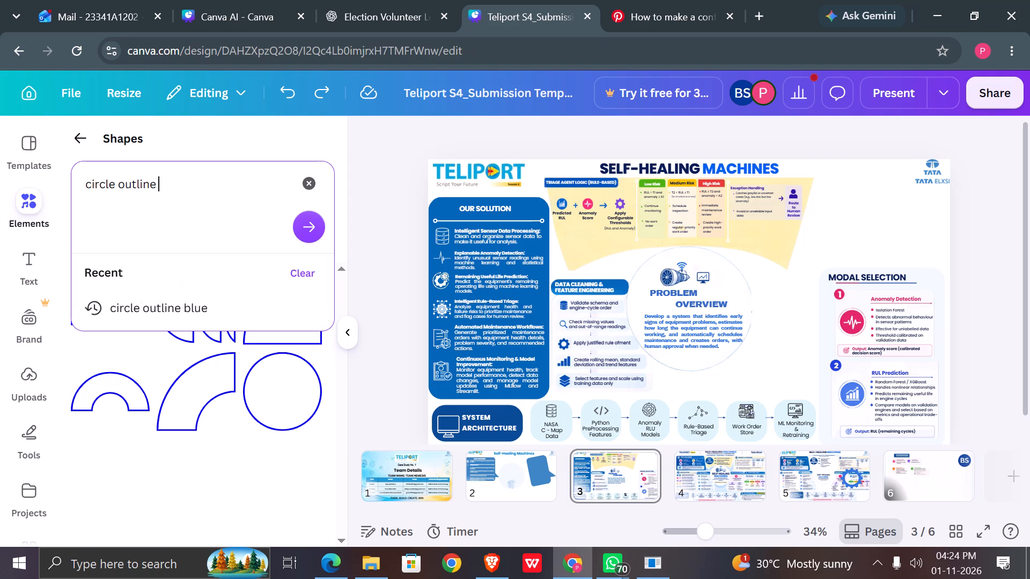
pyautogui.press('Return')
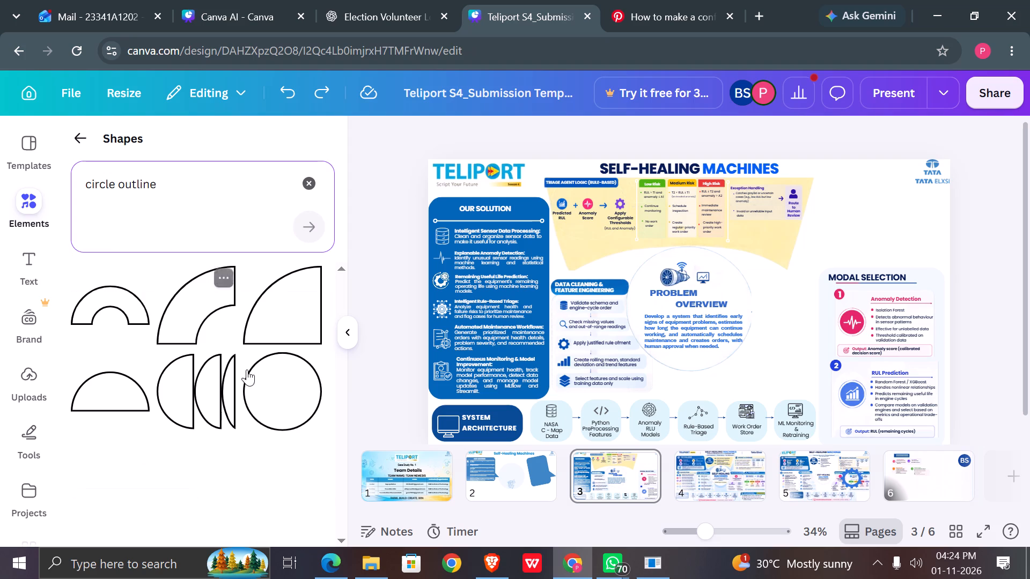
pyautogui.click(76, 130)
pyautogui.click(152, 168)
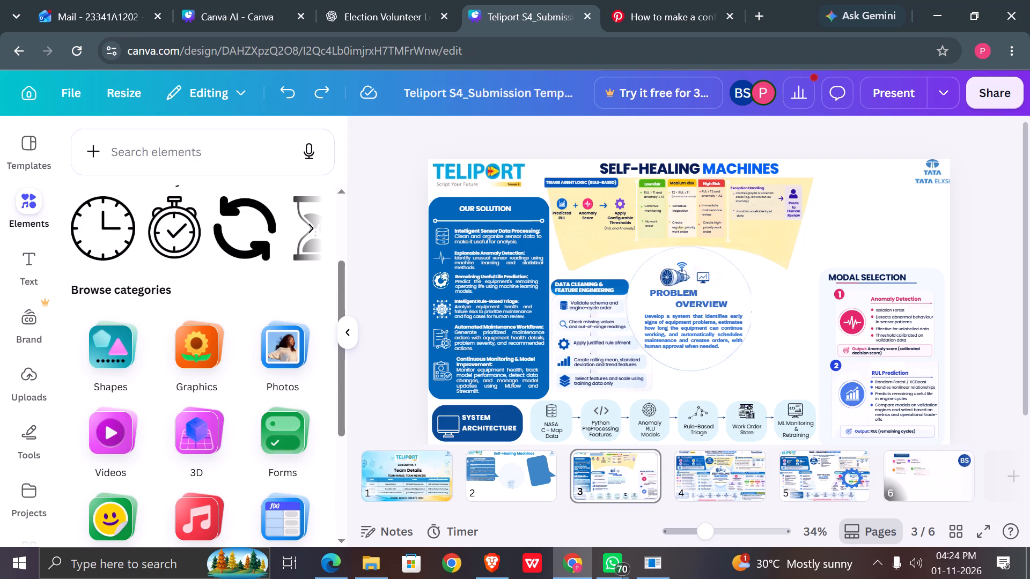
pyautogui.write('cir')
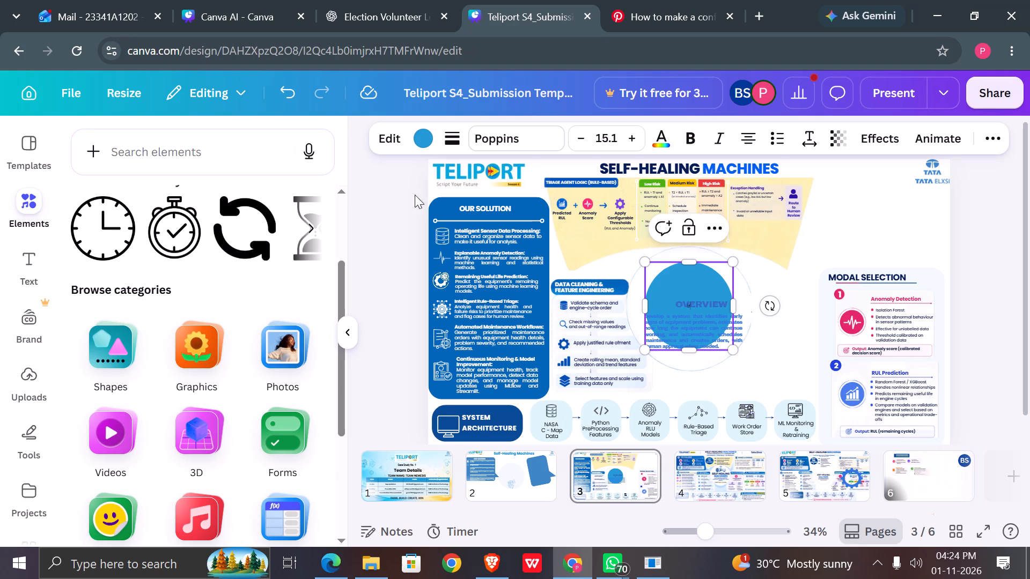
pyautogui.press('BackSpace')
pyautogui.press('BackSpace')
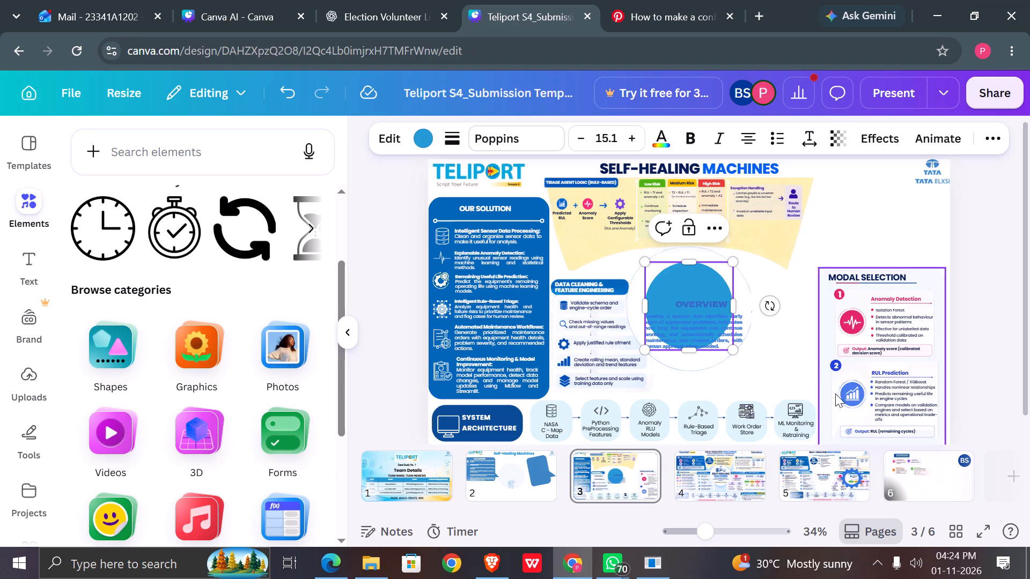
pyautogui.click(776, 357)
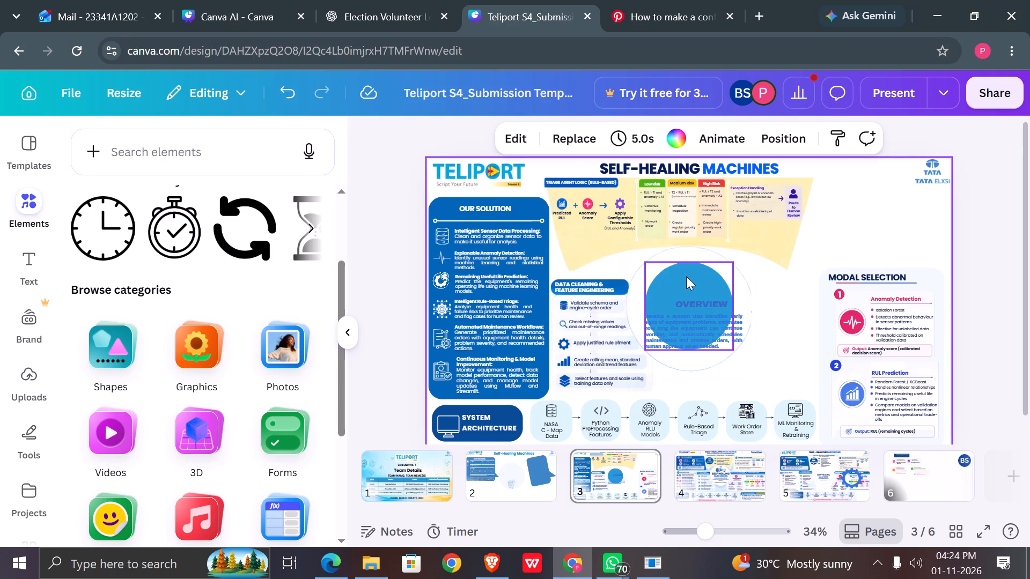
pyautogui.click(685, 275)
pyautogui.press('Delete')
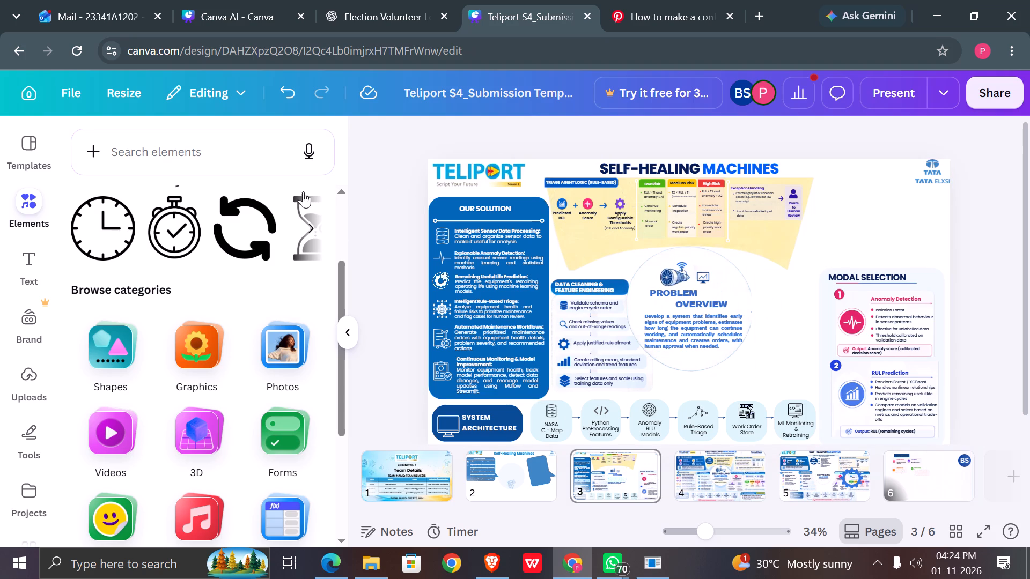
# Search the full elements library for "circle outline".
pyautogui.click(232, 153)
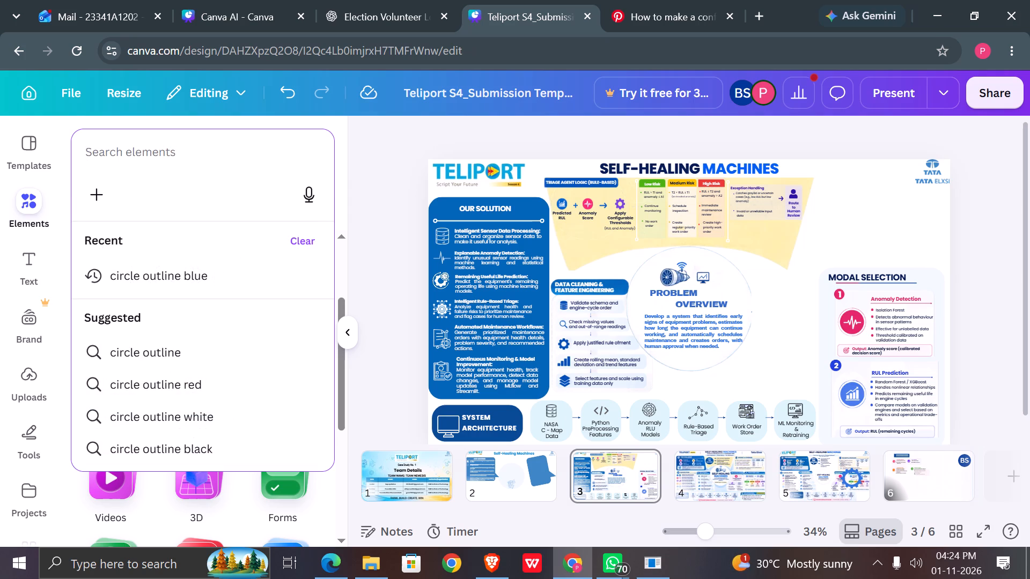
pyautogui.press('c')
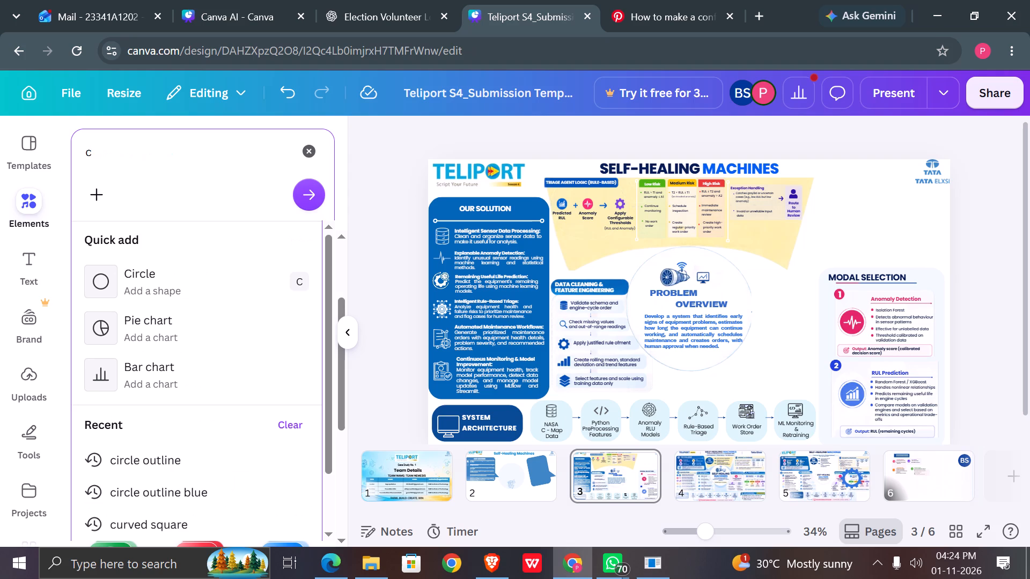
pyautogui.press('i')
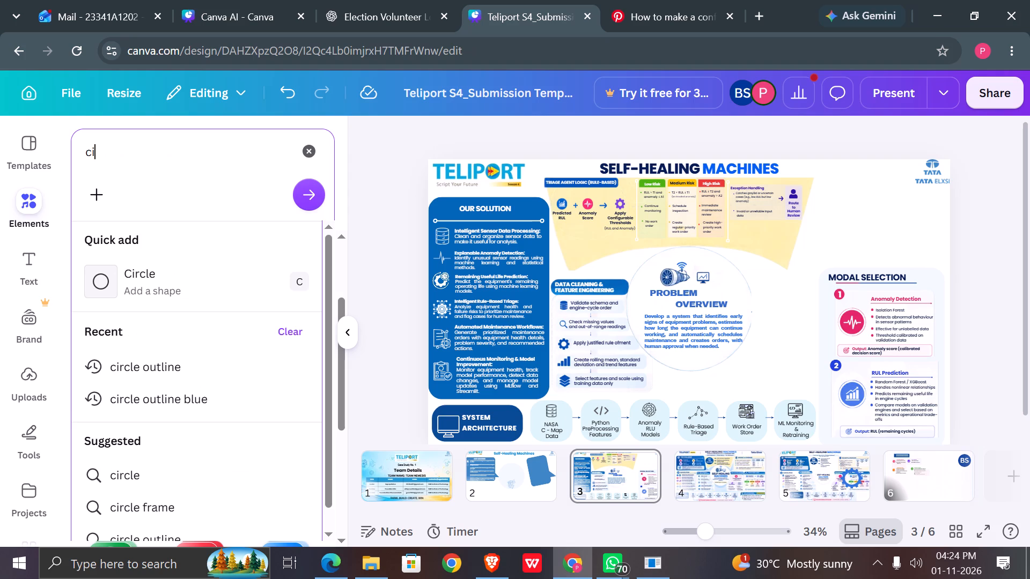
pyautogui.write('rcle')
pyautogui.press('space')
pyautogui.click(170, 365)
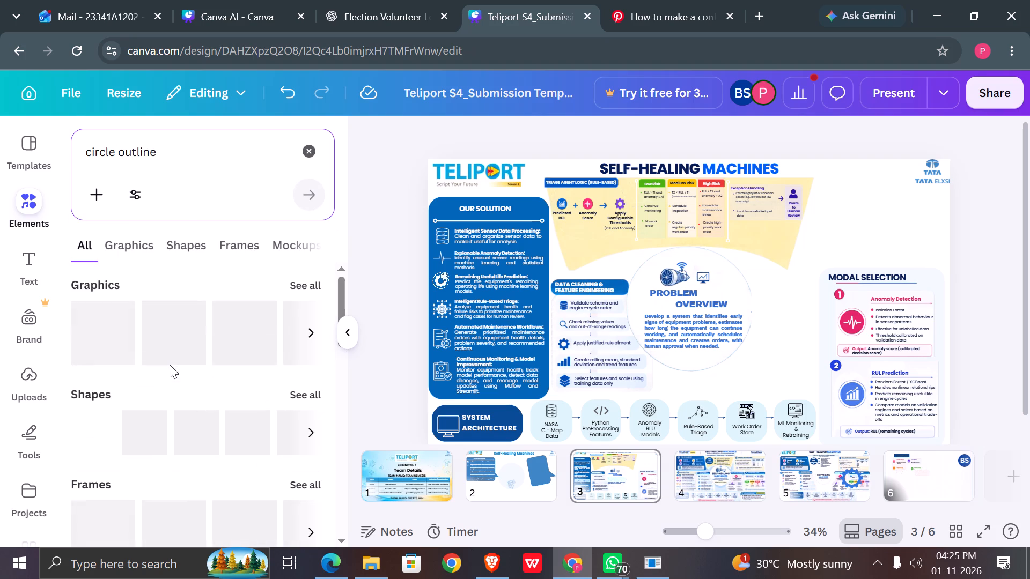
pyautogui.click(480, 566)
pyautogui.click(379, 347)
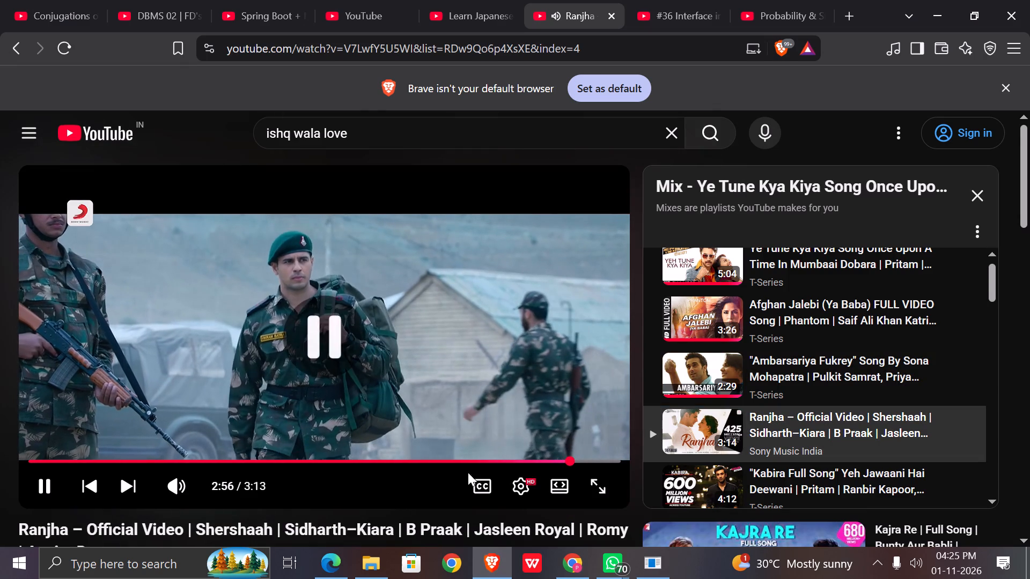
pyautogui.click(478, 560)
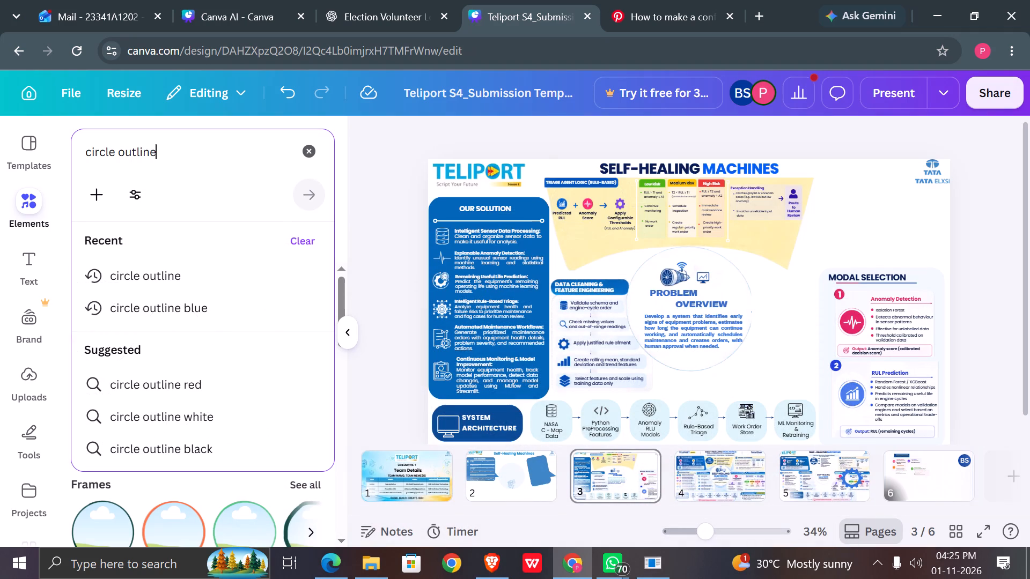
# Search all elements for "circle outline blue" and browse the complete set of matching graphics.
pyautogui.click(213, 315)
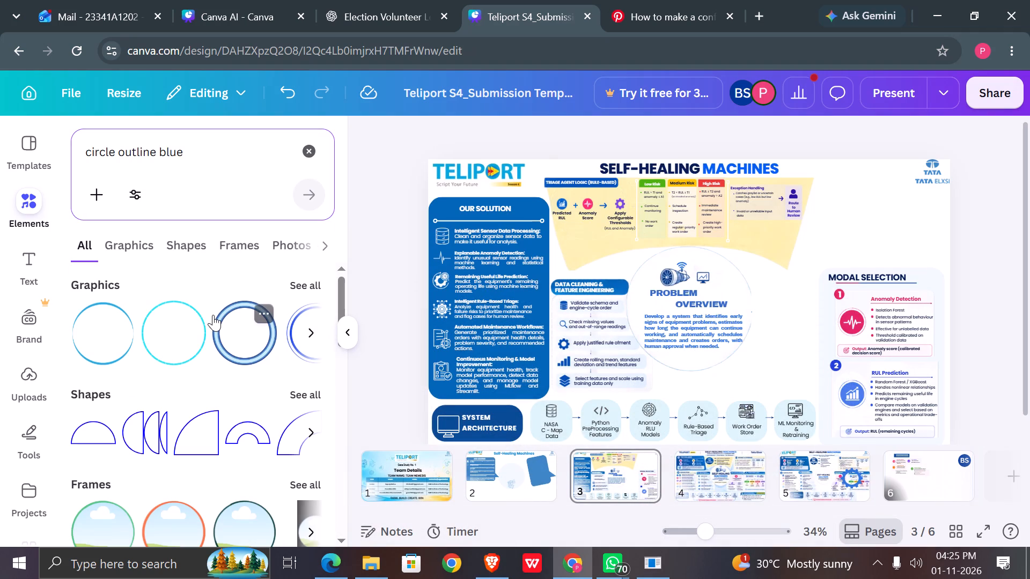
pyautogui.click(301, 286)
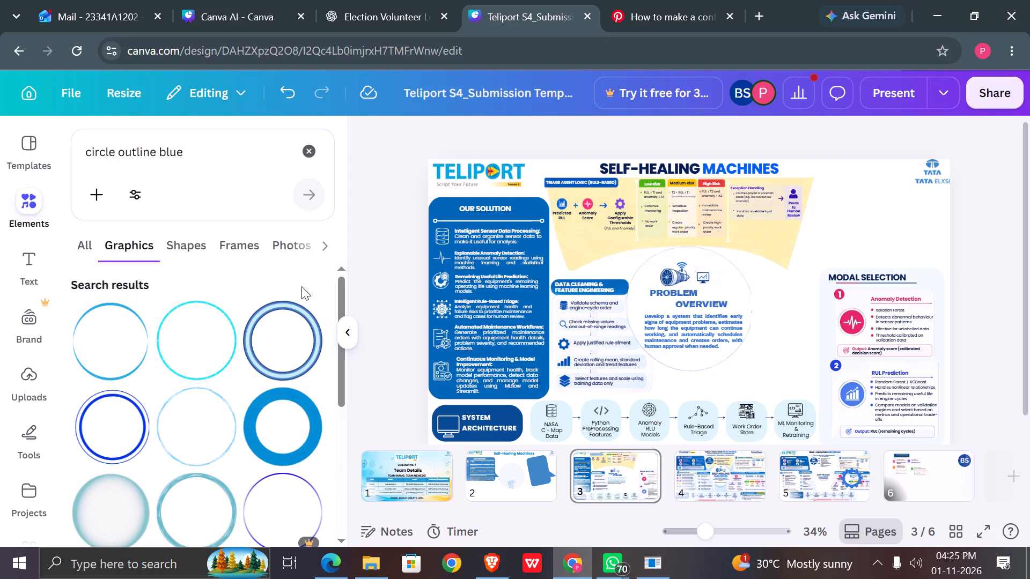
pyautogui.scroll(-3, 301, 286)
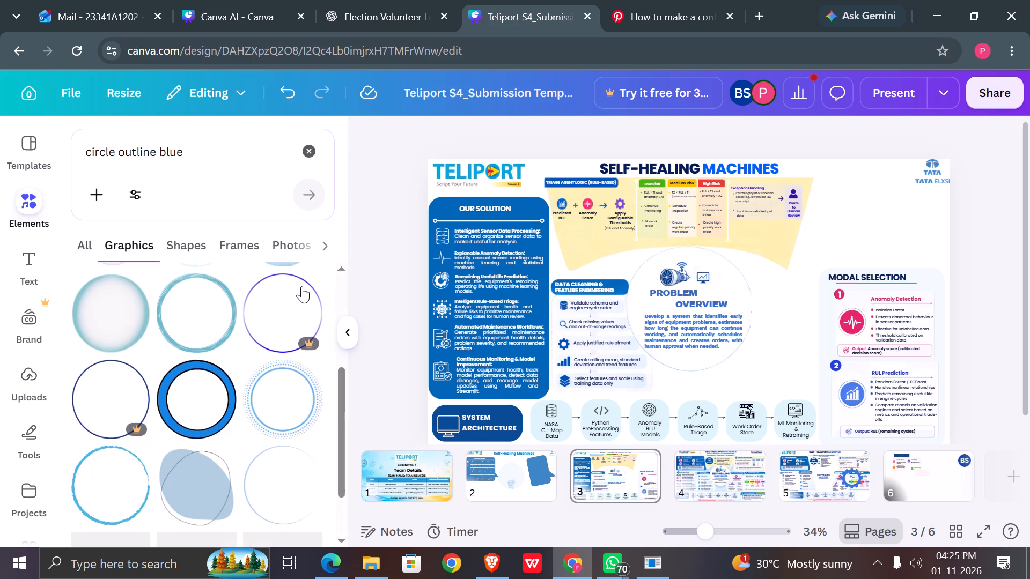
pyautogui.scroll(-1, 301, 286)
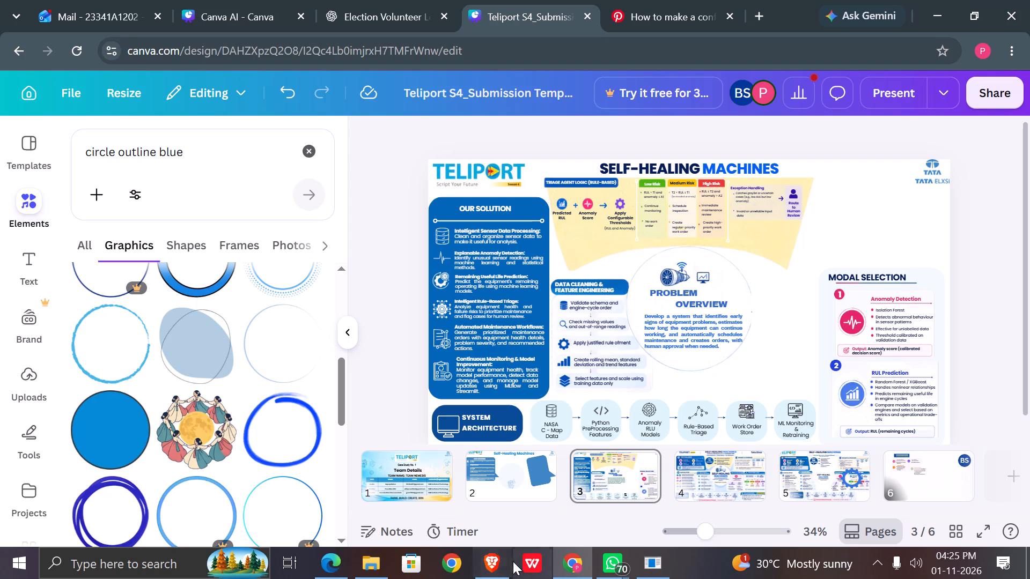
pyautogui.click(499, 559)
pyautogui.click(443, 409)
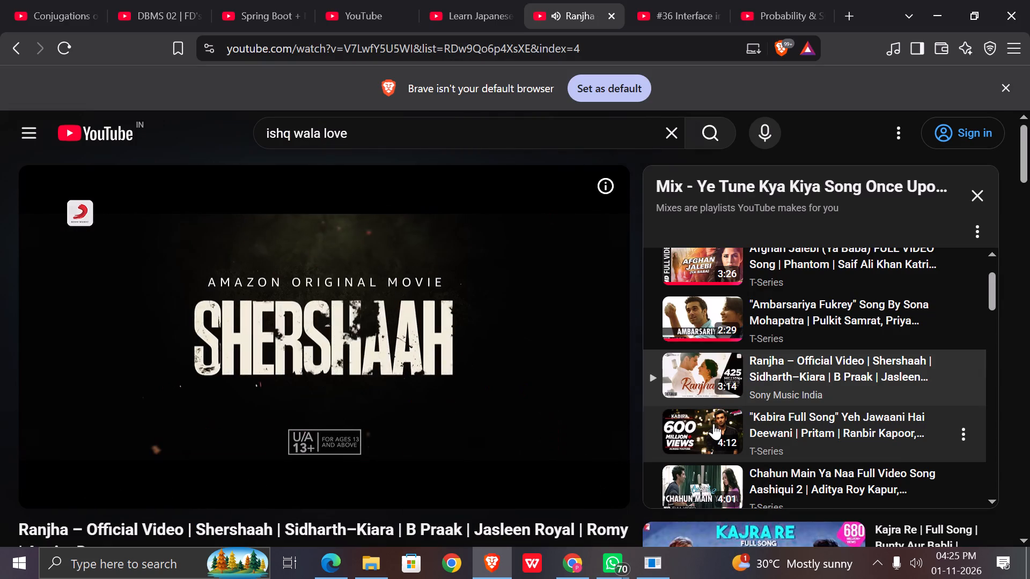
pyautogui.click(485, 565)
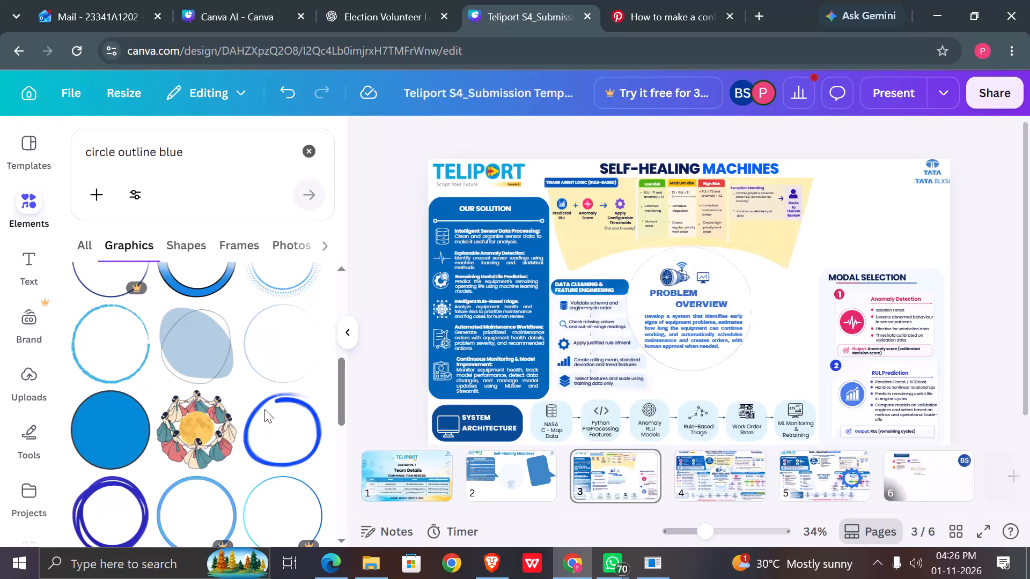
# Delete the thin outline circle around the Problem Overview text, keeping its icons and texts.
pyautogui.scroll(4, 225, 386)
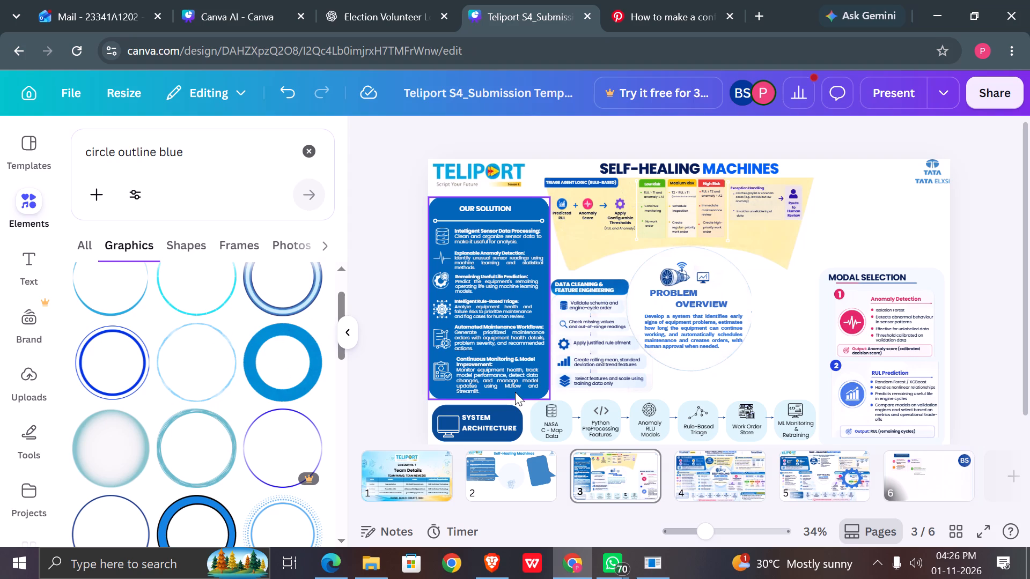
pyautogui.click(694, 358)
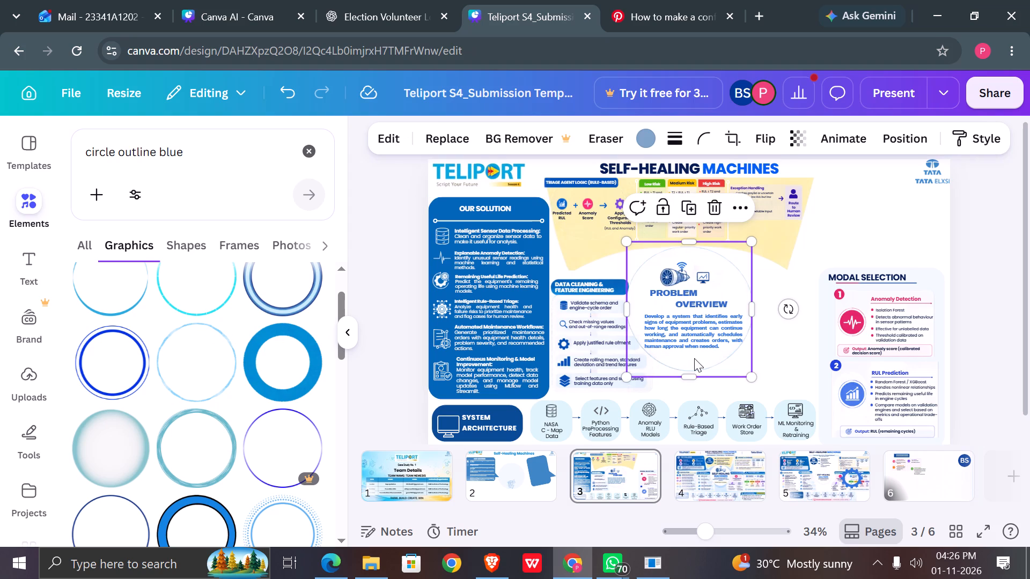
pyautogui.click(717, 205)
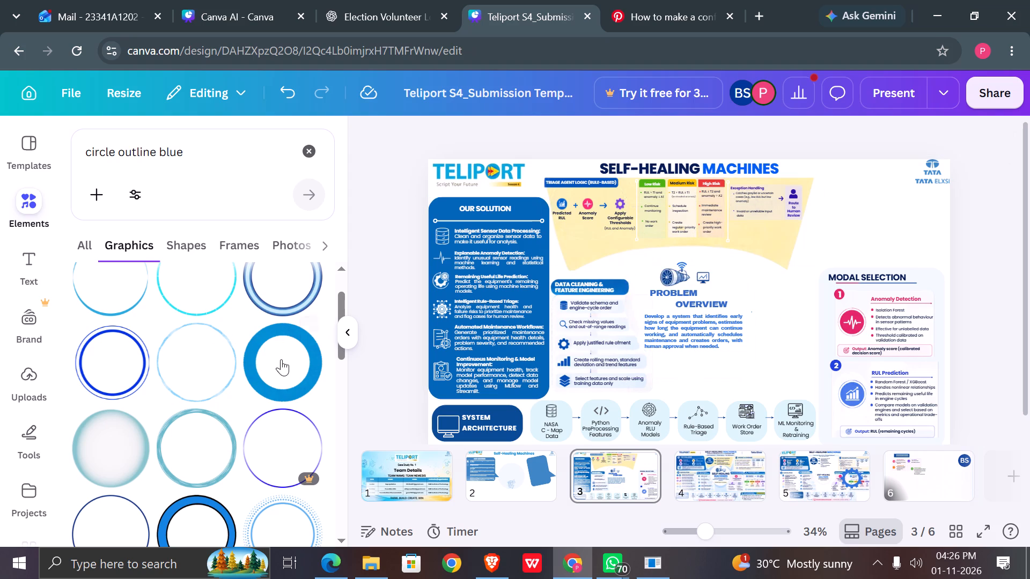
# Browse the "circle outline blue" graphics results for a ring that suits the Problem Overview section.
pyautogui.scroll(2, 151, 372)
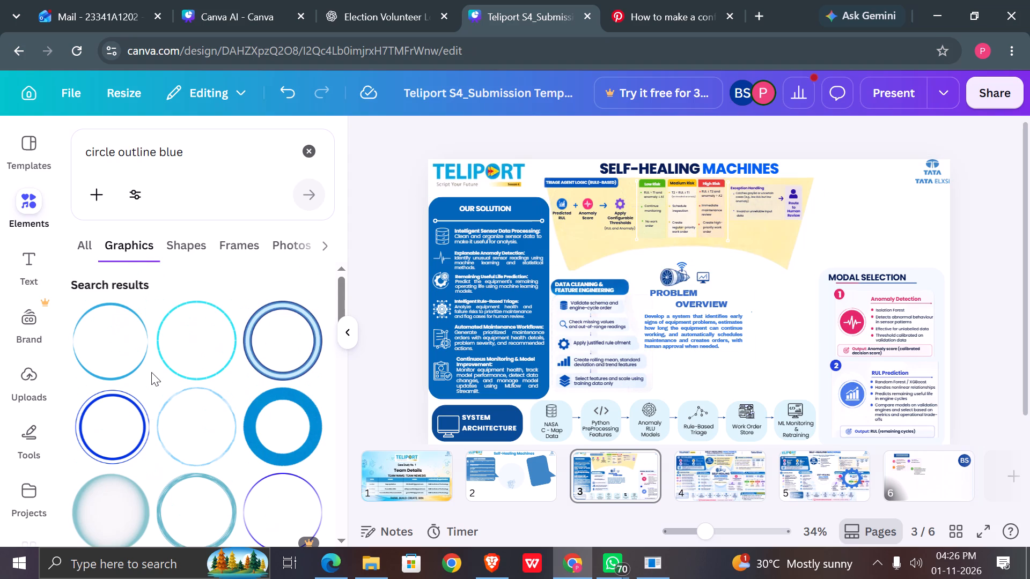
pyautogui.scroll(-1, 151, 372)
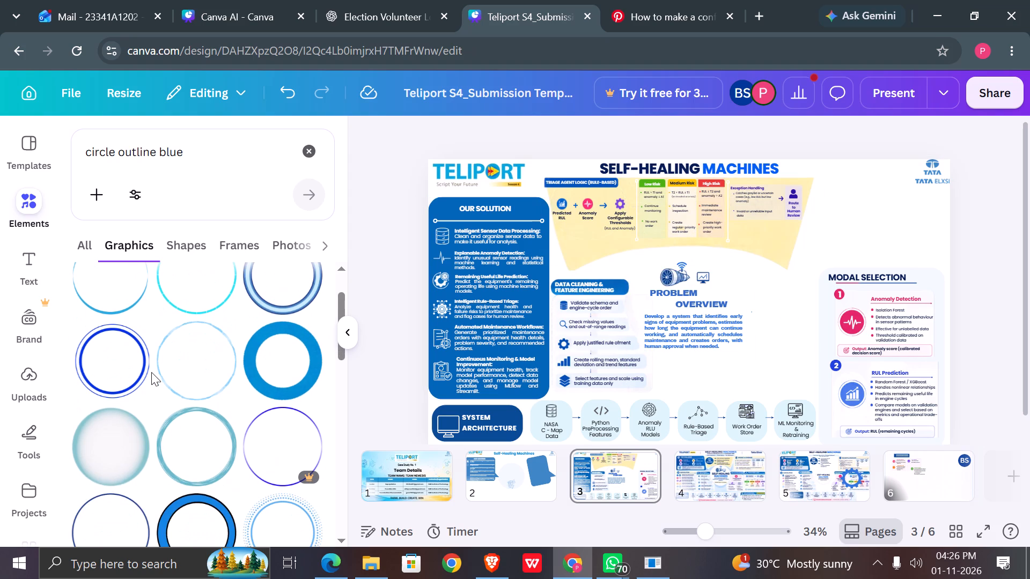
pyautogui.scroll(-4, 151, 372)
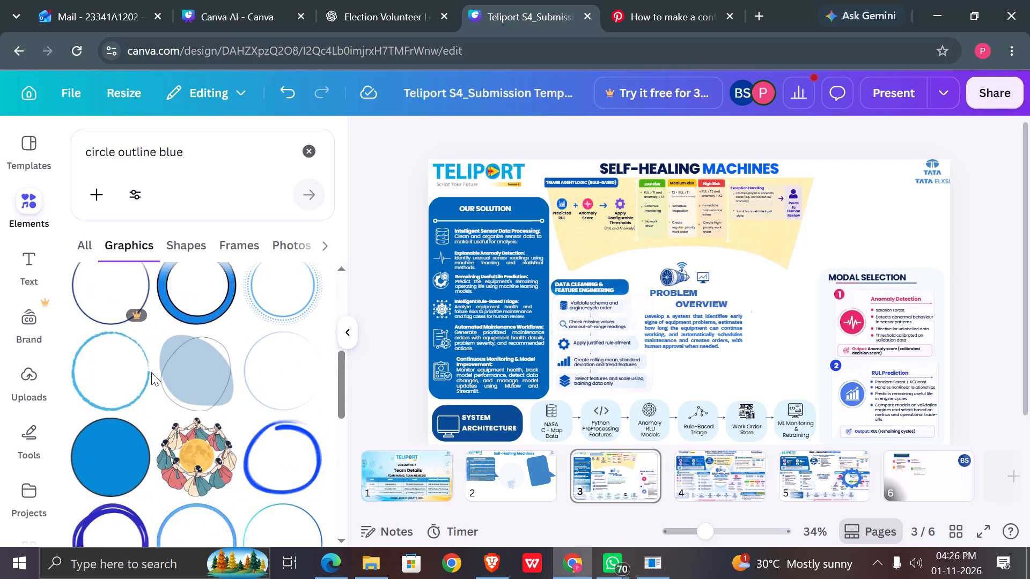
pyautogui.scroll(-4, 151, 372)
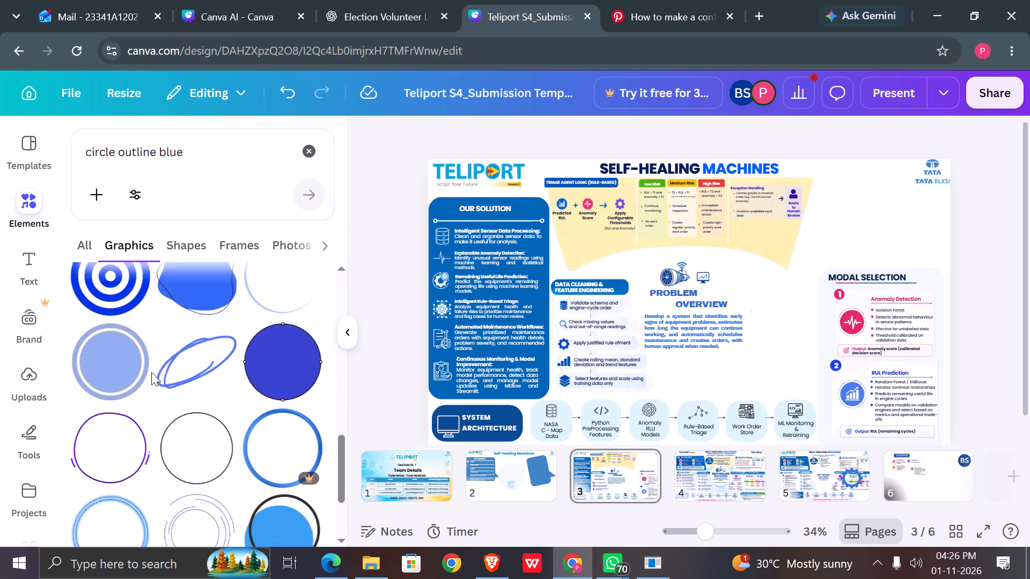
pyautogui.scroll(-4, 151, 372)
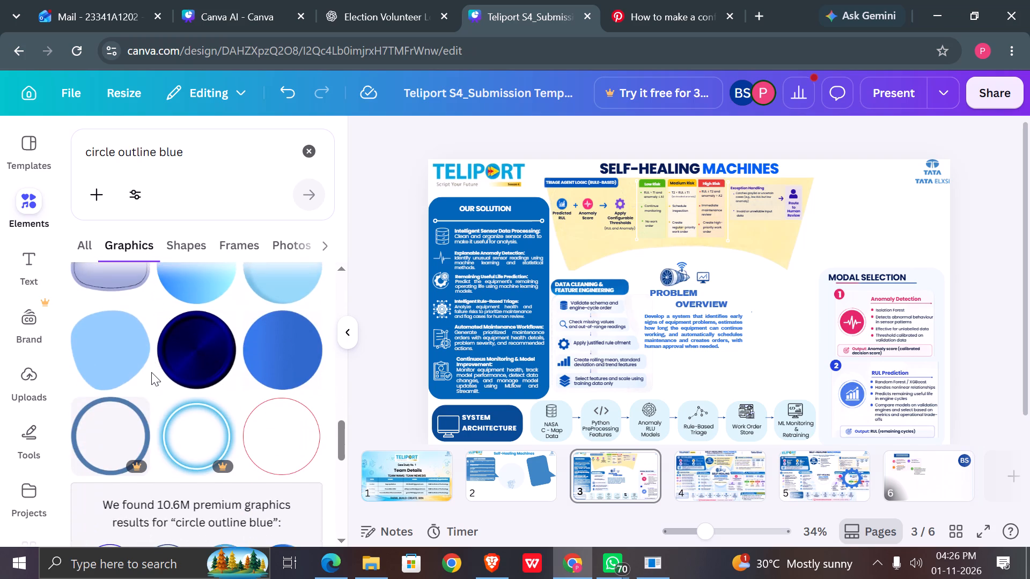
pyautogui.scroll(-5, 151, 372)
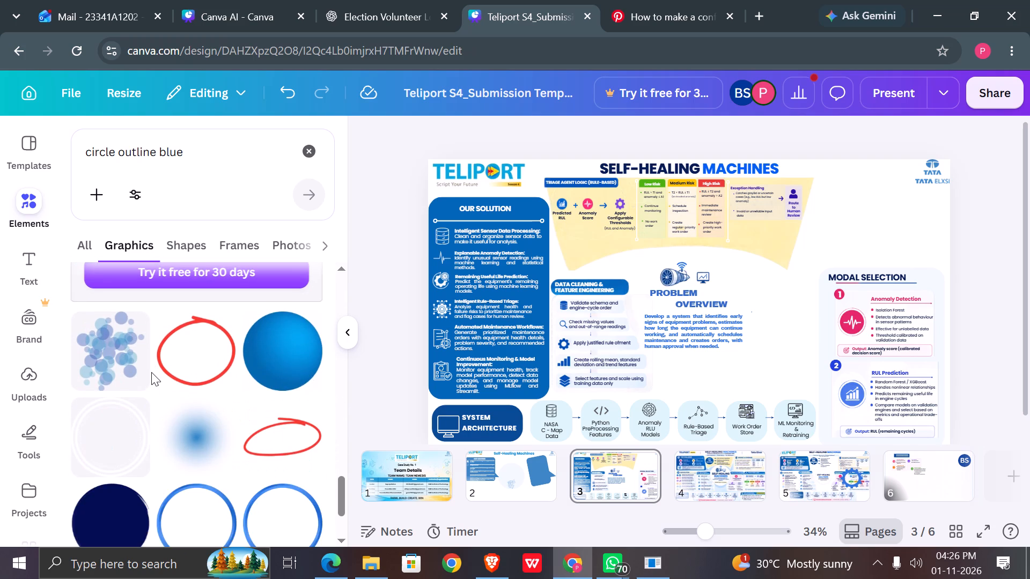
pyautogui.scroll(-2, 151, 372)
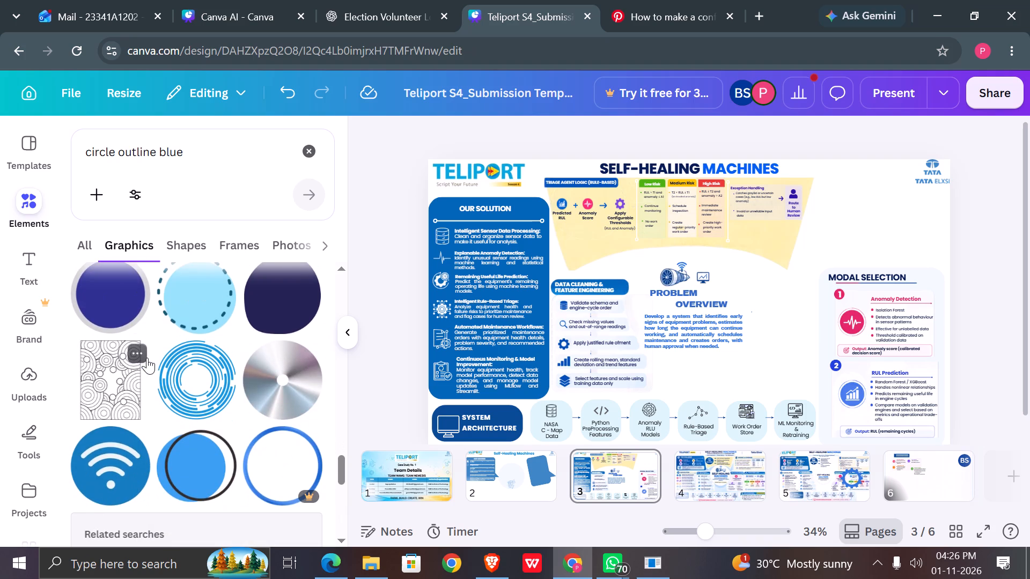
pyautogui.scroll(-3, 147, 358)
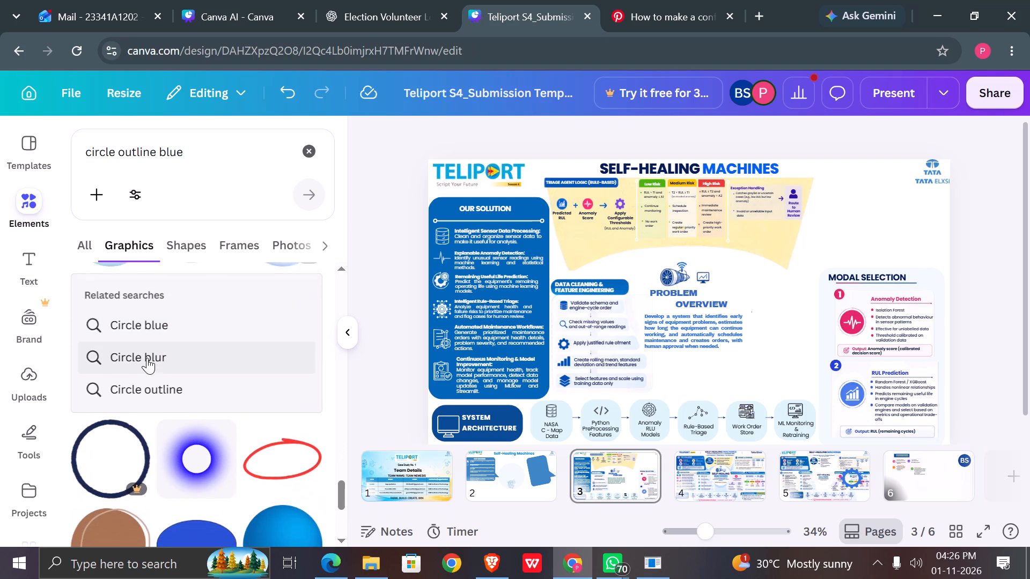
pyautogui.scroll(-3, 147, 358)
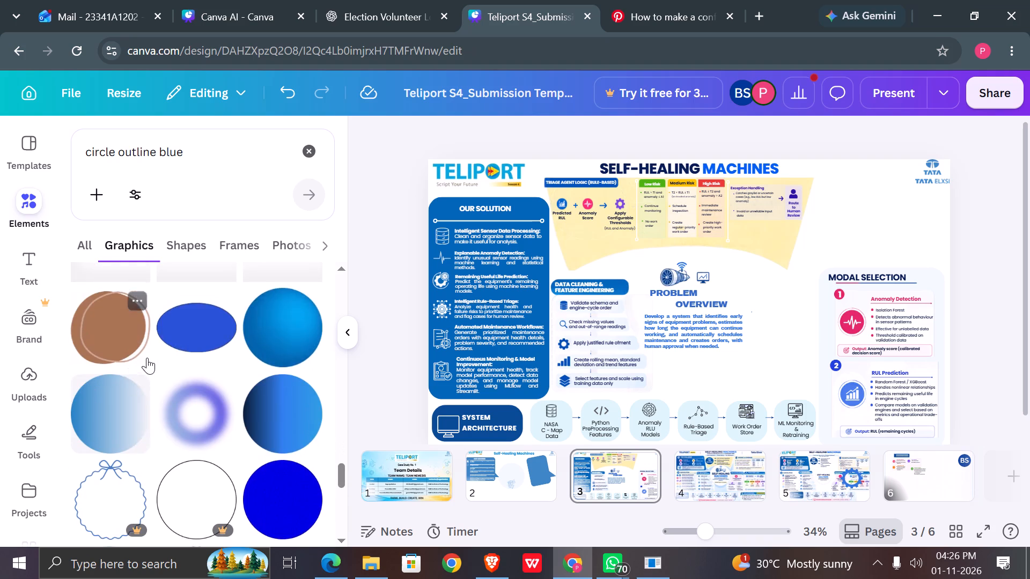
pyautogui.scroll(-5, 147, 358)
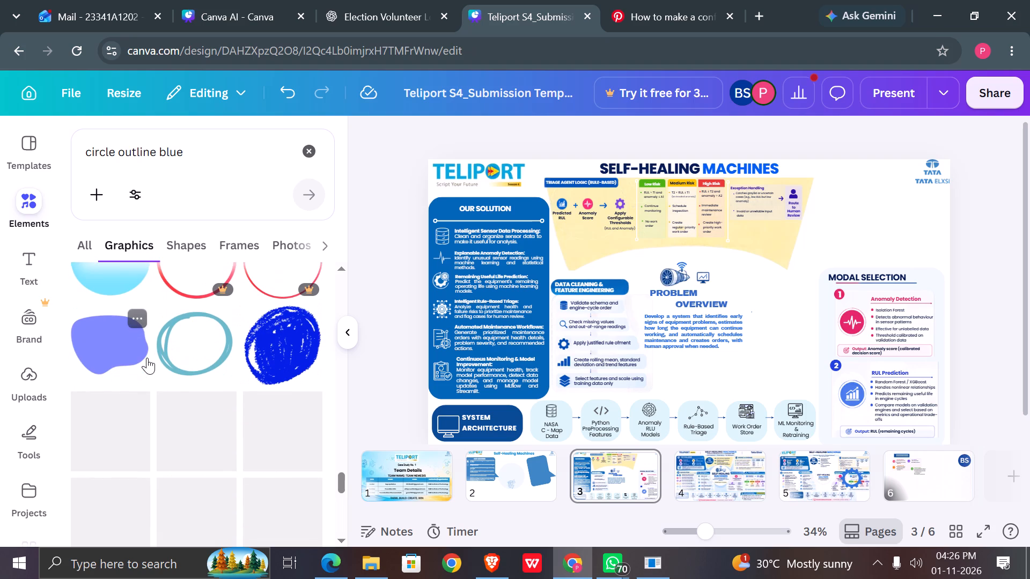
pyautogui.scroll(-4, 147, 358)
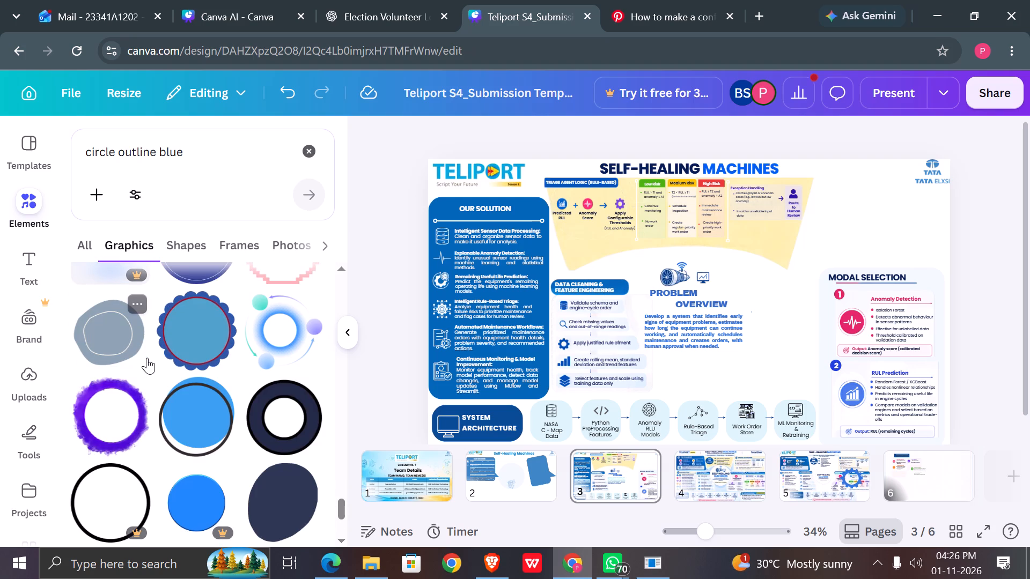
pyautogui.scroll(-8, 147, 358)
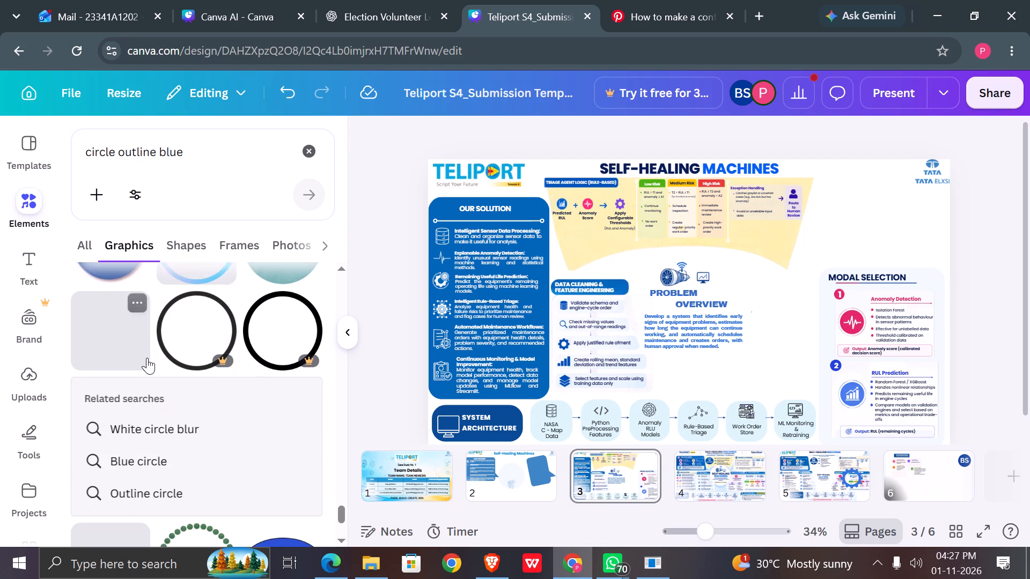
pyautogui.scroll(-6, 147, 358)
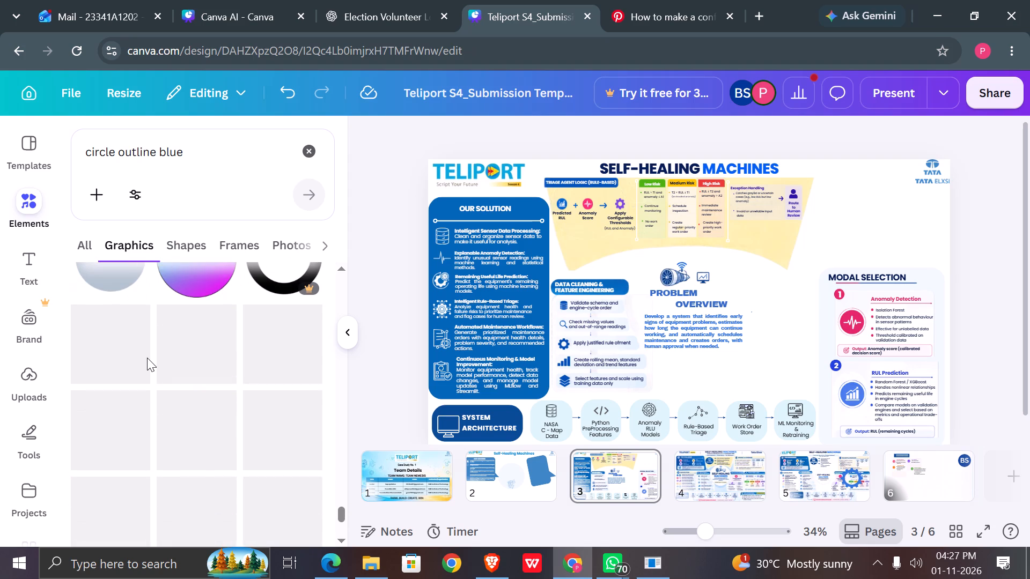
pyautogui.scroll(-2, 147, 358)
pyautogui.scroll(7, 147, 358)
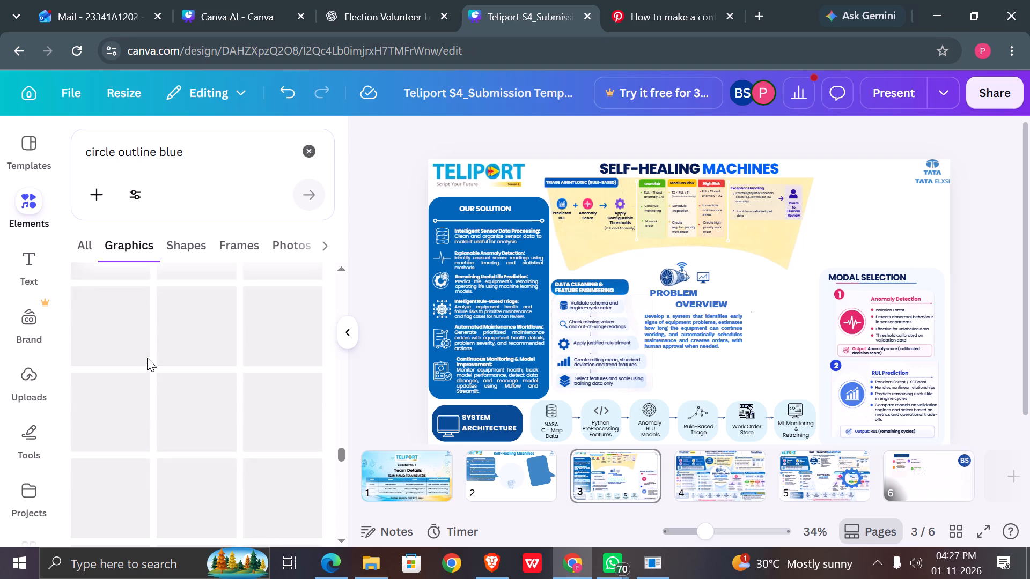
pyautogui.scroll(14, 147, 358)
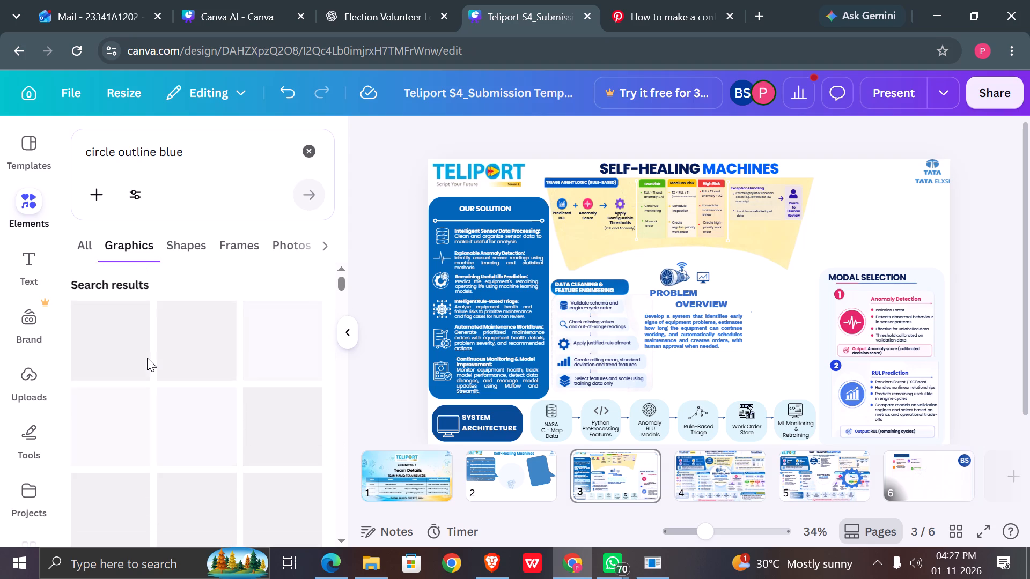
# Try the soft teal blurred-edge circle on page 3, show all its Magic recommendations, and delete that circle.
pyautogui.scroll(-1, 147, 358)
pyautogui.click(120, 386)
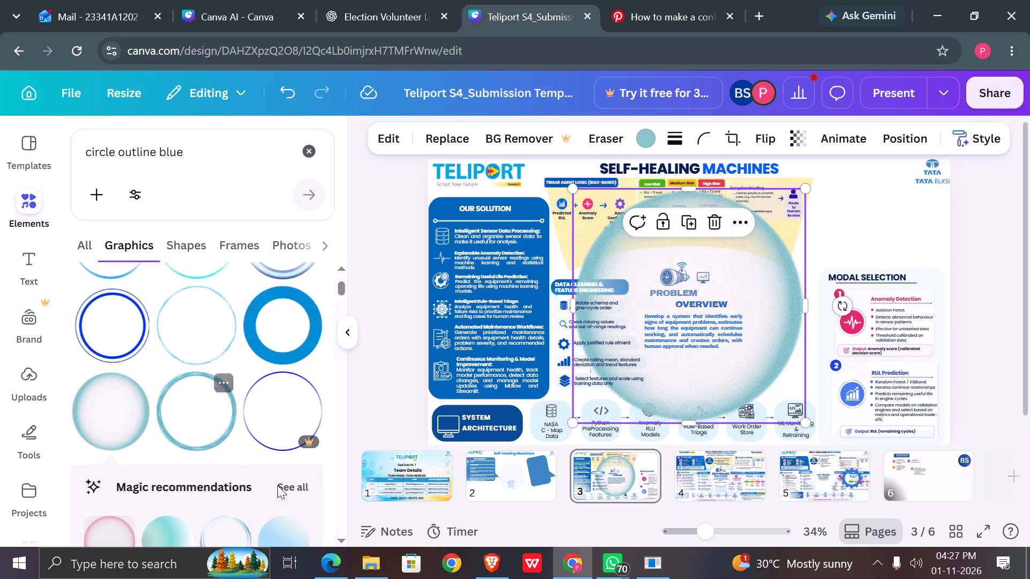
pyautogui.click(296, 487)
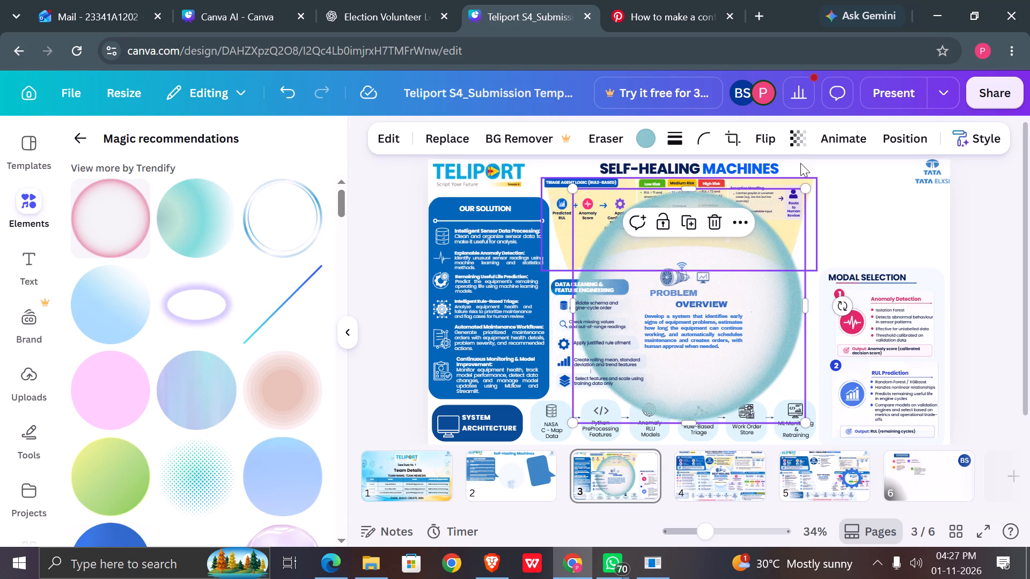
pyautogui.click(716, 226)
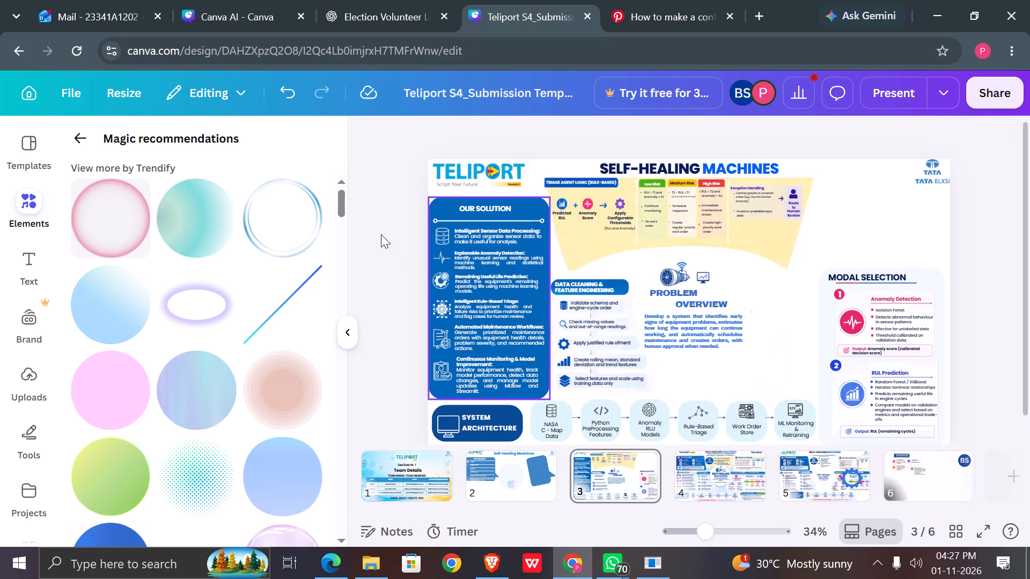
# Add the blue gradient double-line ring from the recommendations, shrink it to about 478 × 478, and centre it around the Problem Overview content.
pyautogui.click(307, 220)
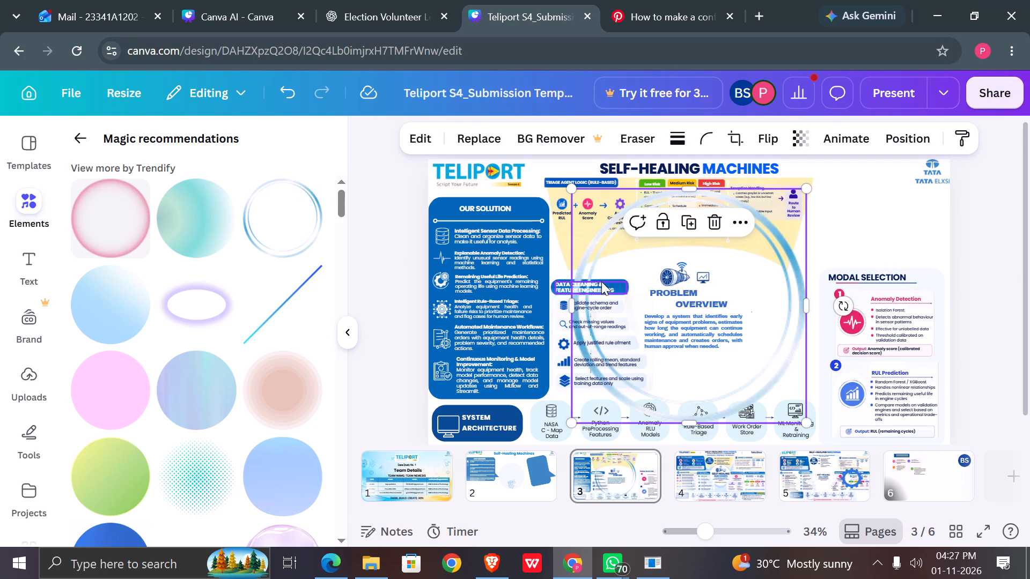
pyautogui.moveTo(807, 186); pyautogui.dragTo(779, 220)
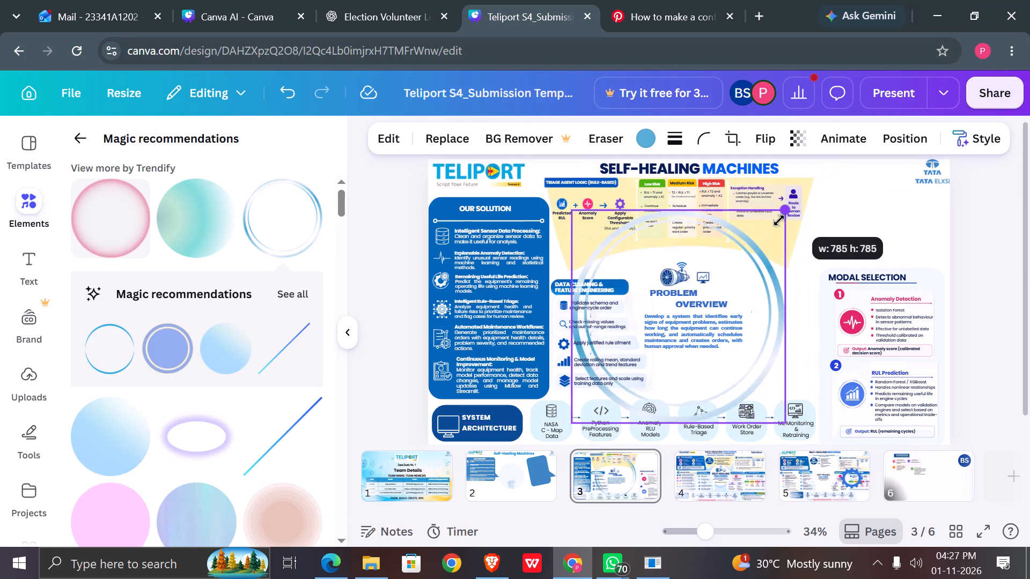
pyautogui.moveTo(779, 220); pyautogui.dragTo(748, 260)
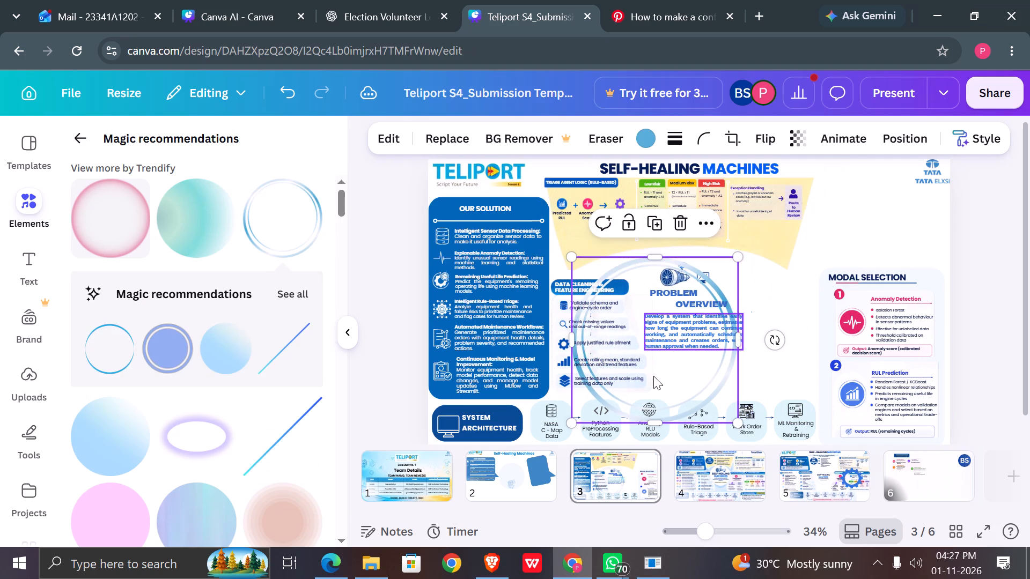
pyautogui.moveTo(650, 388); pyautogui.dragTo(696, 363)
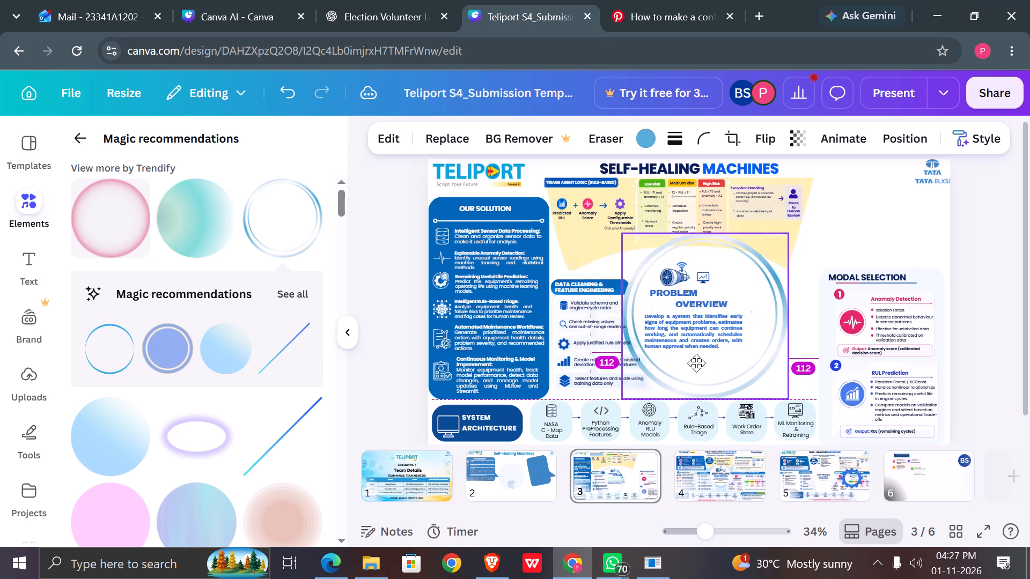
pyautogui.moveTo(696, 363); pyautogui.dragTo(679, 367)
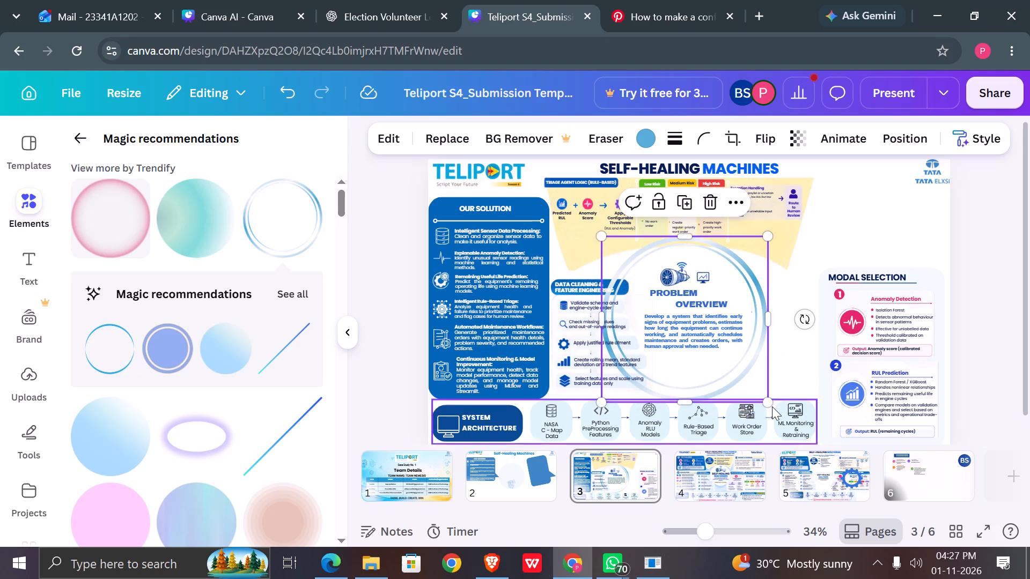
pyautogui.moveTo(769, 405); pyautogui.dragTo(720, 380)
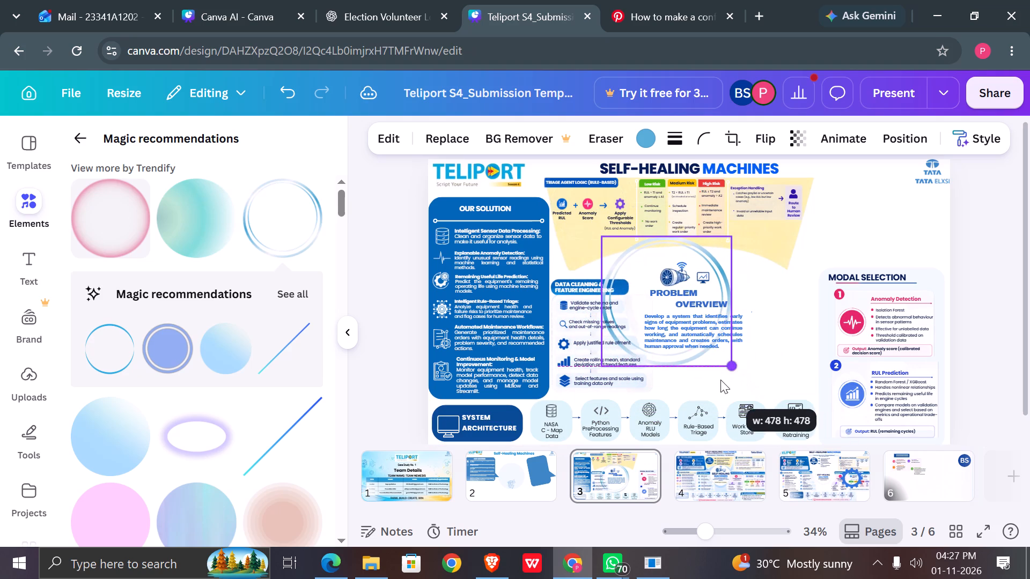
pyautogui.moveTo(634, 300); pyautogui.dragTo(655, 315)
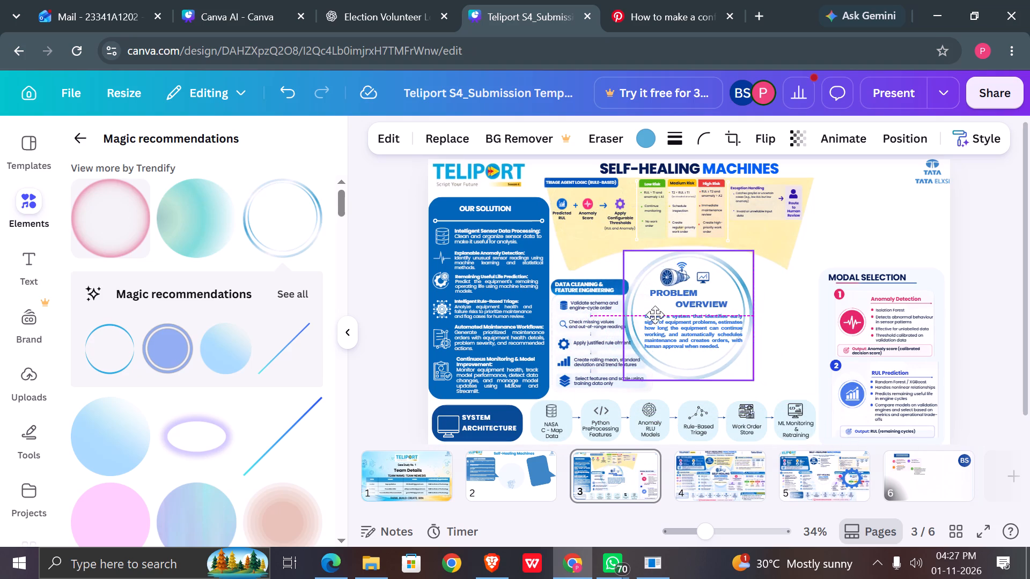
pyautogui.moveTo(655, 315); pyautogui.dragTo(659, 316)
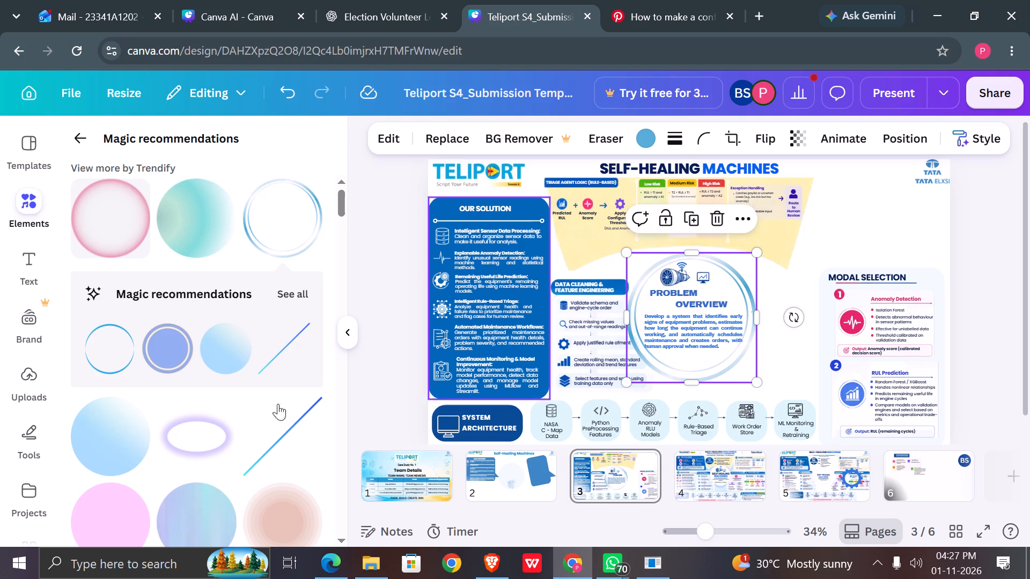
# Browse all Magic recommendations for the added ring for alternative circle outlines, and return to the "circle outline blue" graphics results.
pyautogui.click(291, 288)
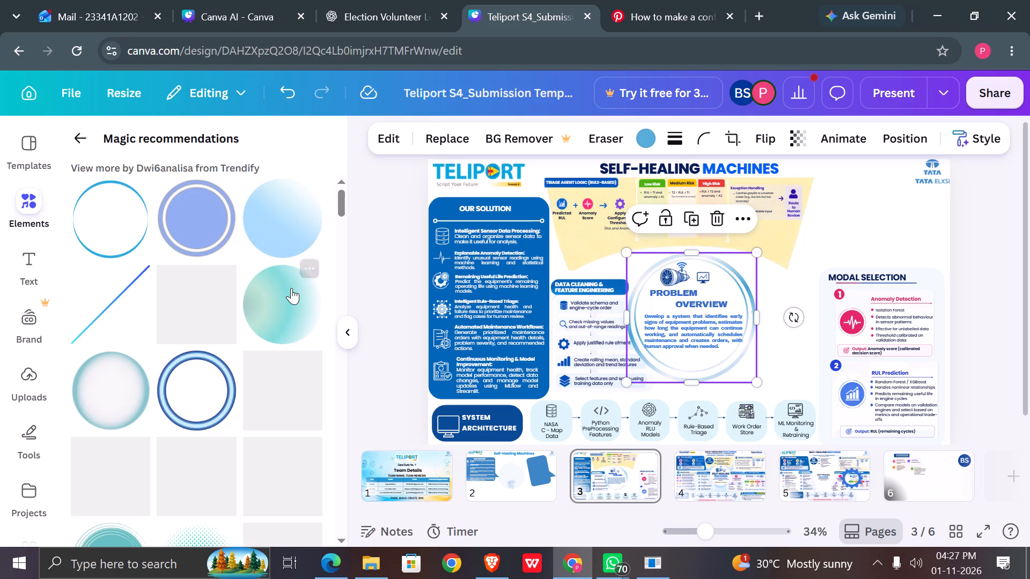
pyautogui.scroll(-1, 291, 288)
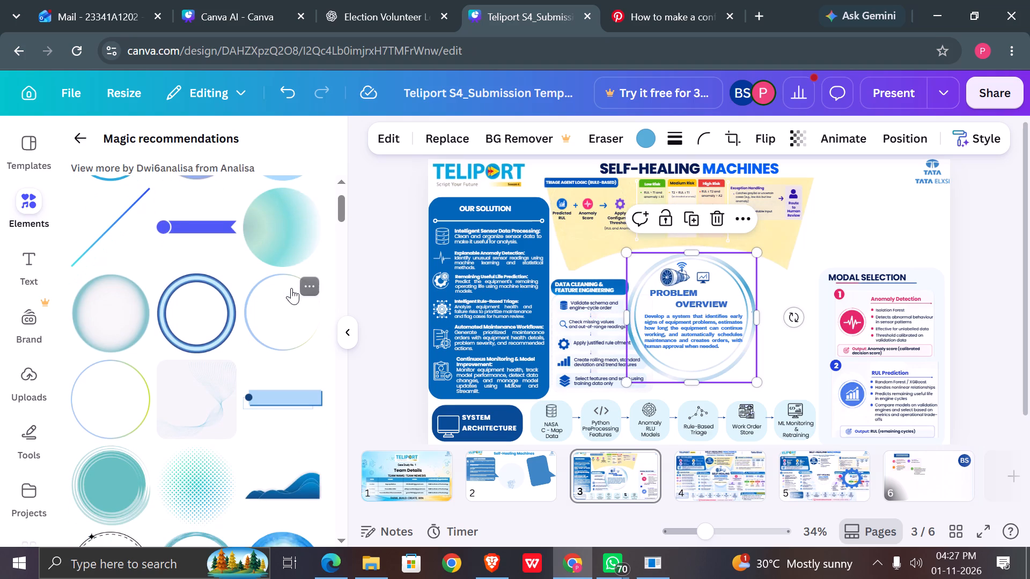
pyautogui.scroll(-5, 291, 288)
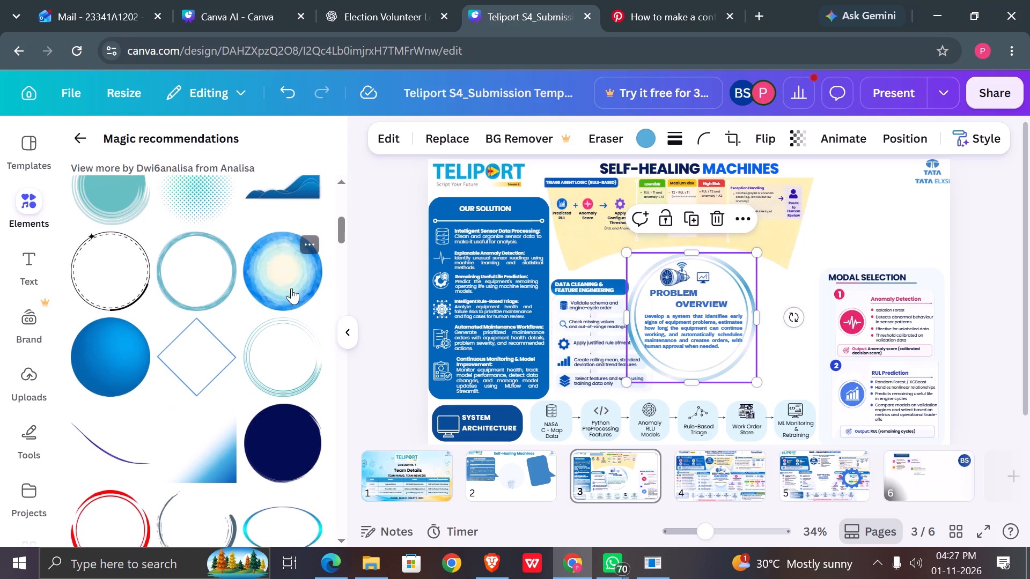
pyautogui.scroll(-7, 291, 288)
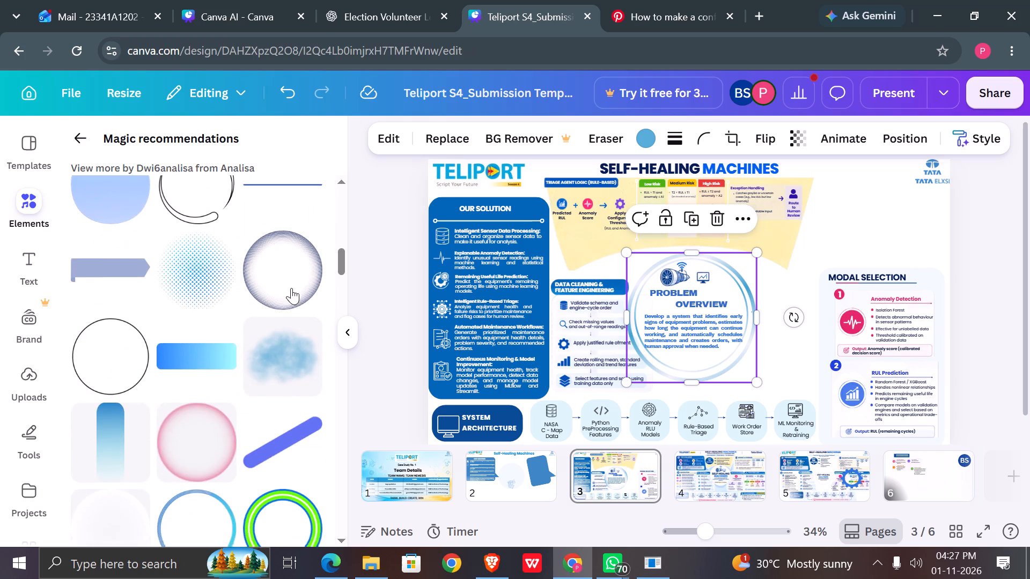
pyautogui.scroll(-8, 291, 288)
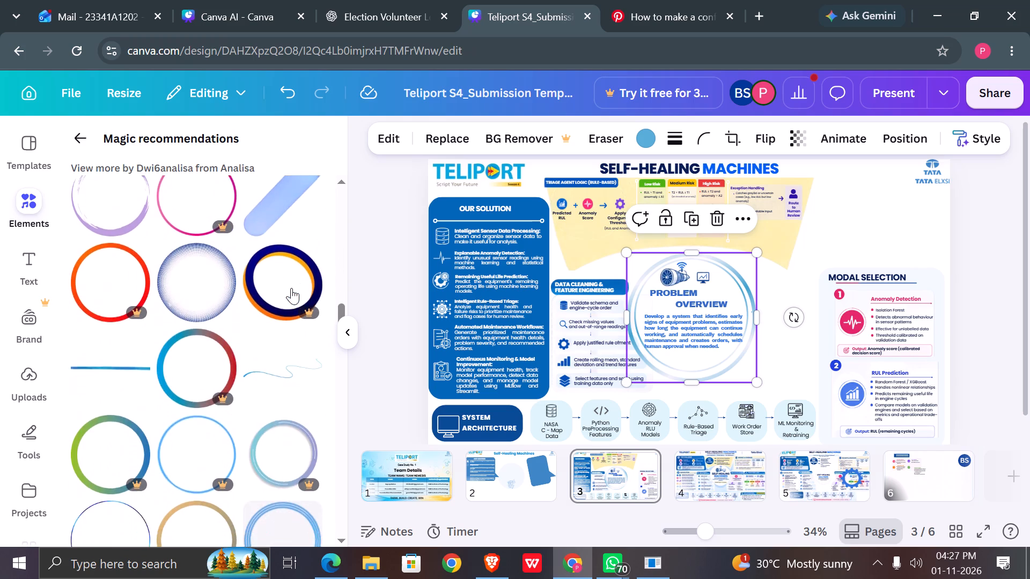
pyautogui.scroll(-7, 291, 288)
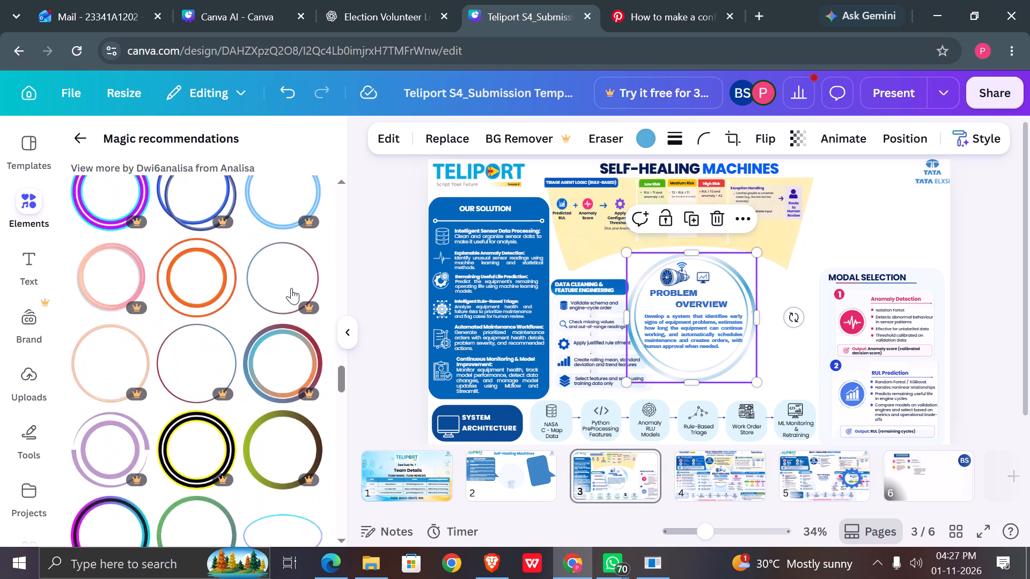
pyautogui.scroll(-6, 291, 288)
pyautogui.scroll(5, 291, 288)
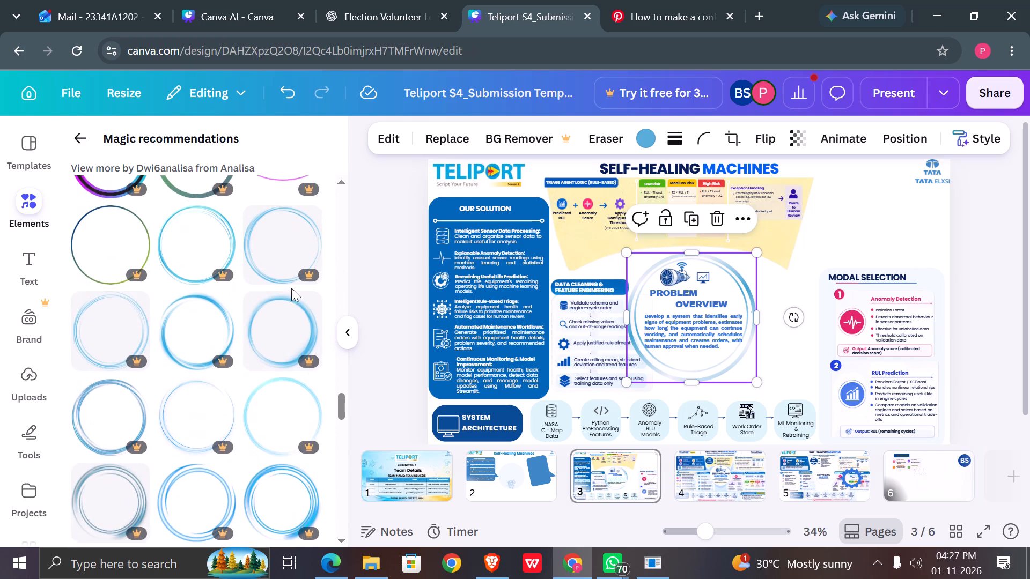
pyautogui.scroll(-2, 291, 288)
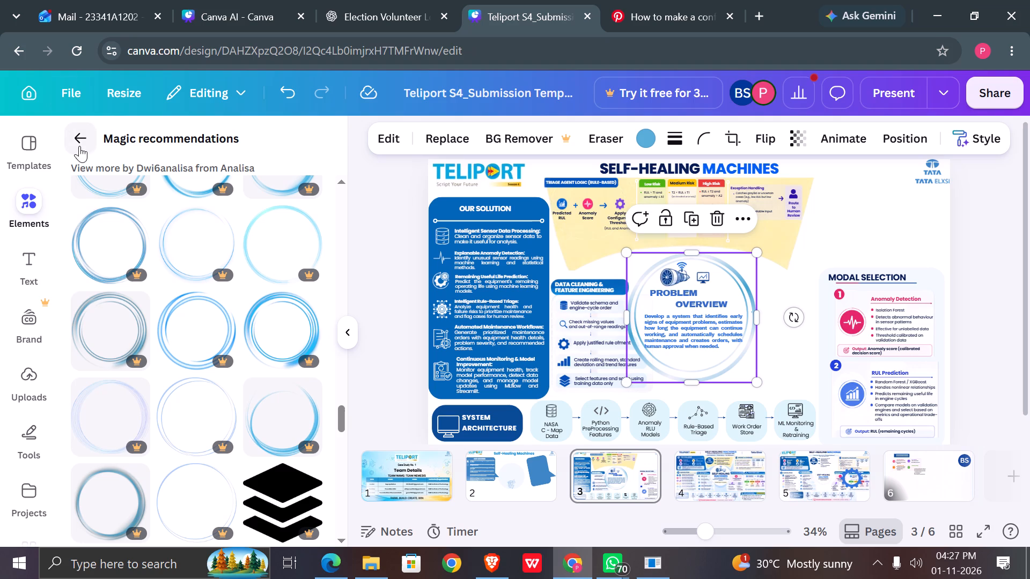
pyautogui.click(79, 146)
pyautogui.scroll(-1, 239, 342)
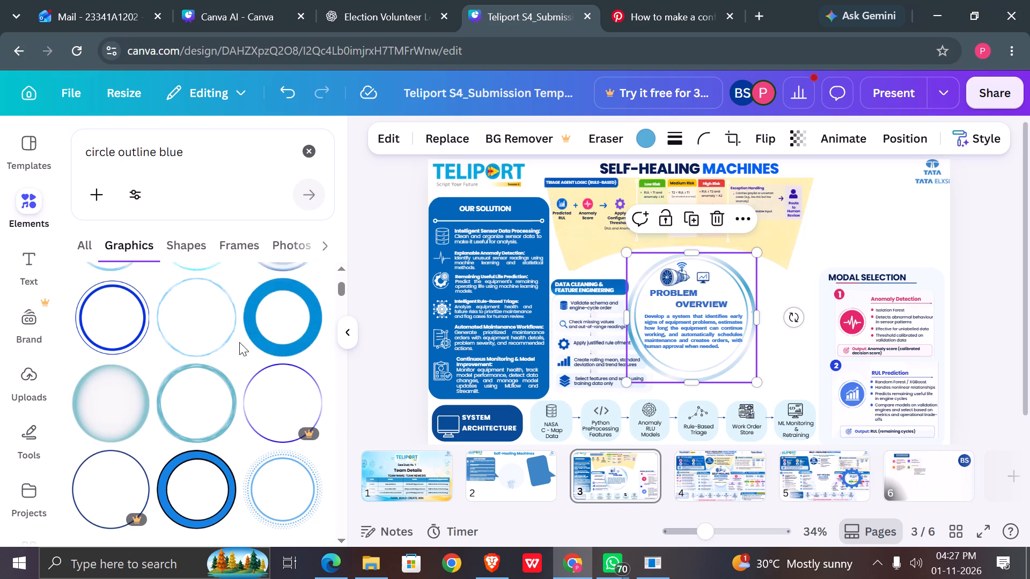
# Browse the "circle outline blue" graphics results for another circle that could frame the Problem Overview section.
pyautogui.scroll(-3, 239, 342)
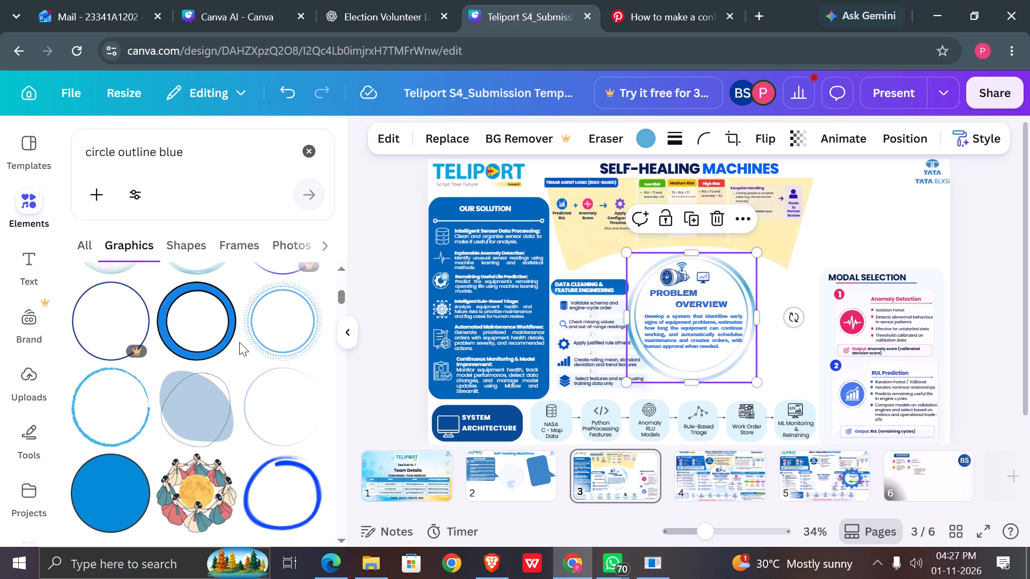
pyautogui.scroll(-5, 239, 342)
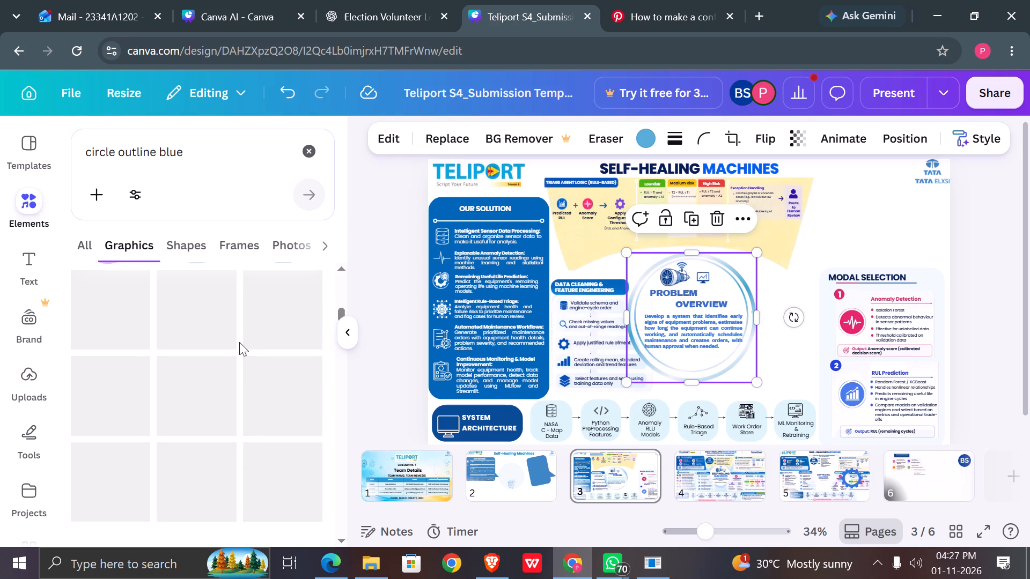
pyautogui.scroll(-3, 239, 342)
pyautogui.hscroll(1, 239, 342)
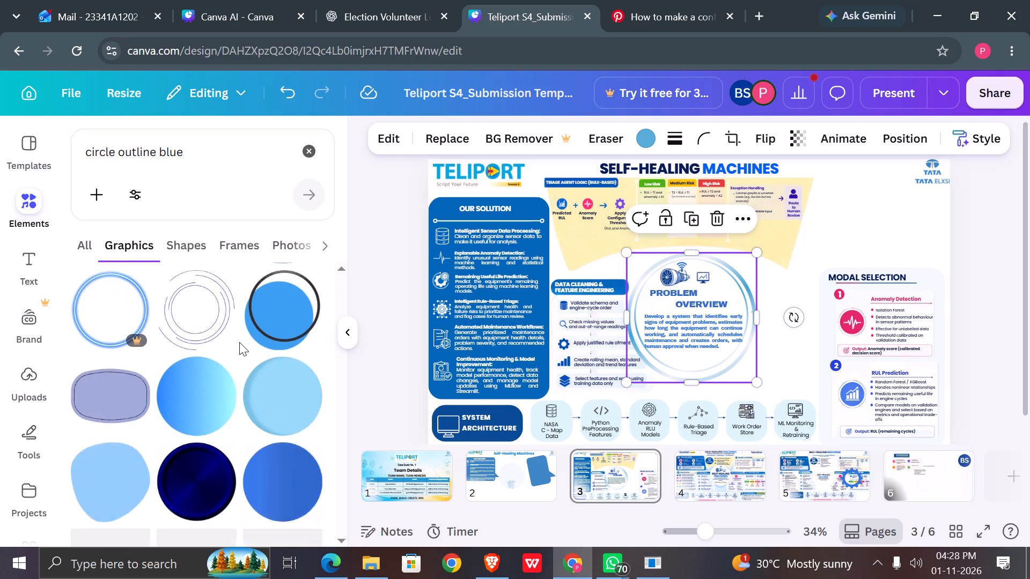
pyautogui.hscroll(1, 239, 342)
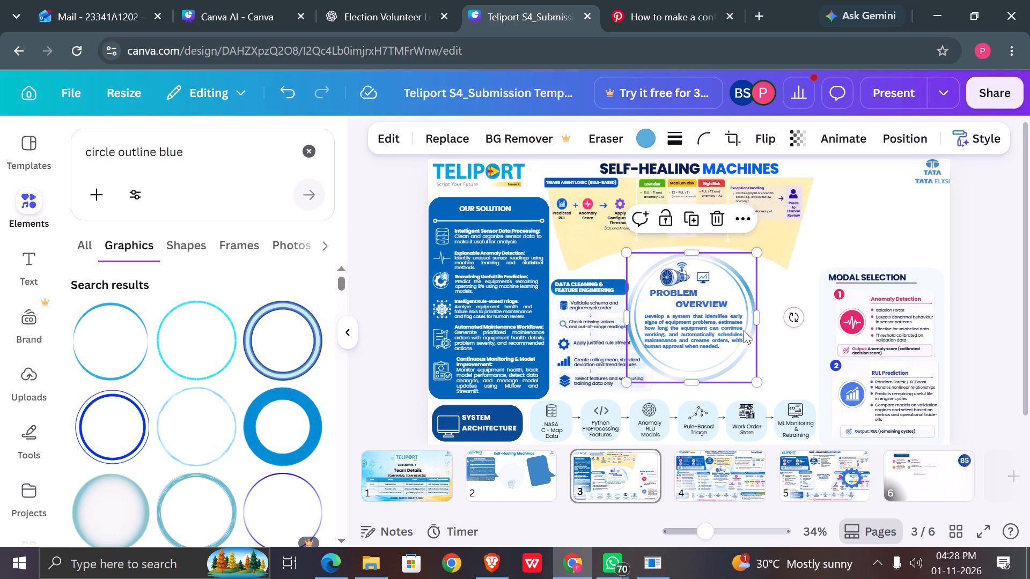
# Replace the double-line ring with the soft teal blurred-edge circle, shrunk and moved over the Problem Overview content on page 3.
pyautogui.click(718, 214)
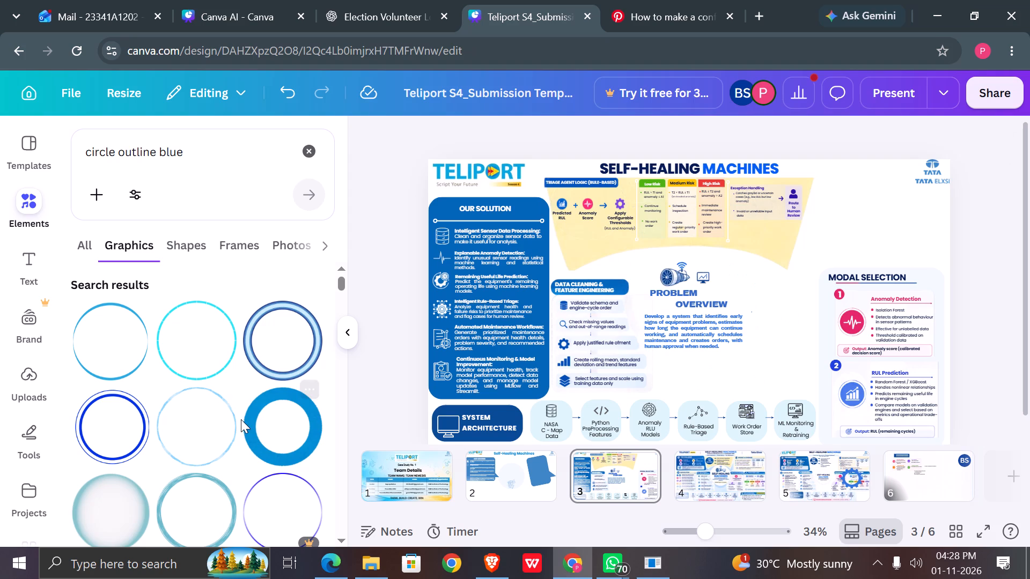
pyautogui.click(102, 513)
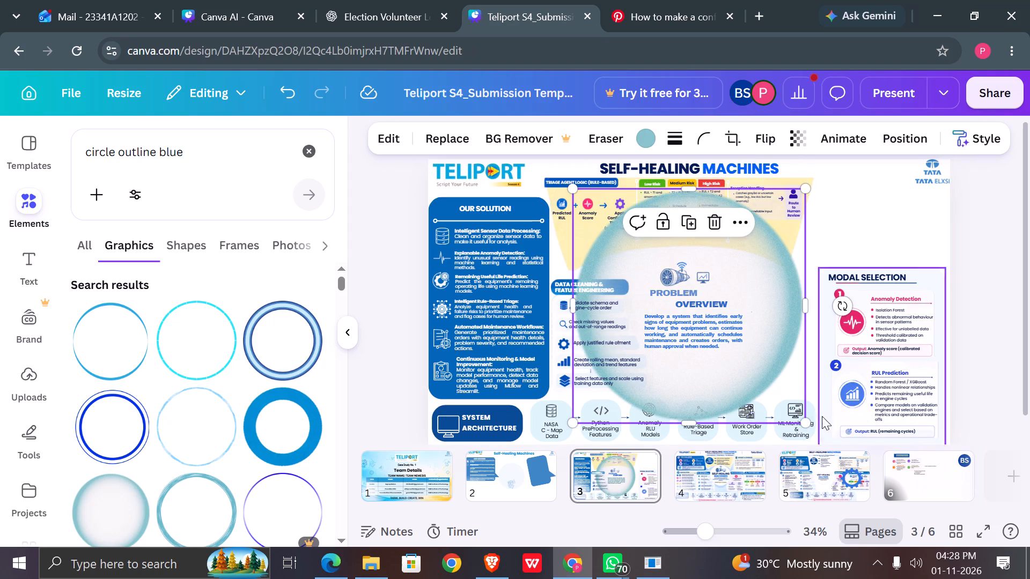
pyautogui.moveTo(805, 422); pyautogui.dragTo(705, 335)
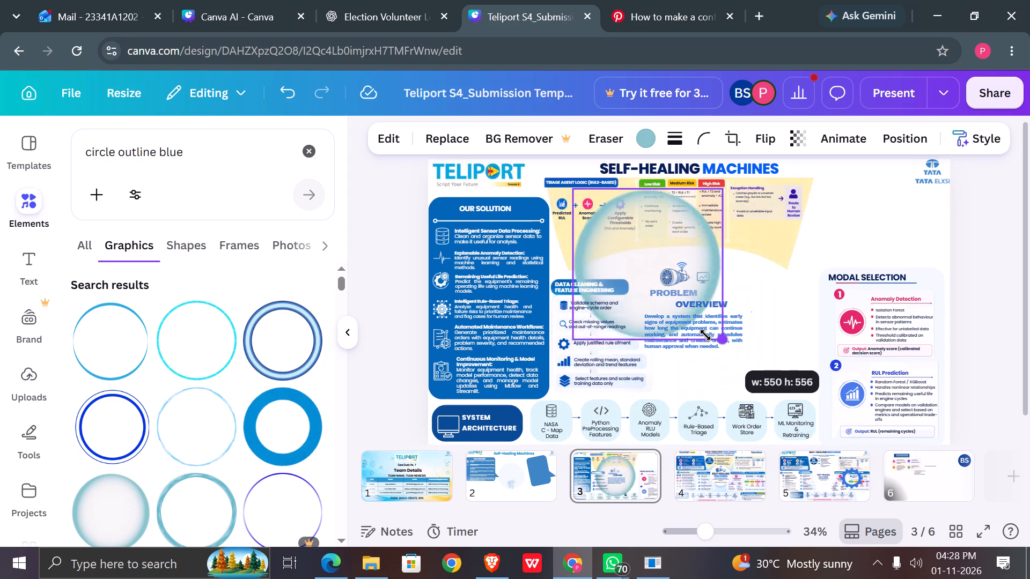
pyautogui.moveTo(705, 335); pyautogui.dragTo(683, 322)
pyautogui.moveTo(626, 247); pyautogui.dragTo(698, 328)
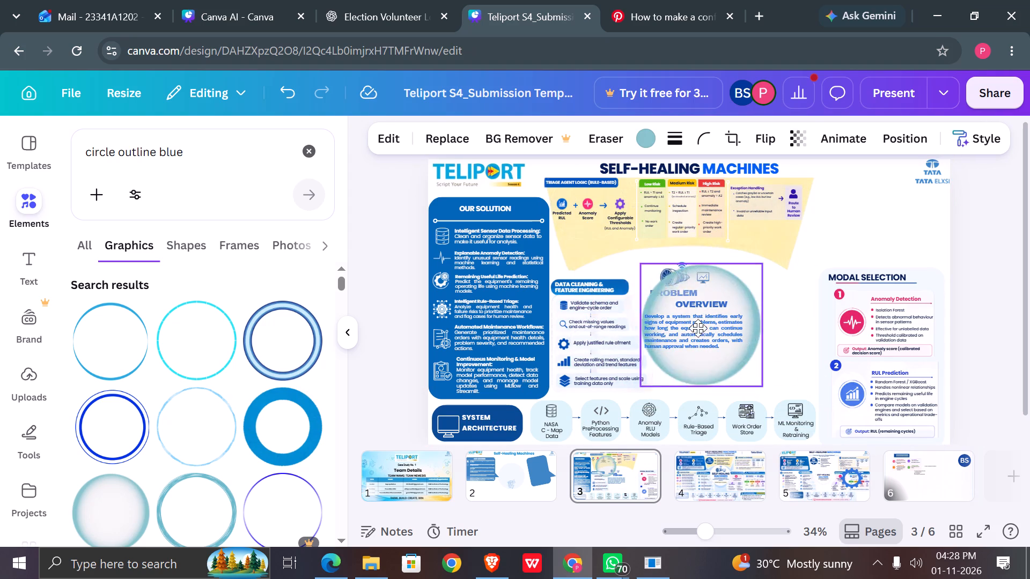
pyautogui.moveTo(698, 328); pyautogui.dragTo(684, 316)
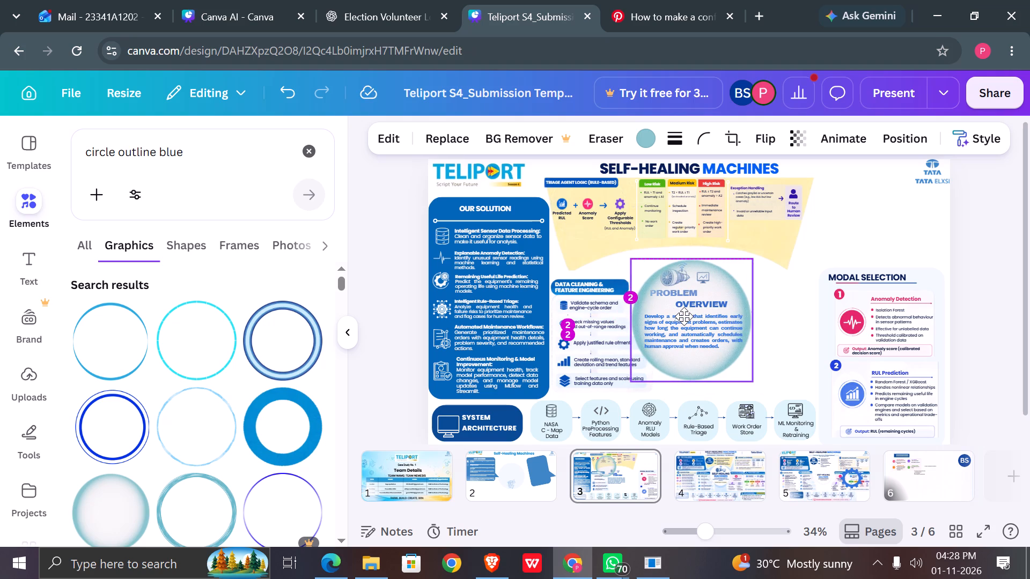
pyautogui.moveTo(684, 316); pyautogui.dragTo(687, 317)
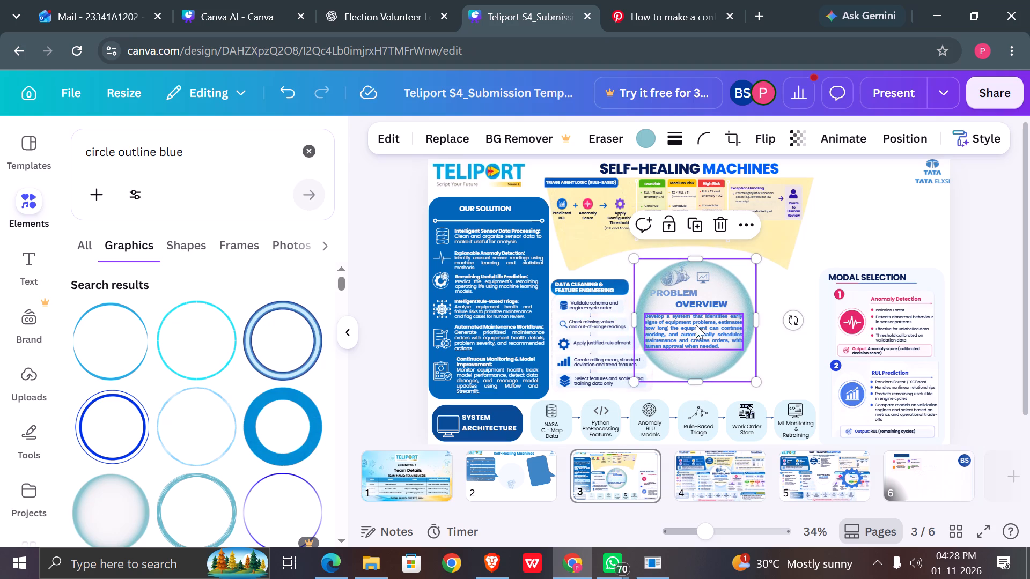
# Enlarge the teal circle to about 463 × 468, centre it around the Problem Overview content, and enlarge it slightly more.
pyautogui.moveTo(758, 379); pyautogui.dragTo(764, 380)
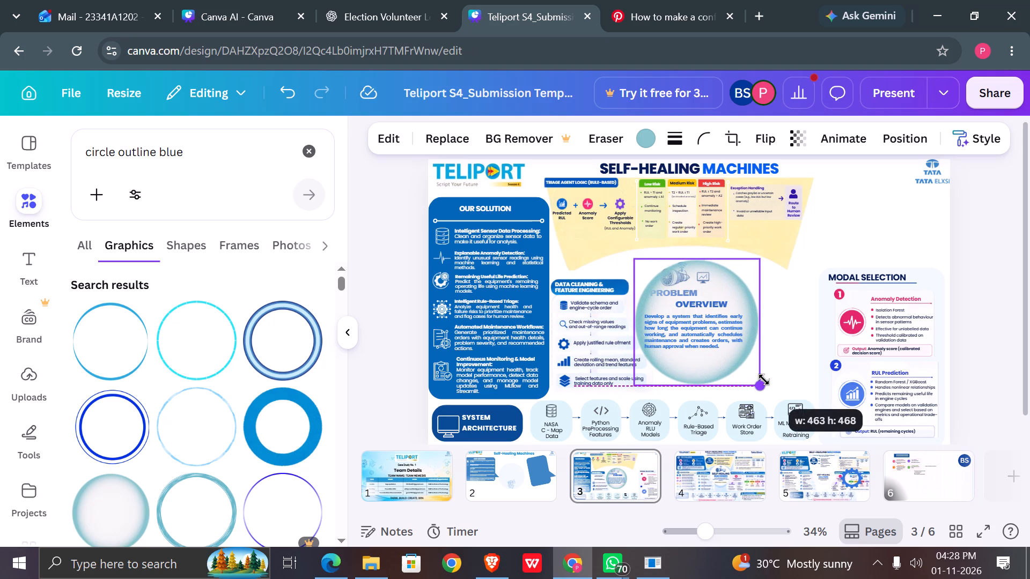
pyautogui.moveTo(764, 380); pyautogui.dragTo(765, 380)
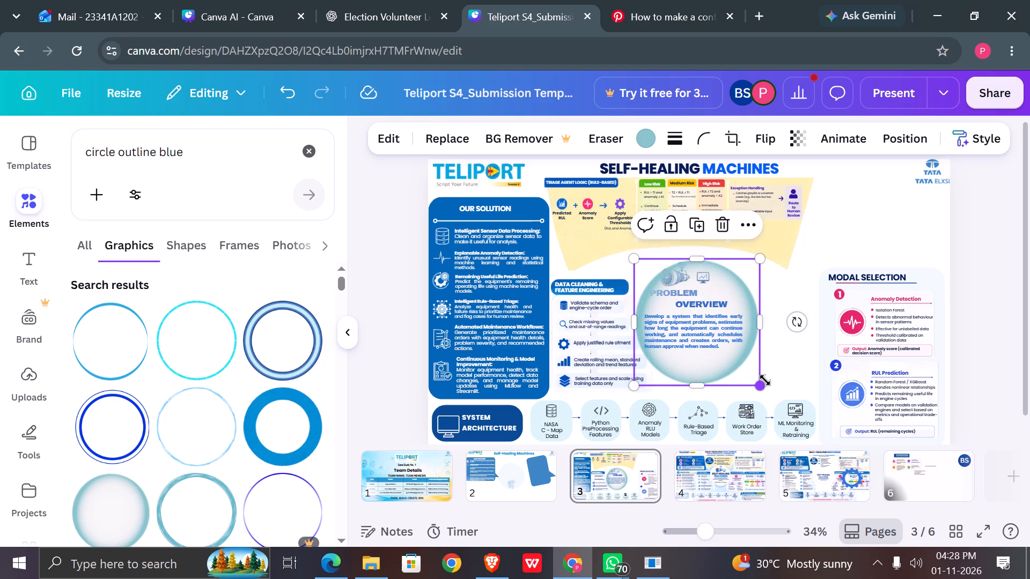
pyautogui.moveTo(715, 352); pyautogui.dragTo(708, 346)
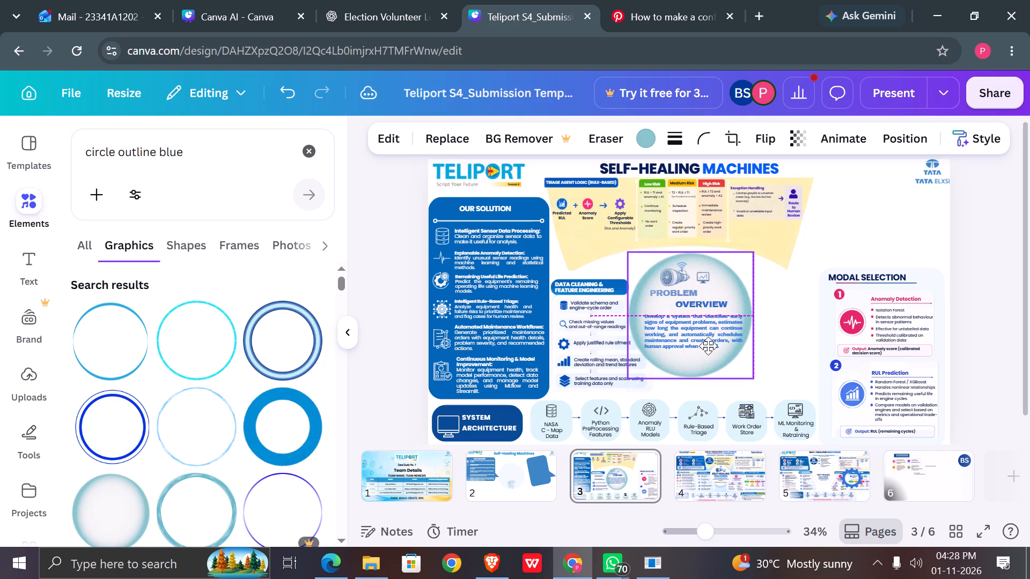
pyautogui.moveTo(708, 346); pyautogui.dragTo(710, 339)
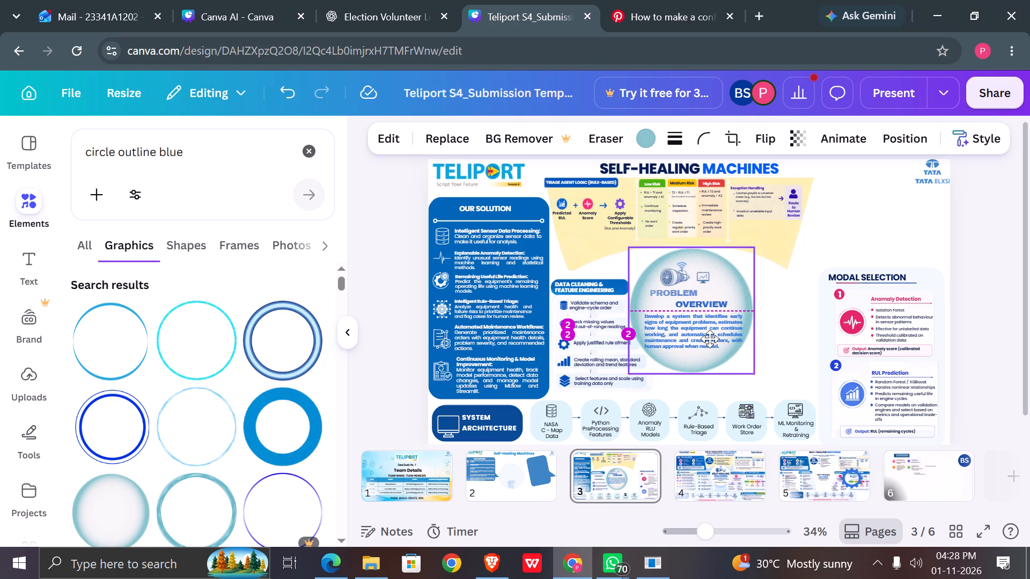
pyautogui.moveTo(710, 339); pyautogui.dragTo(710, 342)
pyautogui.moveTo(710, 342); pyautogui.dragTo(708, 342)
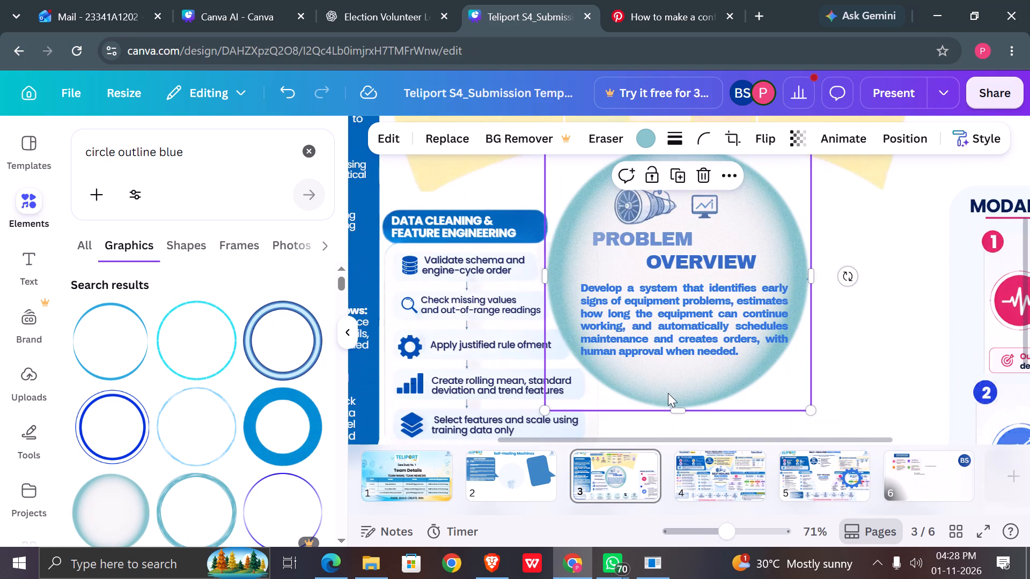
pyautogui.click(666, 390)
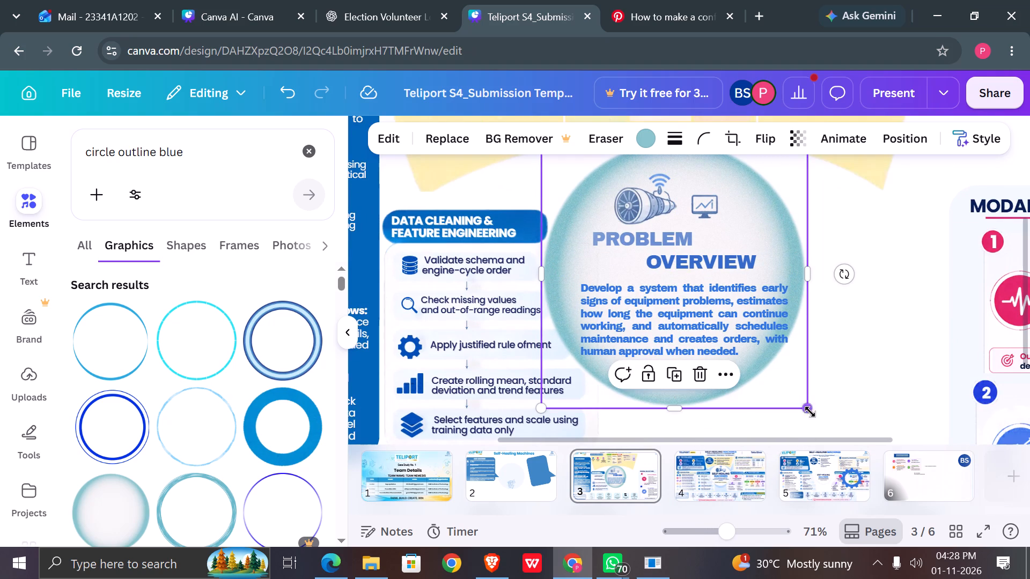
pyautogui.moveTo(809, 412); pyautogui.dragTo(821, 417)
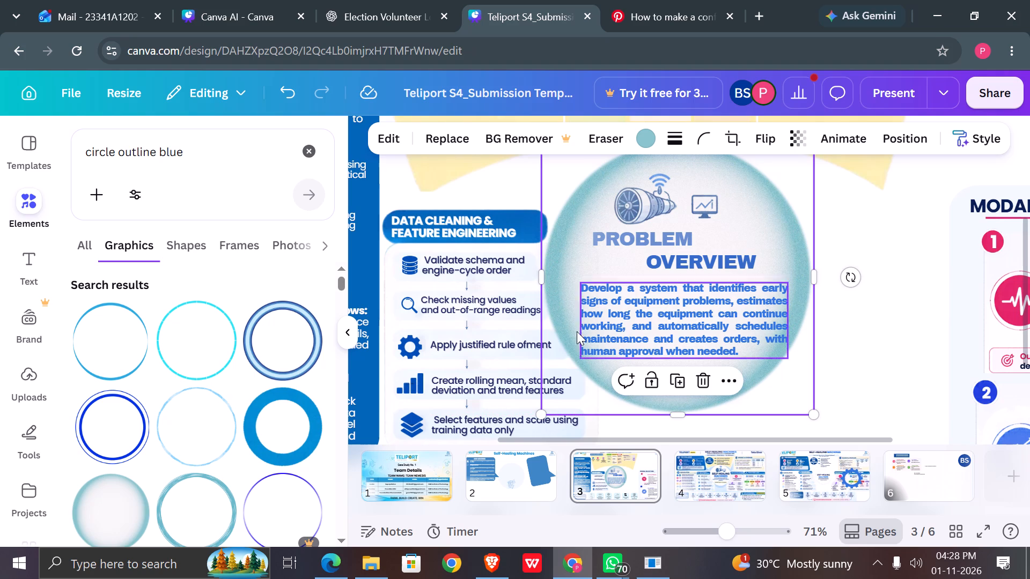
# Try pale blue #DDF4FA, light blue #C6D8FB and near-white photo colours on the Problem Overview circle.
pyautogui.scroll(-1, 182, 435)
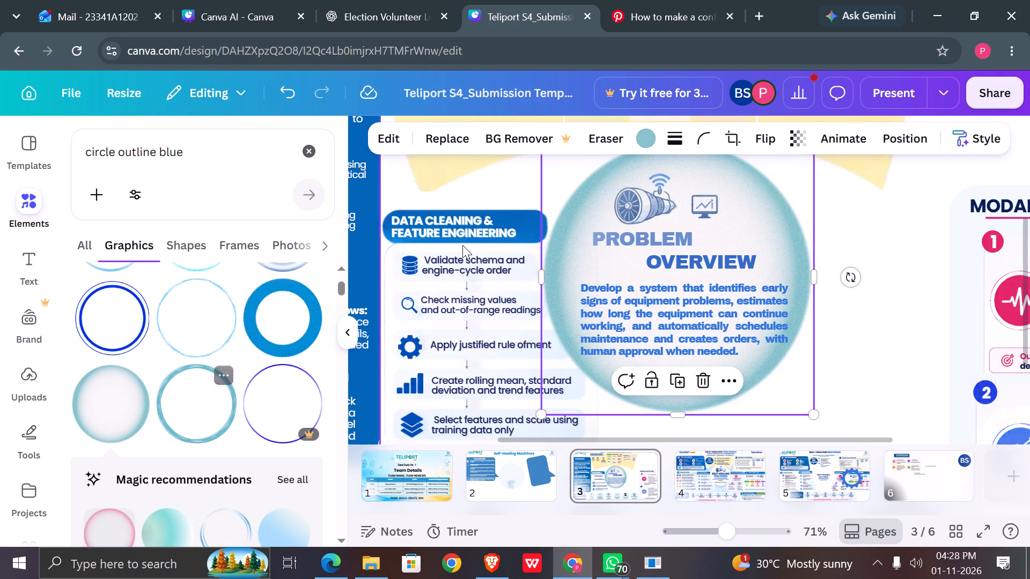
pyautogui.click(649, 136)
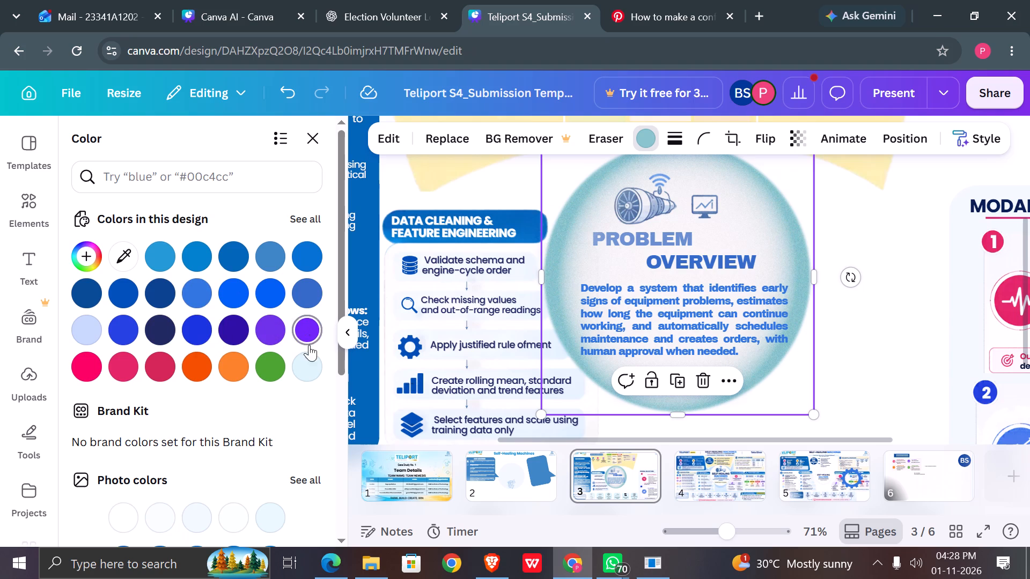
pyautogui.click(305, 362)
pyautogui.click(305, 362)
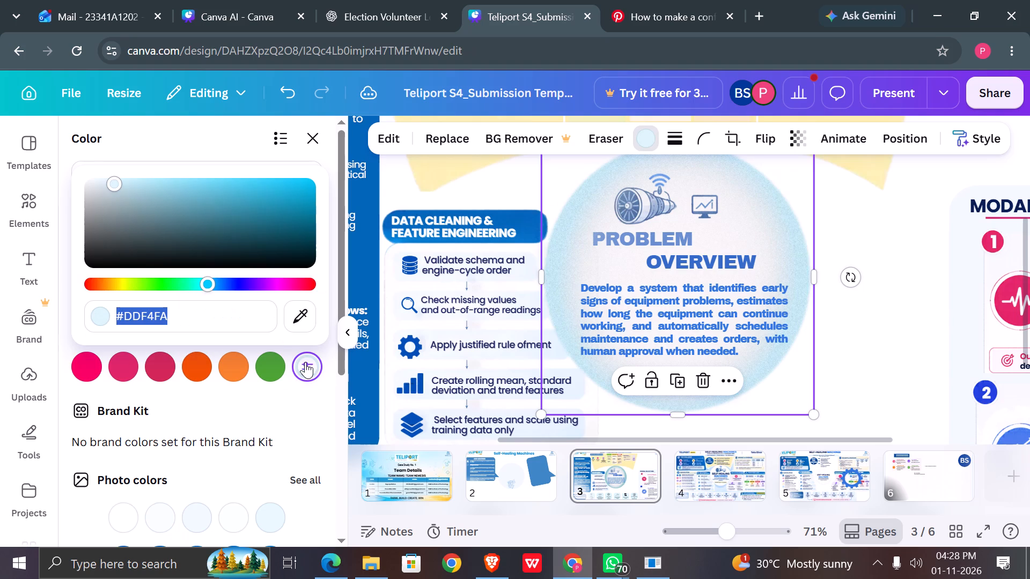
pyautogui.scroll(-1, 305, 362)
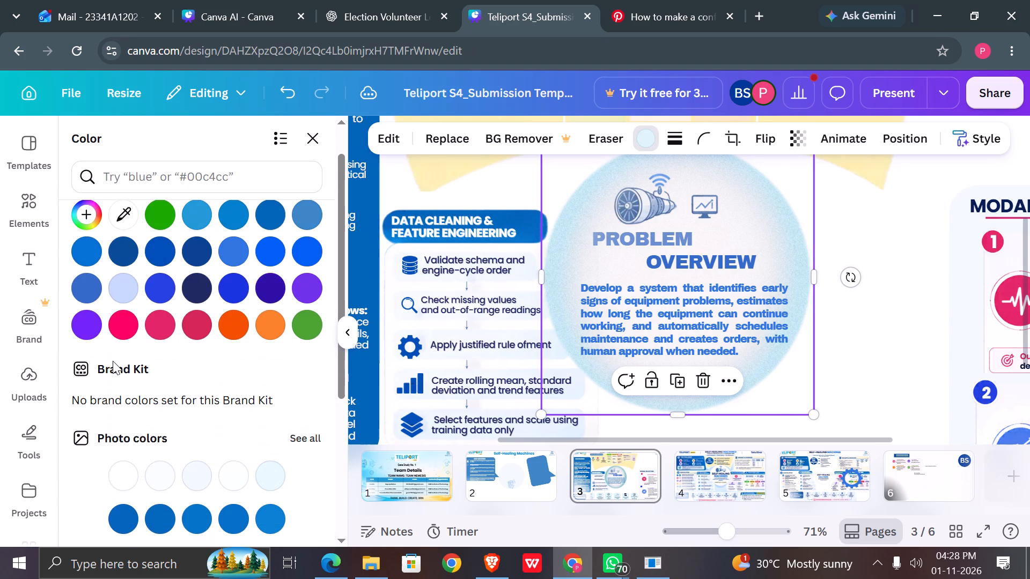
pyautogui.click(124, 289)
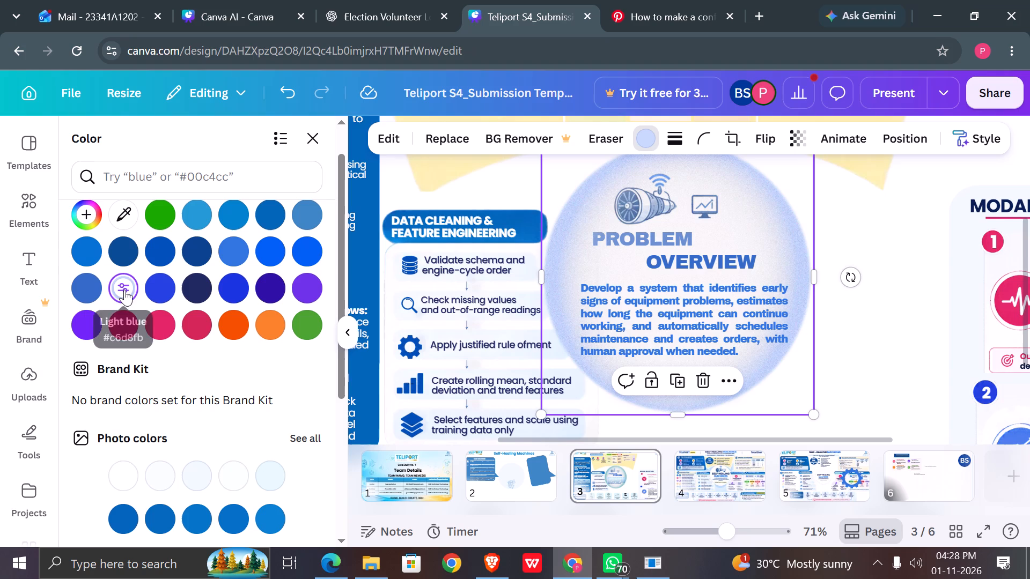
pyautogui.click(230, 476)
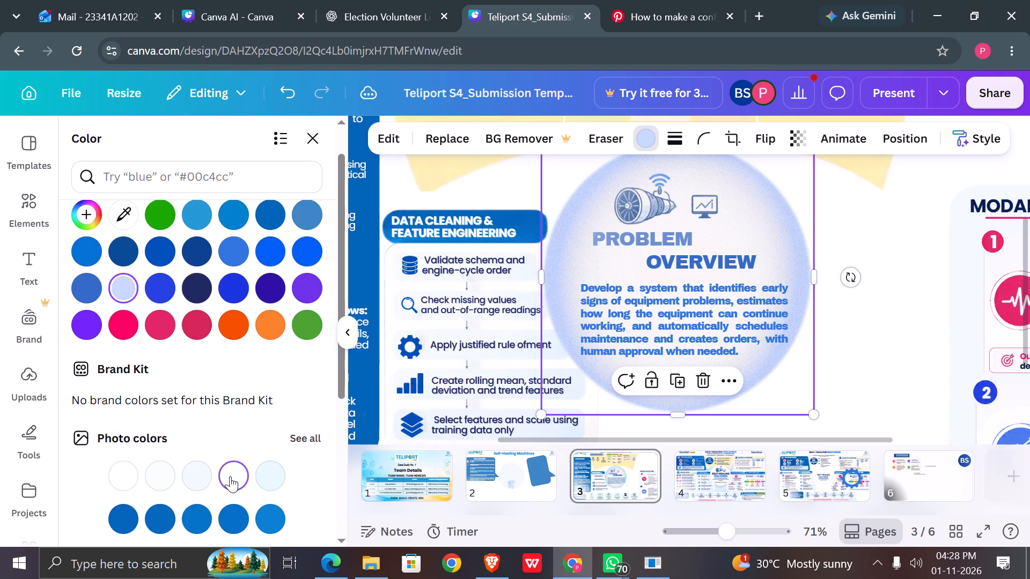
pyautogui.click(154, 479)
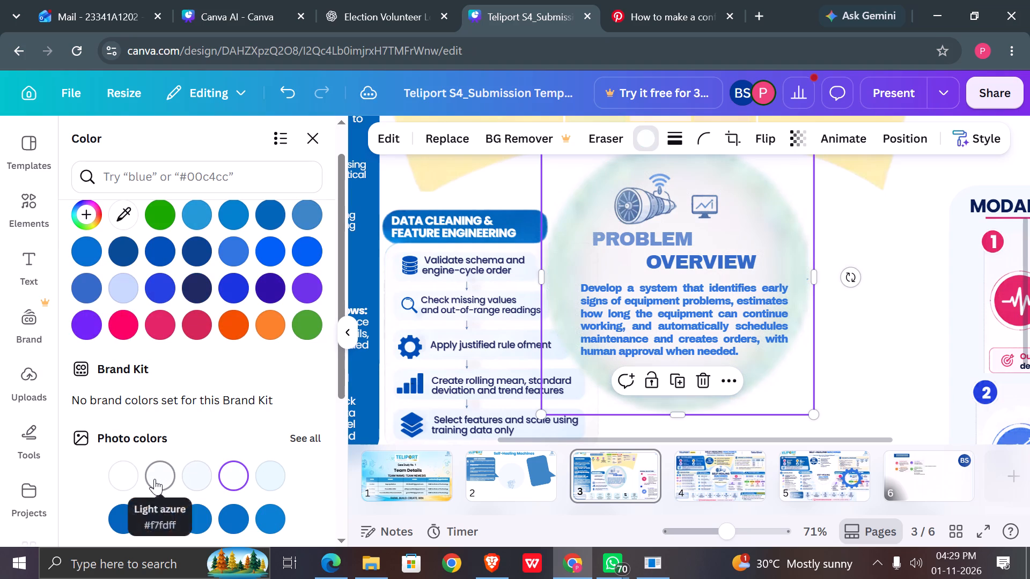
# Recolour the Problem Overview circle with the first near-white photo colour and deselect it.
pyautogui.click(124, 479)
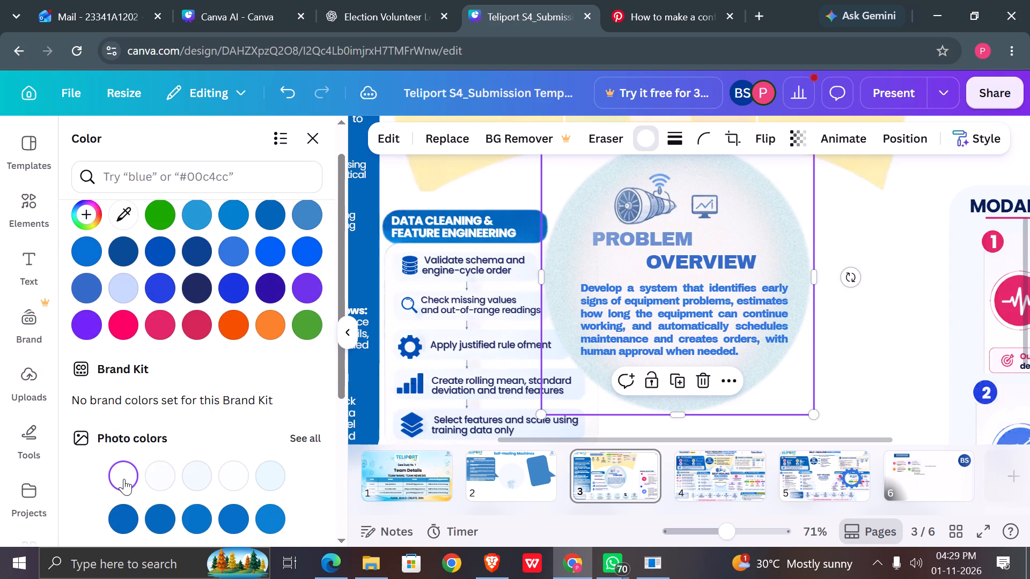
pyautogui.scroll(-4, 124, 479)
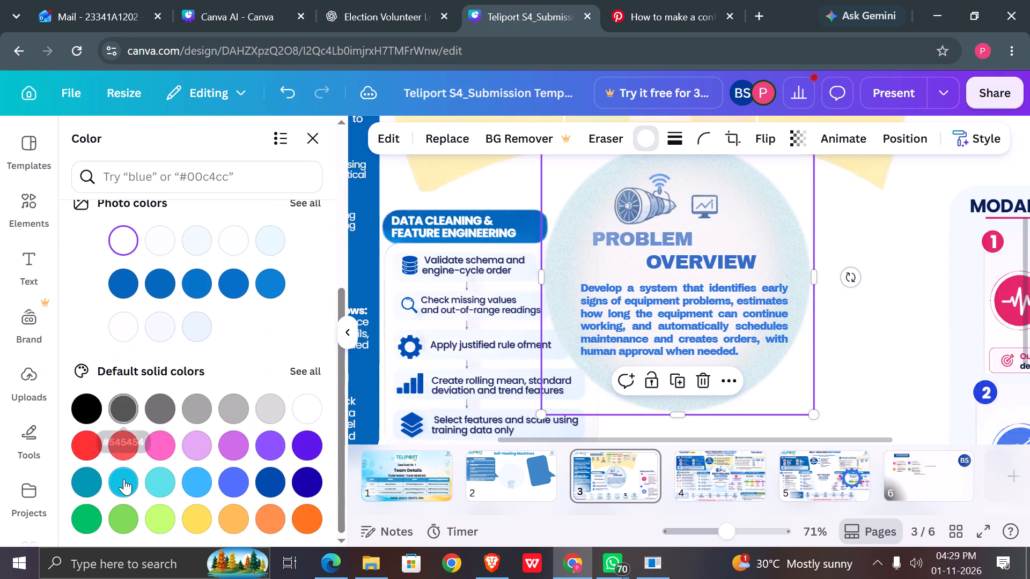
pyautogui.click(566, 251)
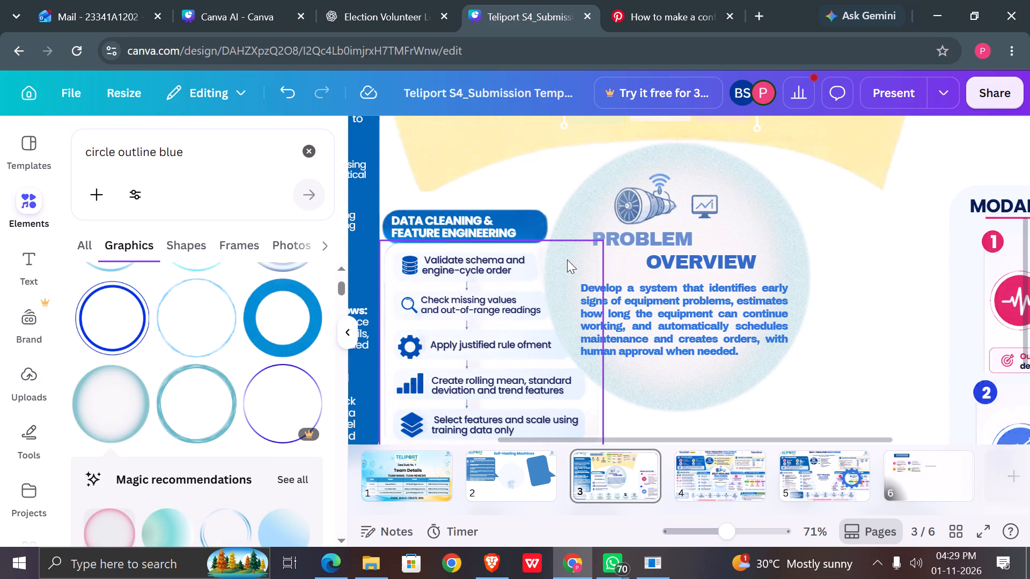
# Select the Problem Overview circle and browse the circle outline blue graphics for an alternative.
pyautogui.click(570, 257)
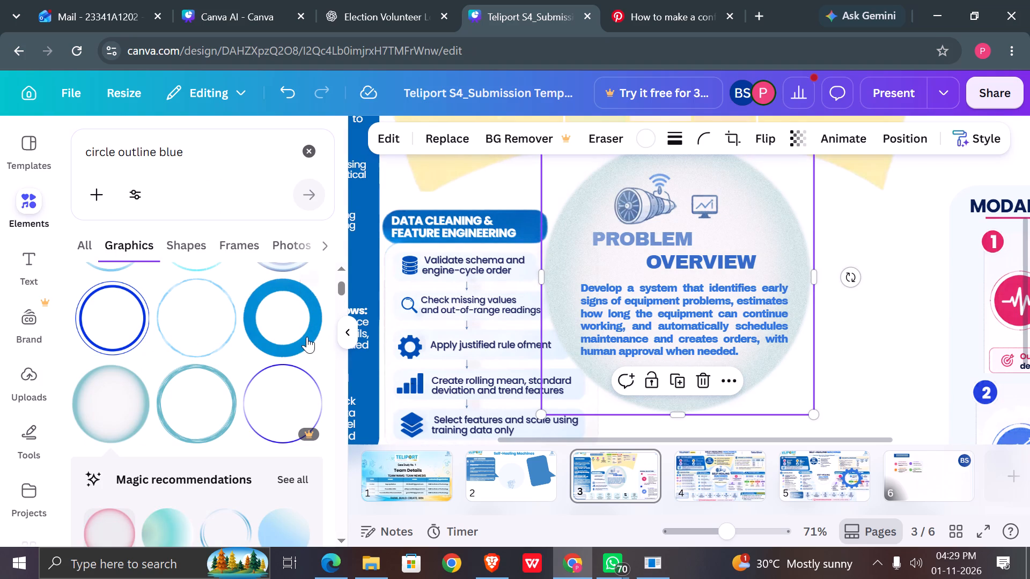
pyautogui.scroll(-2, 187, 299)
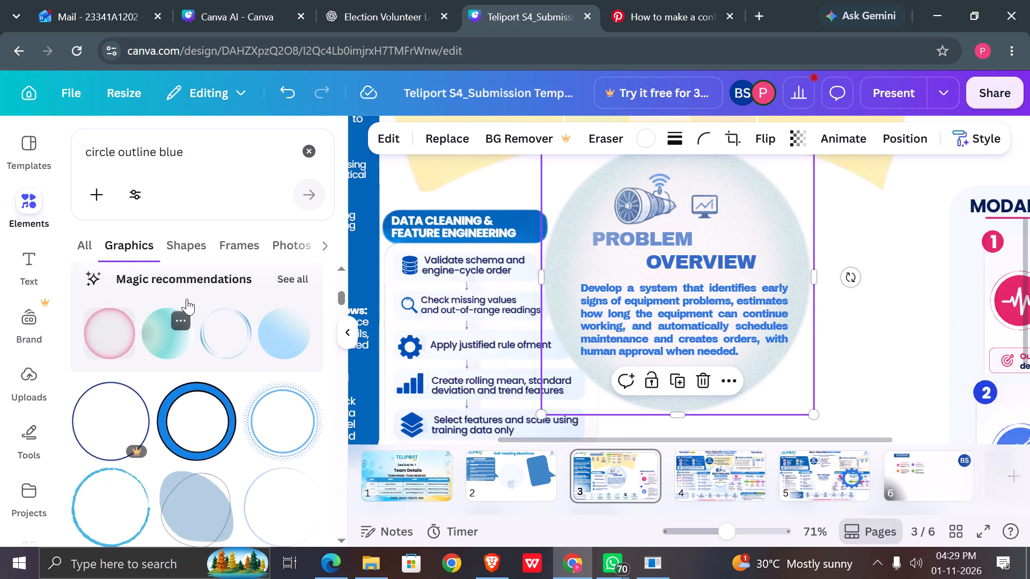
pyautogui.scroll(-5, 187, 299)
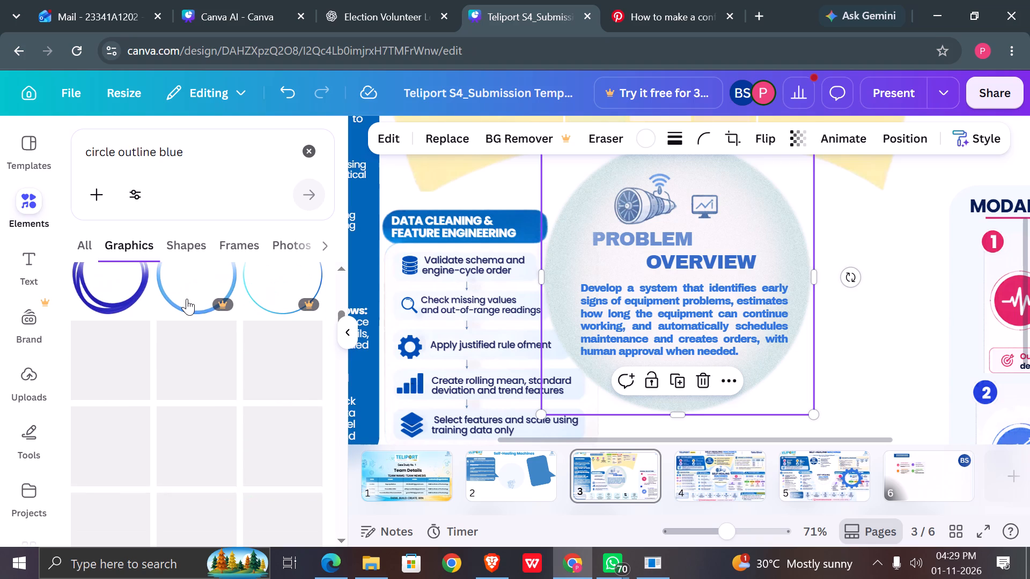
pyautogui.scroll(-2, 176, 242)
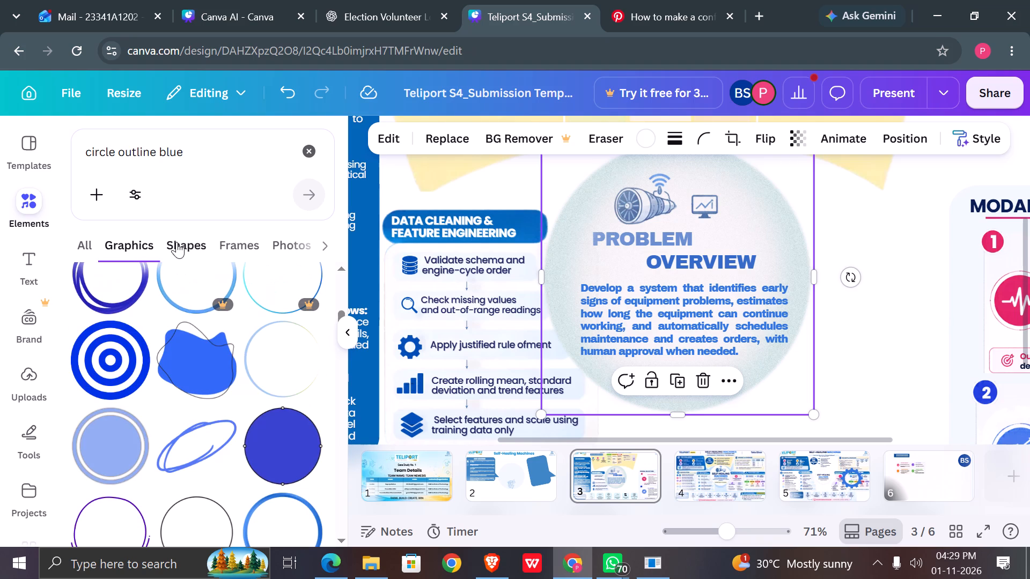
pyautogui.scroll(-2, 192, 483)
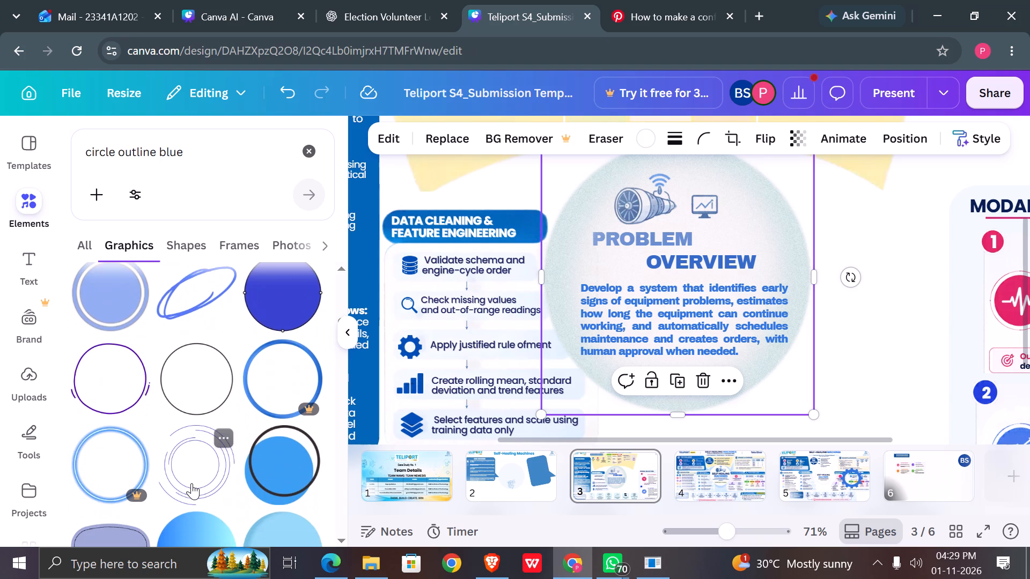
pyautogui.scroll(-4, 192, 483)
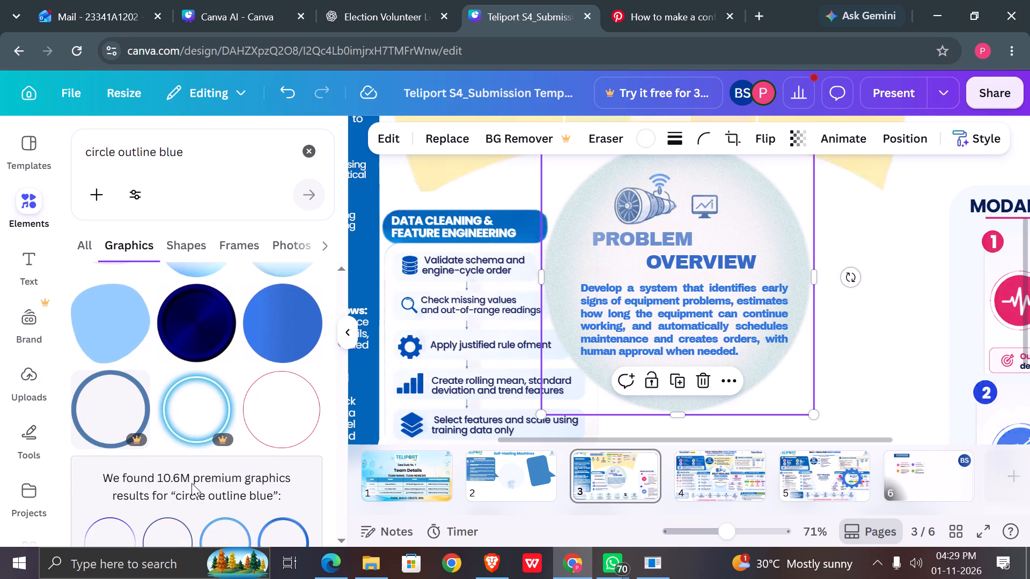
pyautogui.scroll(-4, 192, 483)
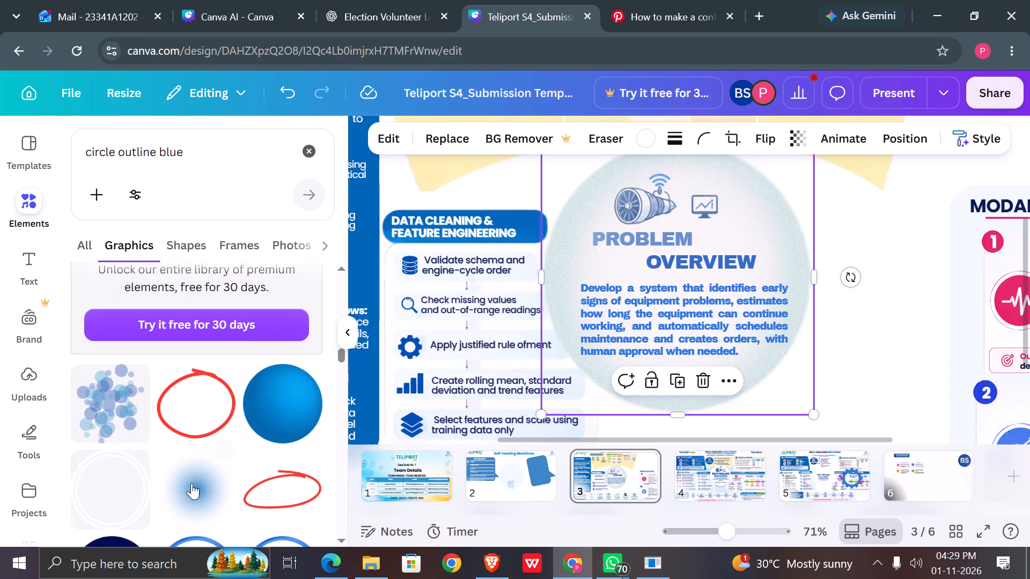
pyautogui.scroll(-3, 192, 483)
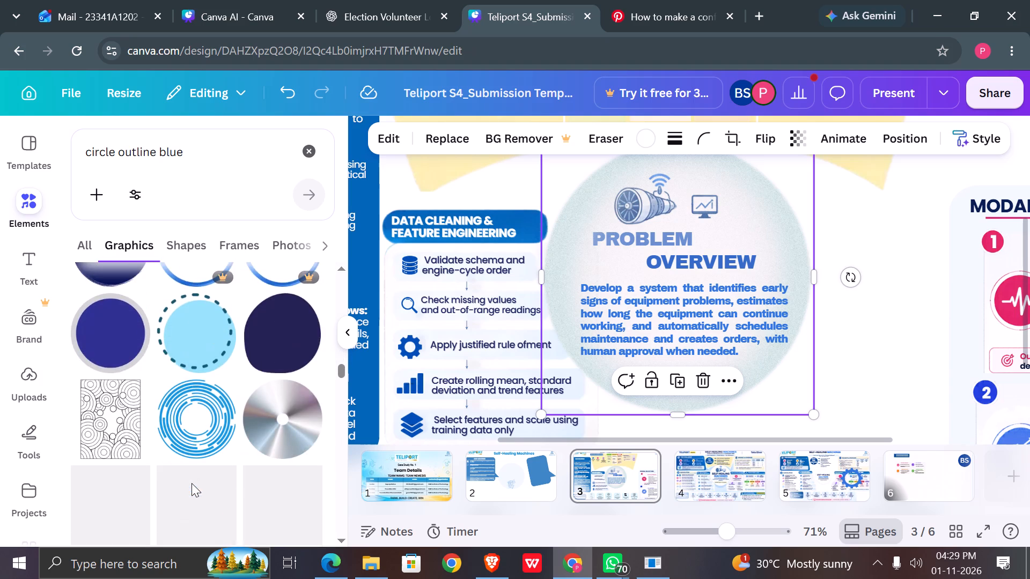
pyautogui.scroll(-2, 192, 483)
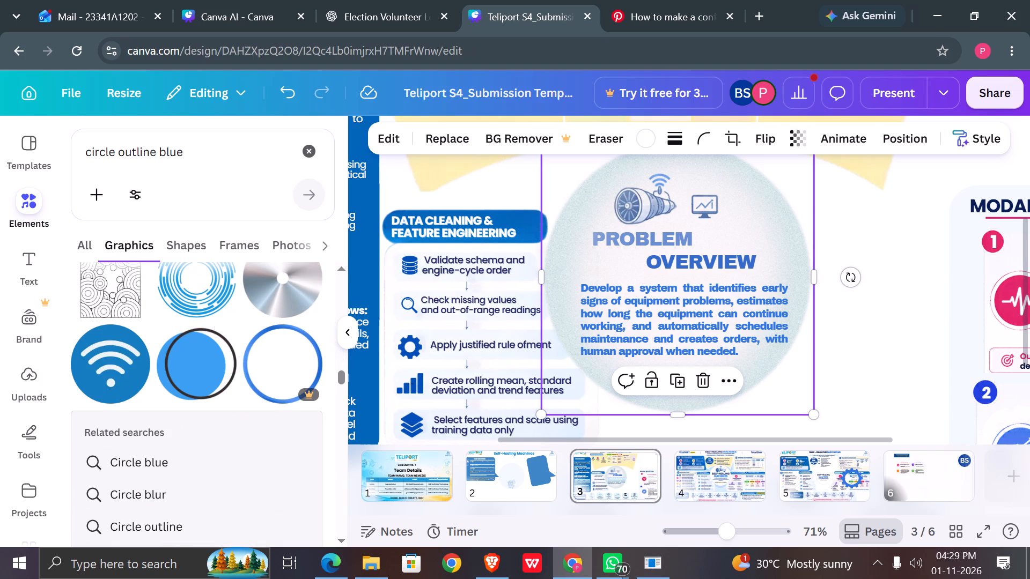
# Search the graphics for "buble" and look through the results for a bubble to frame the Problem Overview.
pyautogui.click(196, 154)
pyautogui.press('BackSpace')
pyautogui.press('BackSpace')
pyautogui.press('BackSpace')
pyautogui.press('BackSpace')
pyautogui.press('BackSpace')
pyautogui.press('BackSpace')
pyautogui.press('BackSpace')
pyautogui.press('BackSpace')
pyautogui.press('BackSpace')
pyautogui.press('BackSpace')
pyautogui.press('BackSpace')
pyautogui.press('BackSpace')
pyautogui.press('BackSpace')
pyautogui.press('BackSpace')
pyautogui.press('BackSpace')
pyautogui.press('BackSpace')
pyautogui.press('BackSpace')
pyautogui.press('BackSpace')
pyautogui.press('BackSpace')
pyautogui.press('BackSpace')
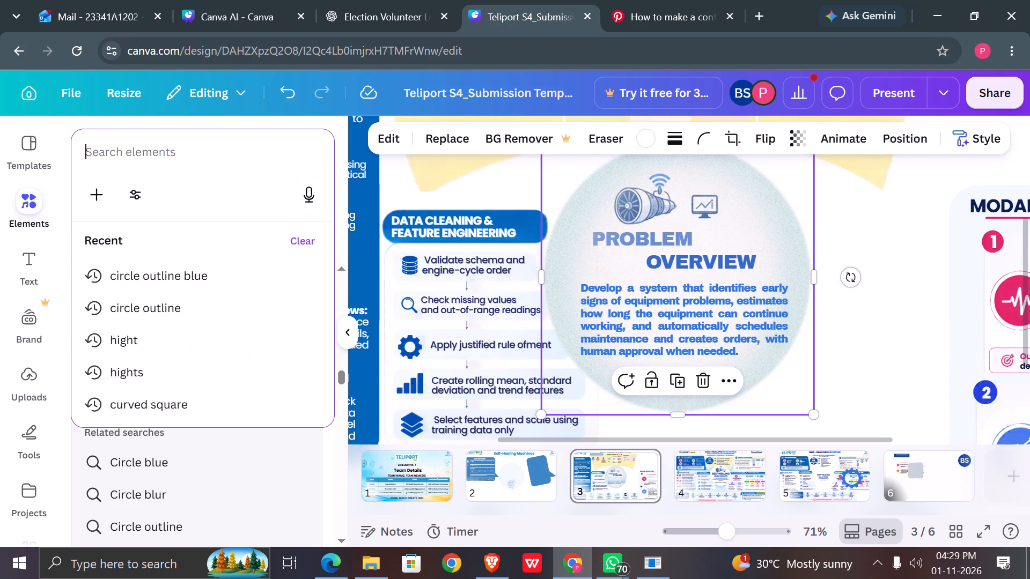
pyautogui.write('buble')
pyautogui.press('Return')
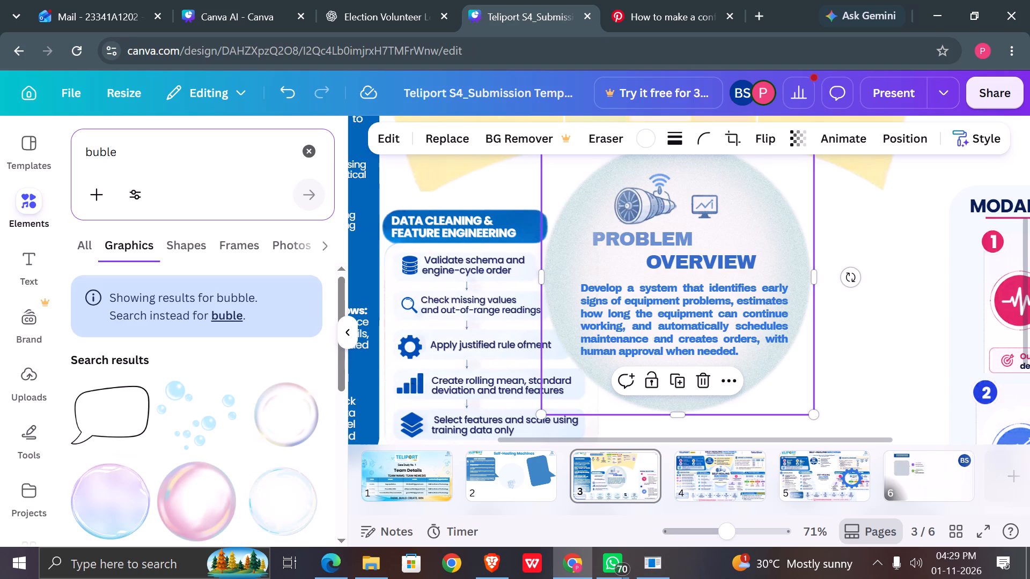
pyautogui.scroll(-6, 222, 361)
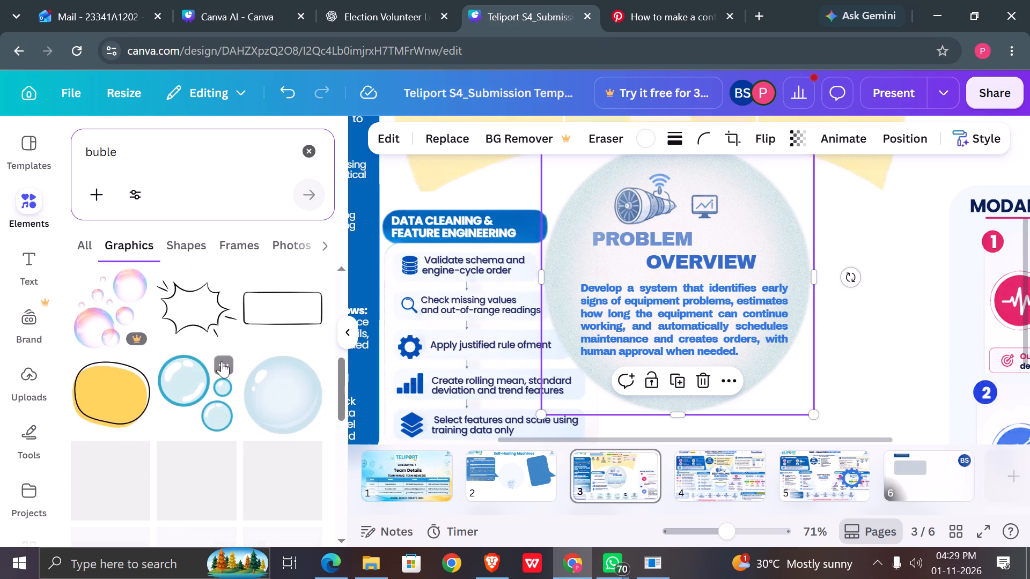
pyautogui.scroll(-2, 222, 361)
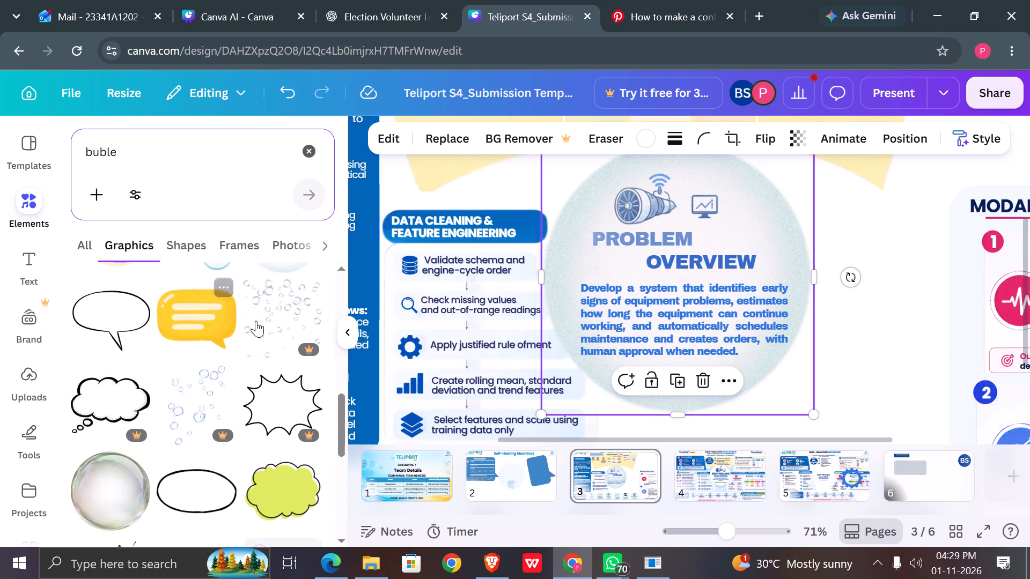
pyautogui.scroll(-6, 252, 430)
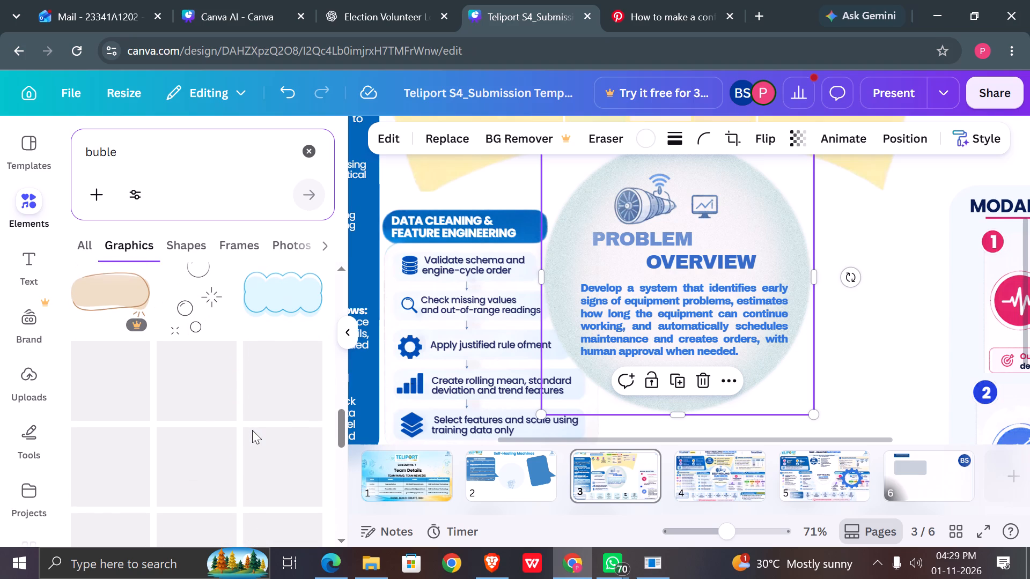
# Return to the recent circle outline blue search and show all of its graphics.
pyautogui.click(310, 156)
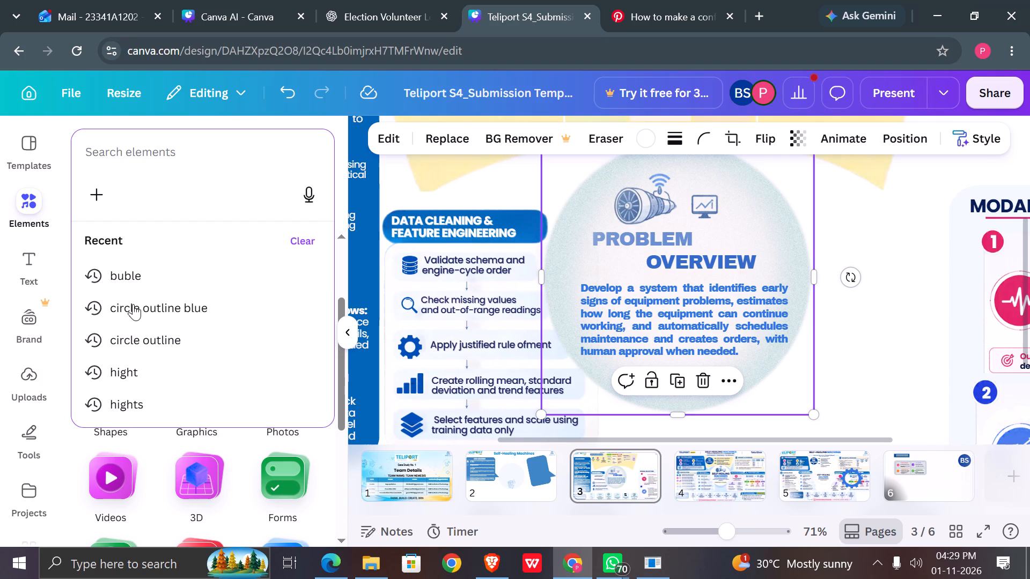
pyautogui.click(141, 314)
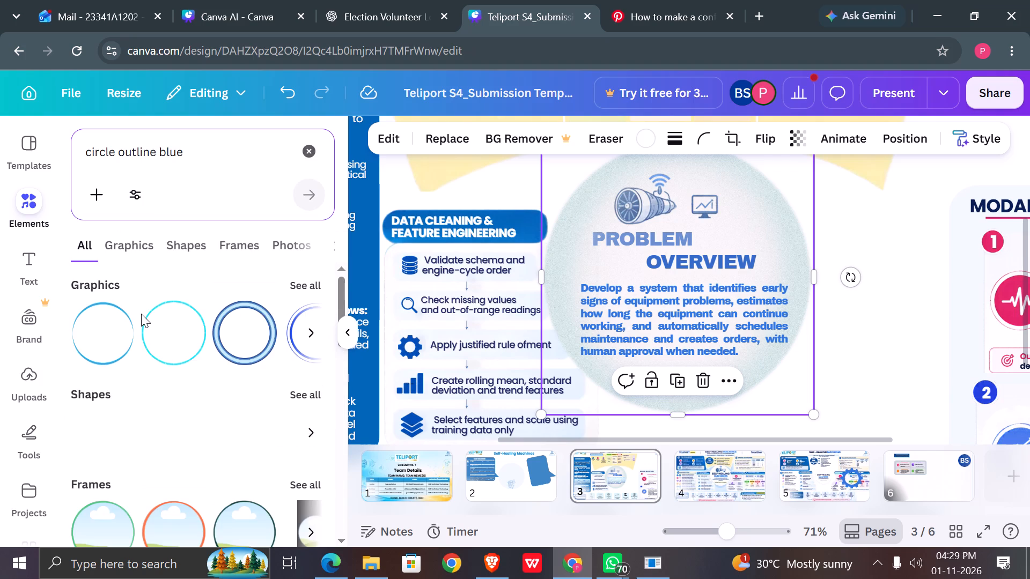
pyautogui.click(306, 285)
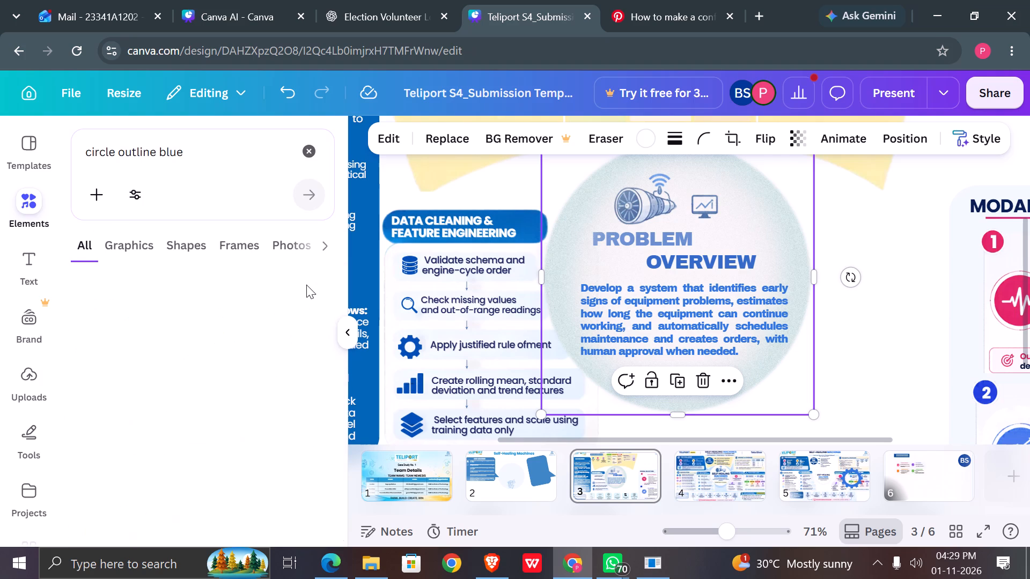
# Shorten the search to circle outline and look through the graphics for a suitable ring.
pyautogui.click(193, 153)
pyautogui.press('BackSpace')
pyautogui.press('BackSpace')
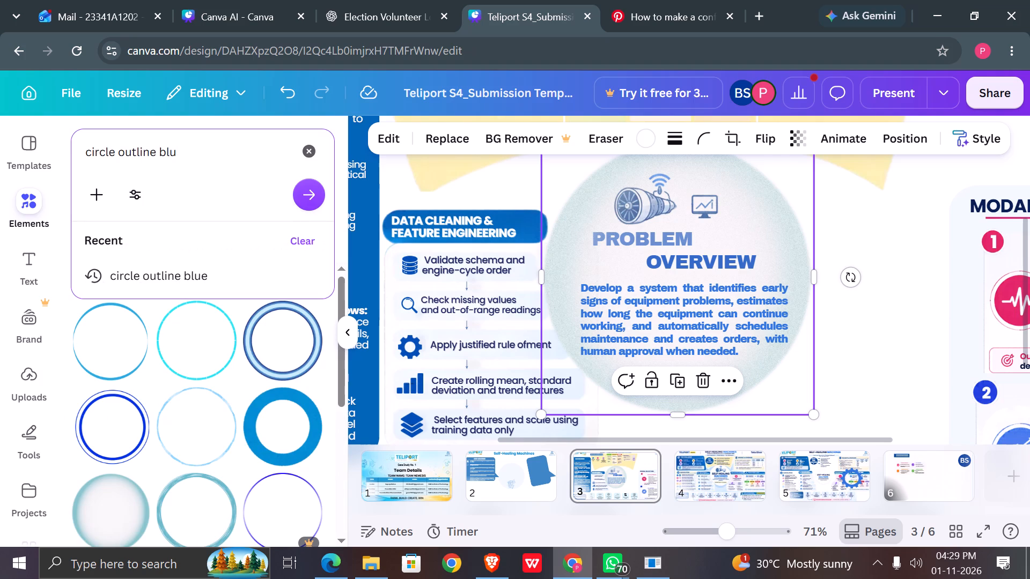
pyautogui.press('BackSpace')
pyautogui.press('BackSpace')
pyautogui.press('Return')
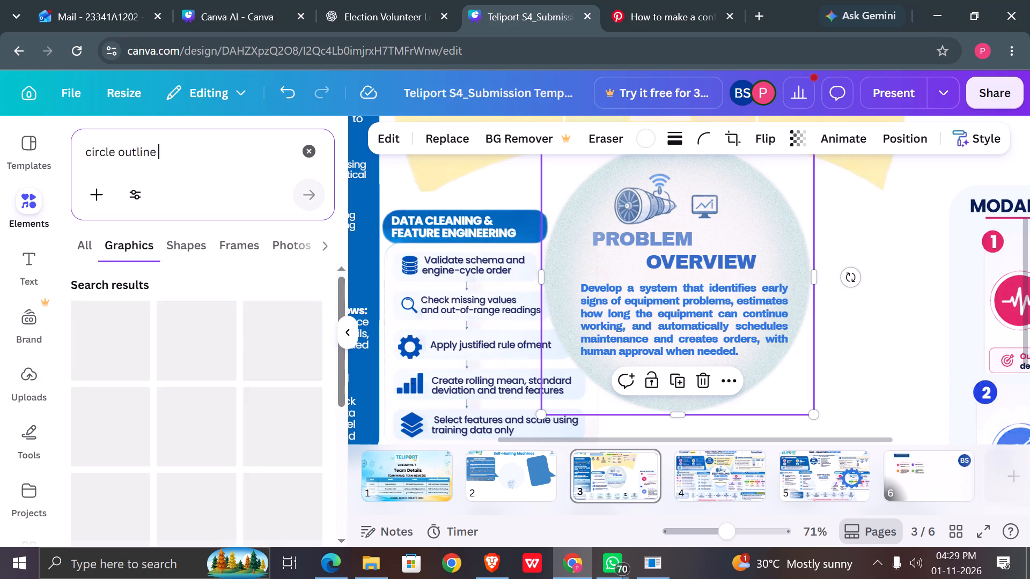
pyautogui.scroll(-3, 196, 338)
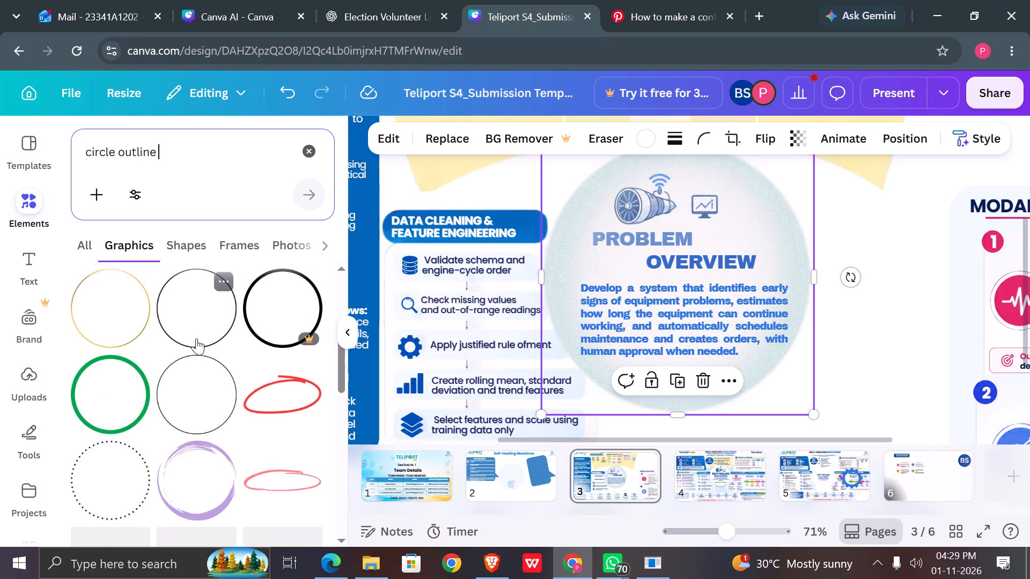
pyautogui.scroll(-4, 196, 338)
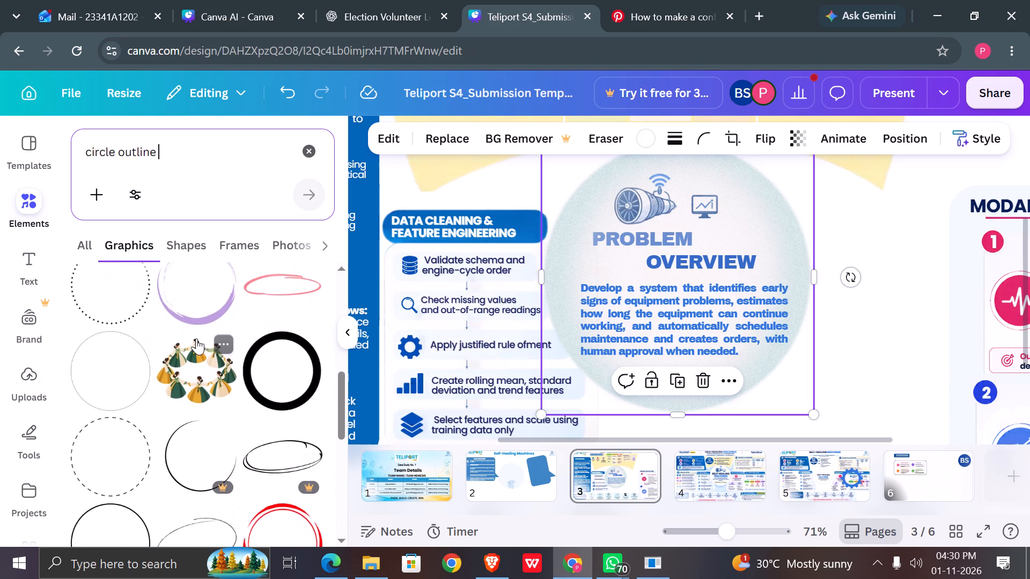
pyautogui.scroll(-4, 196, 338)
pyautogui.scroll(2, 196, 338)
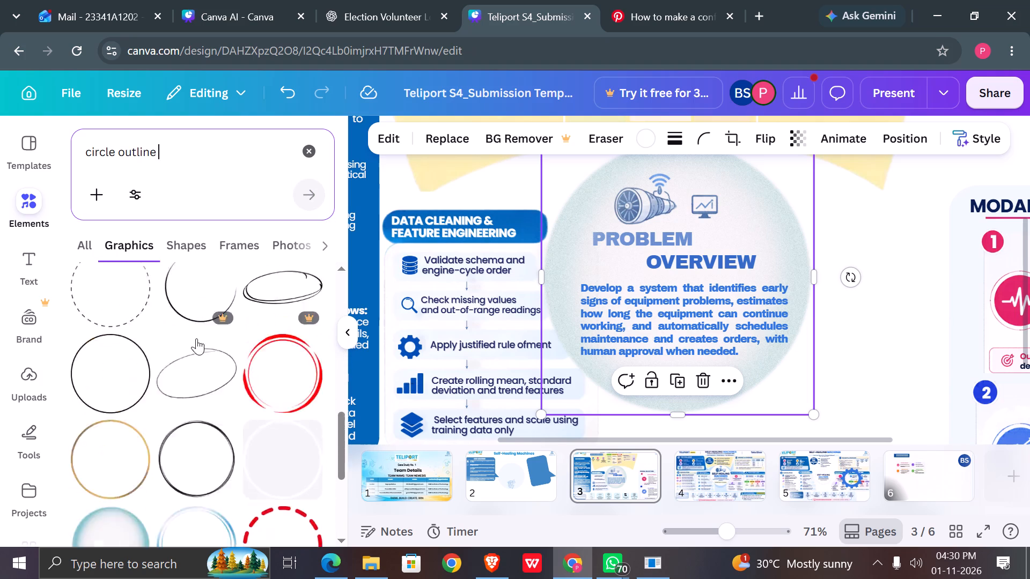
pyautogui.scroll(4, 196, 338)
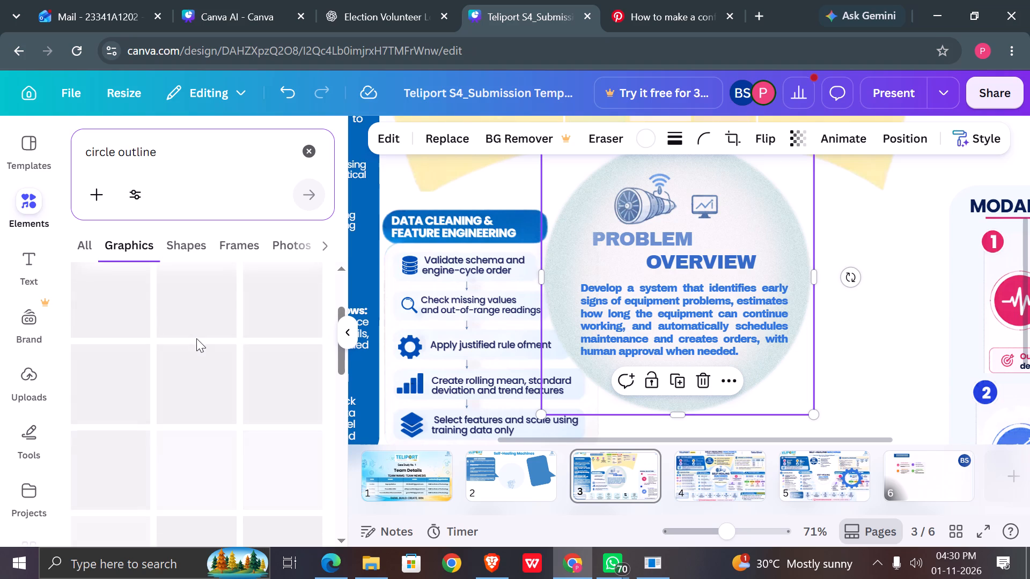
pyautogui.scroll(2, 196, 338)
pyautogui.scroll(-4, 196, 338)
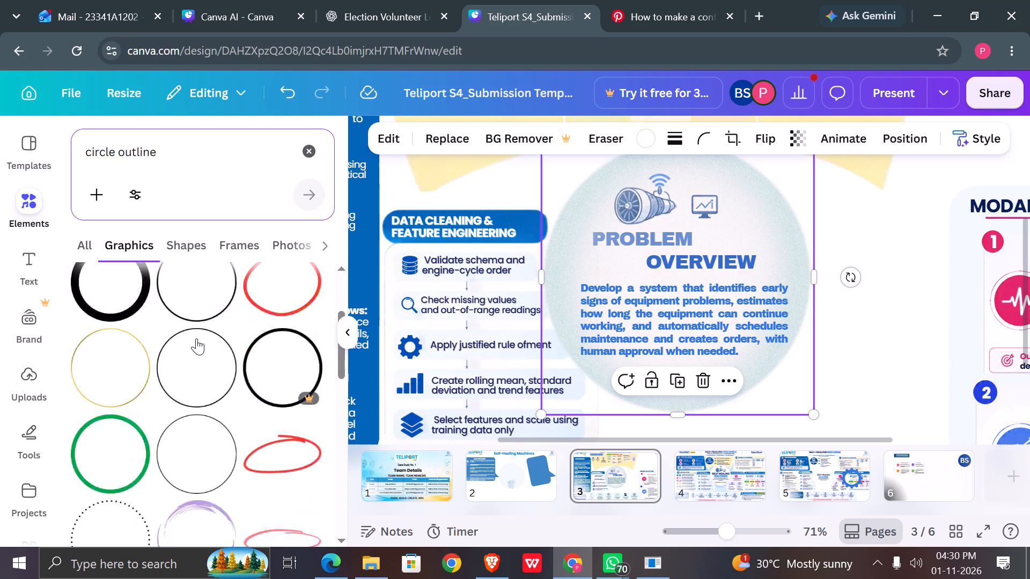
pyautogui.scroll(-4, 196, 338)
pyautogui.scroll(4, 196, 338)
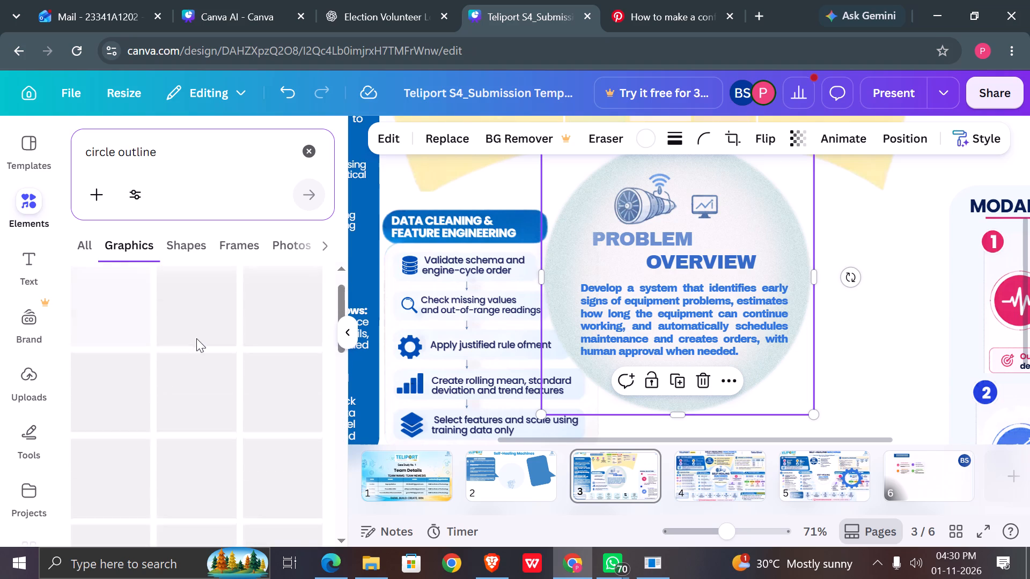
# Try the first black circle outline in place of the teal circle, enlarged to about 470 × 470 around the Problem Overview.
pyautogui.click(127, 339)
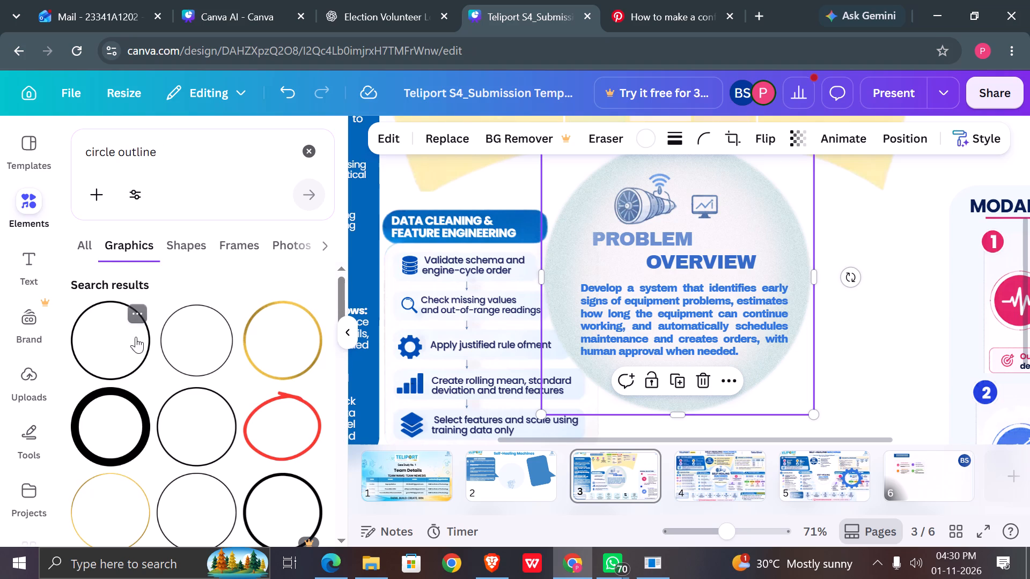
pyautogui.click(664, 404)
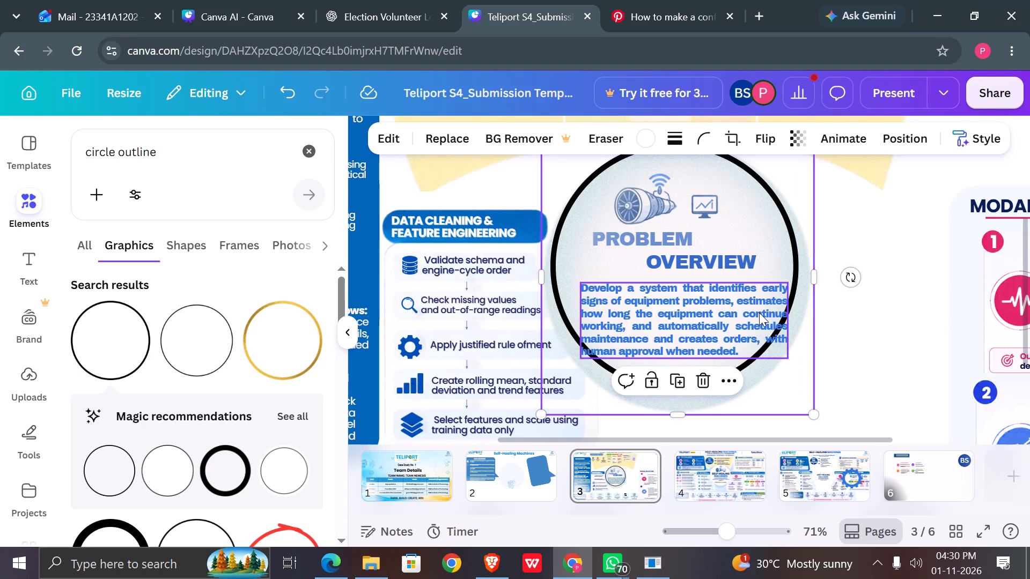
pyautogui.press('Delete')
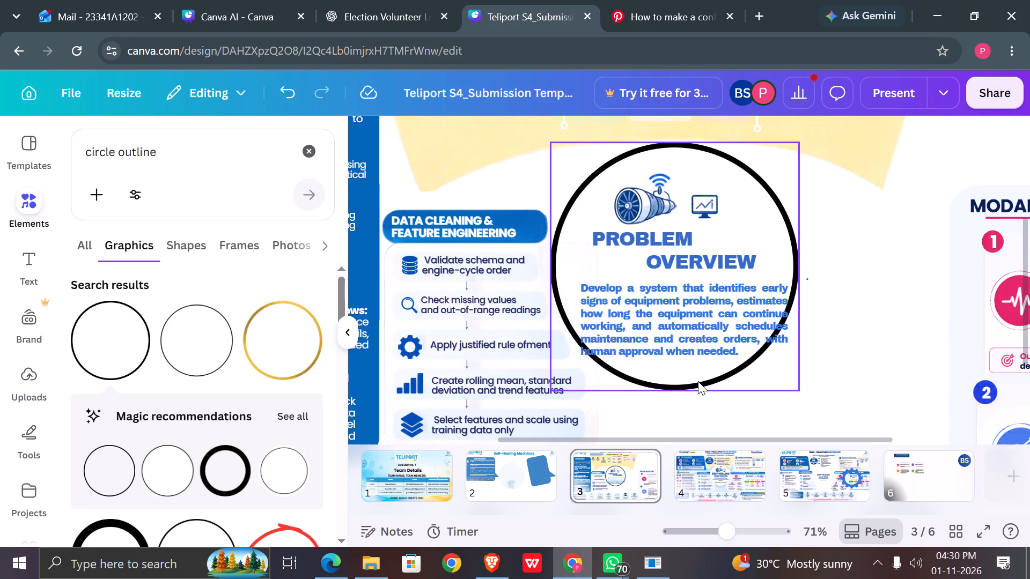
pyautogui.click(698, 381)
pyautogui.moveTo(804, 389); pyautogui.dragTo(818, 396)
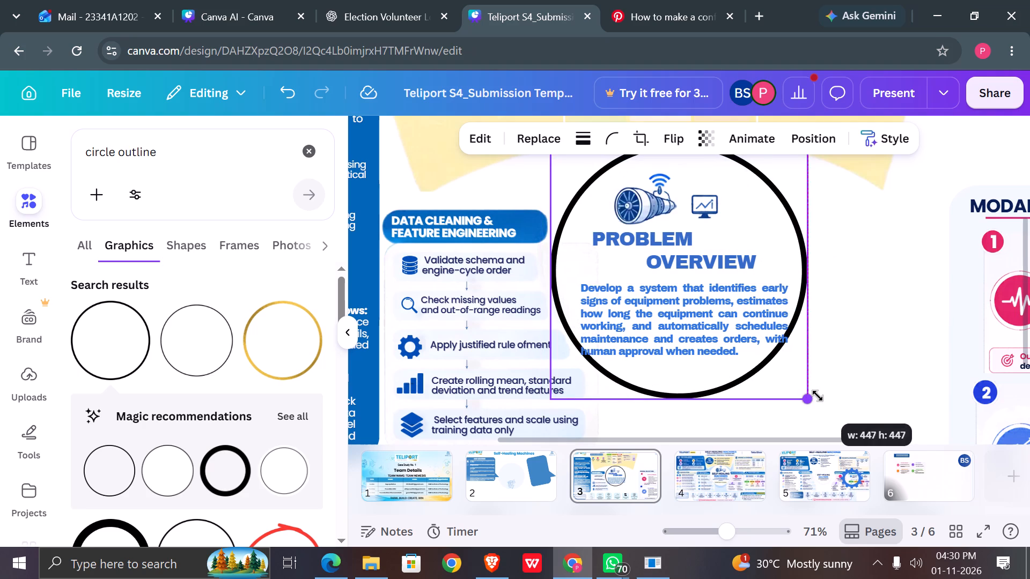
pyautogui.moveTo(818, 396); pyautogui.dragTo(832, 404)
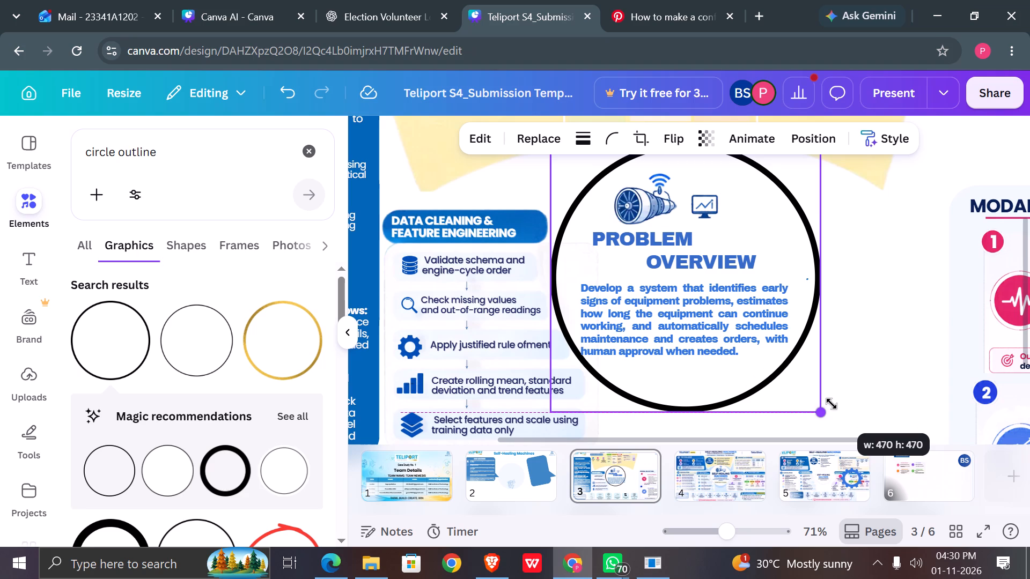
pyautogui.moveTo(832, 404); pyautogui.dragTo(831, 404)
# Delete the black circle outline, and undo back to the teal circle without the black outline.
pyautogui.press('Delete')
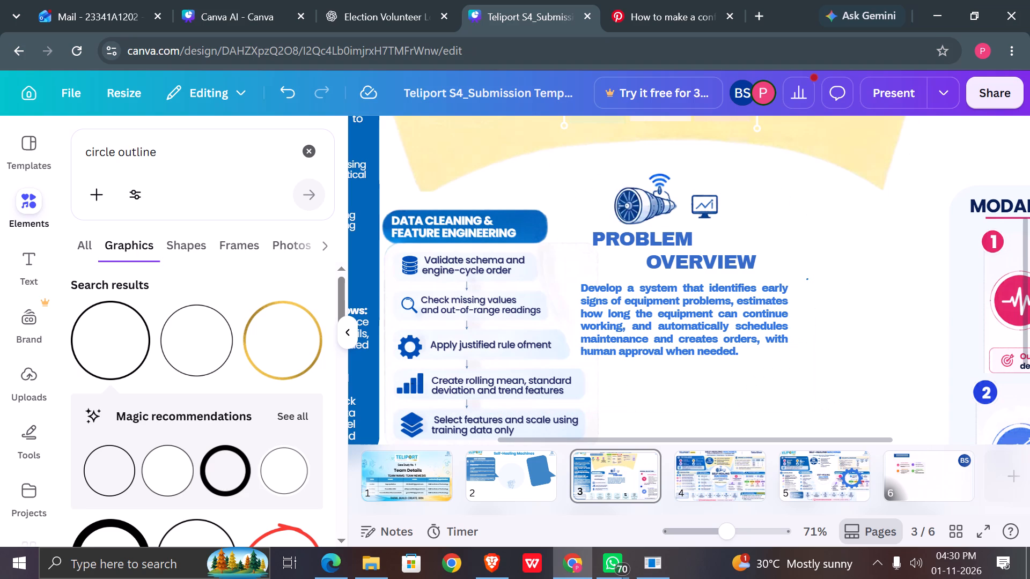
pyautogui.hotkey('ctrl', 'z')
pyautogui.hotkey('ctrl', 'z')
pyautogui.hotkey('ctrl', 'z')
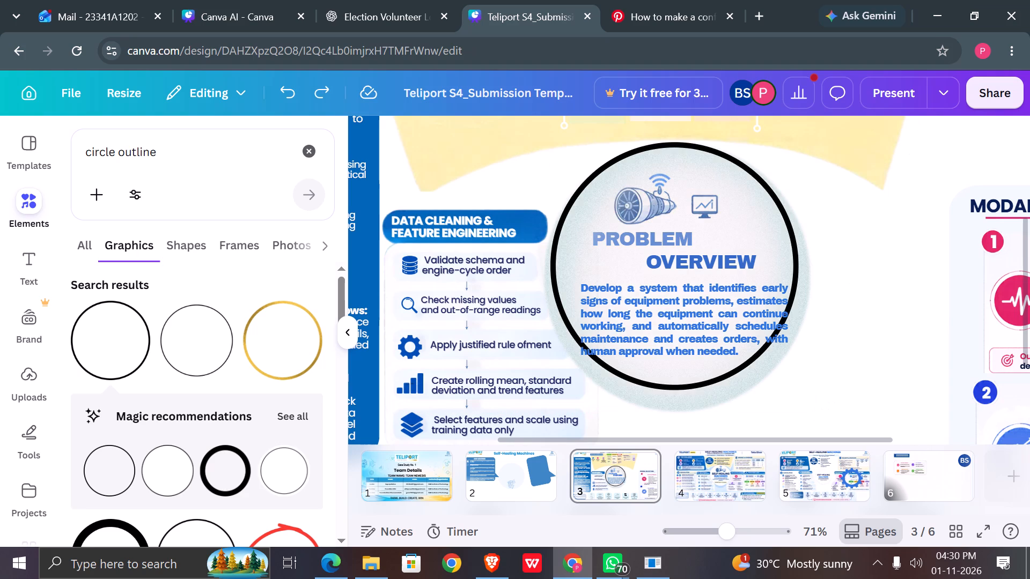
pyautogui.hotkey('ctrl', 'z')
# Look further through the circle outline graphics for a suitable ring to frame the Problem Overview.
pyautogui.scroll(-1, 204, 344)
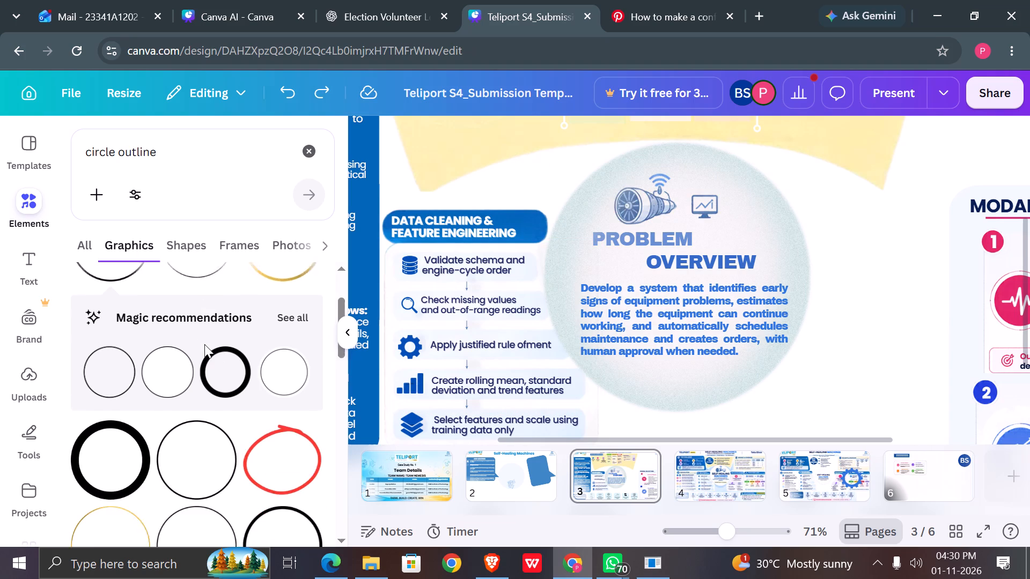
pyautogui.scroll(-5, 204, 344)
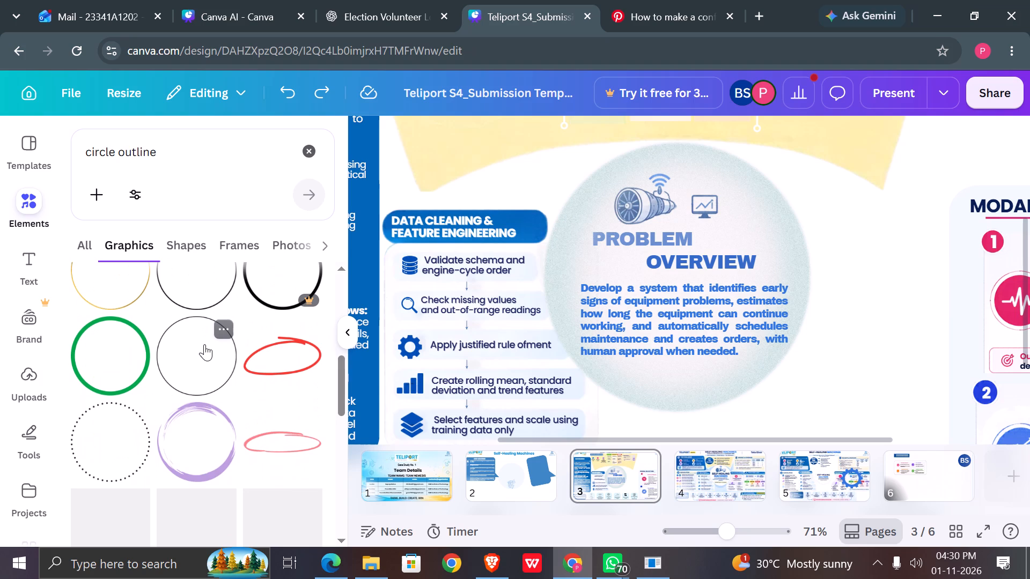
pyautogui.scroll(-6, 204, 344)
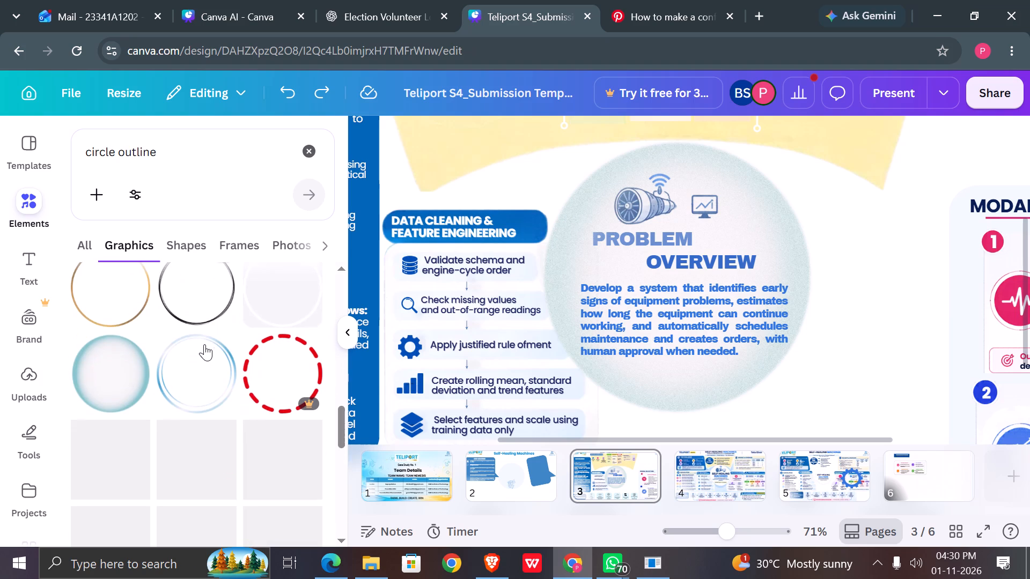
pyautogui.scroll(-3, 204, 344)
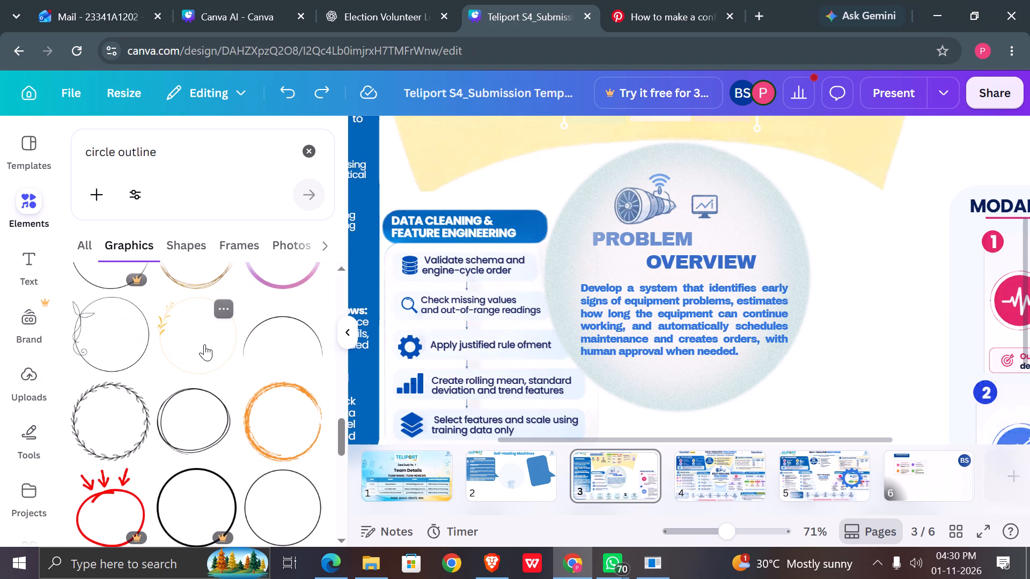
pyautogui.scroll(-6, 204, 344)
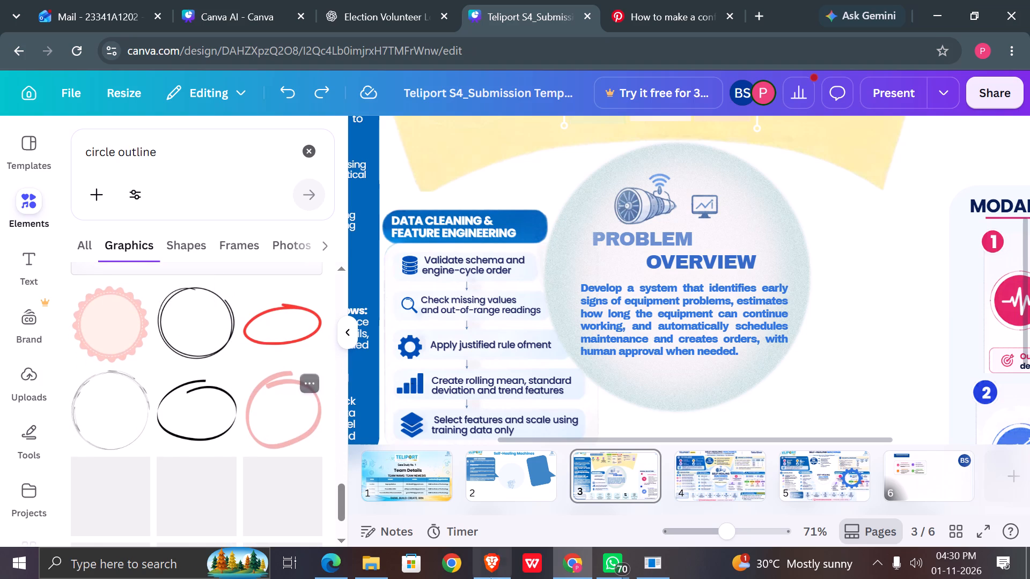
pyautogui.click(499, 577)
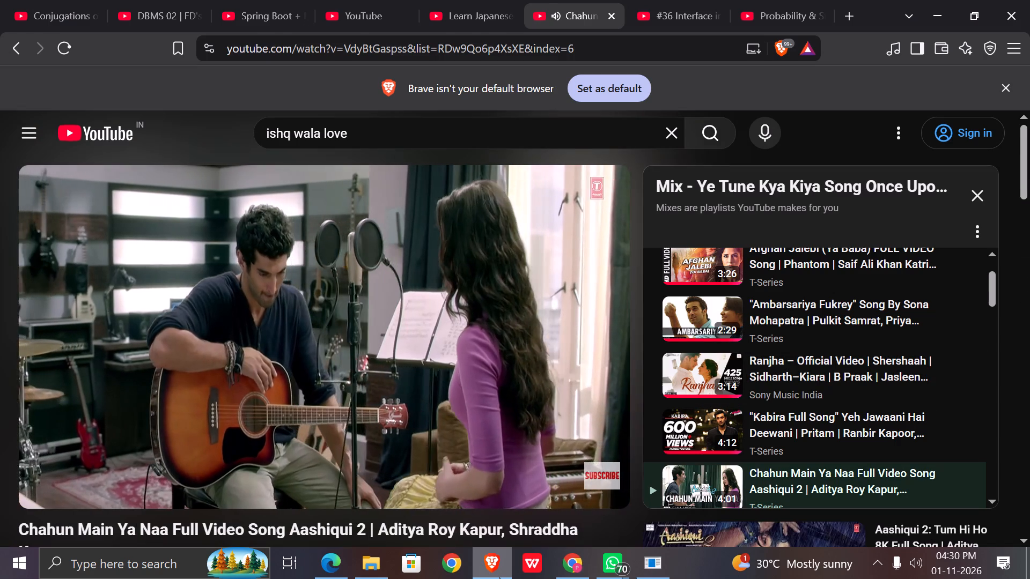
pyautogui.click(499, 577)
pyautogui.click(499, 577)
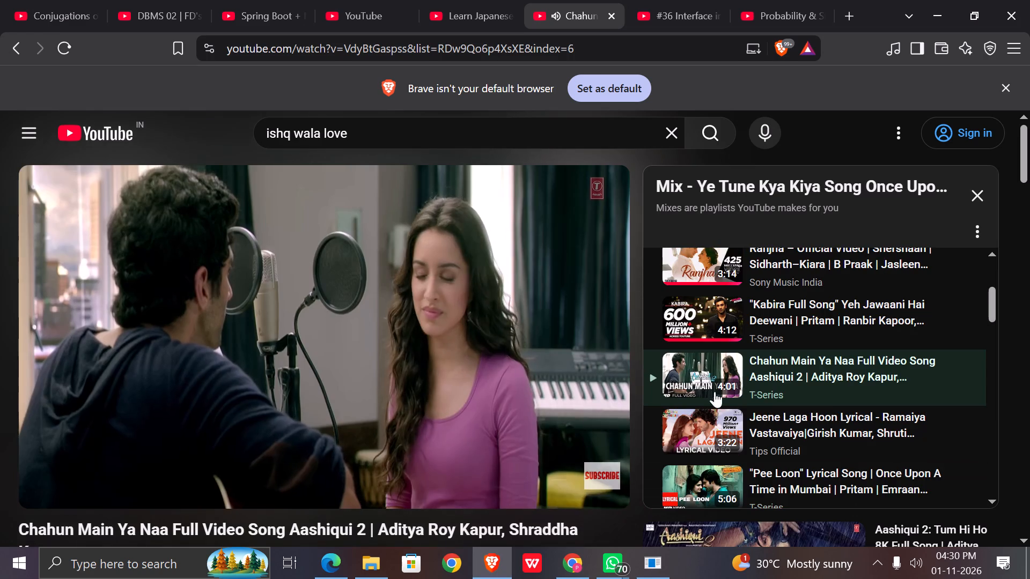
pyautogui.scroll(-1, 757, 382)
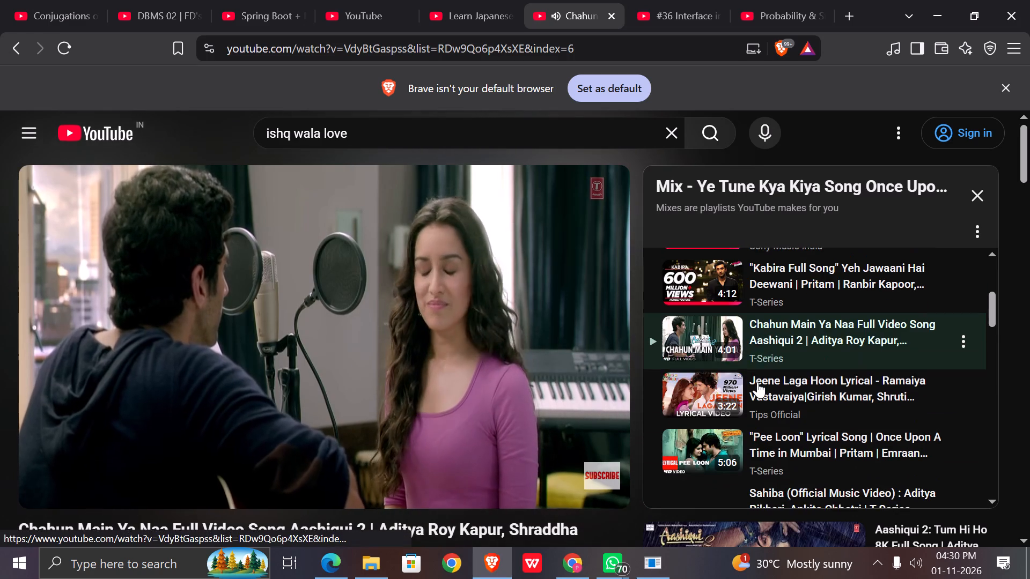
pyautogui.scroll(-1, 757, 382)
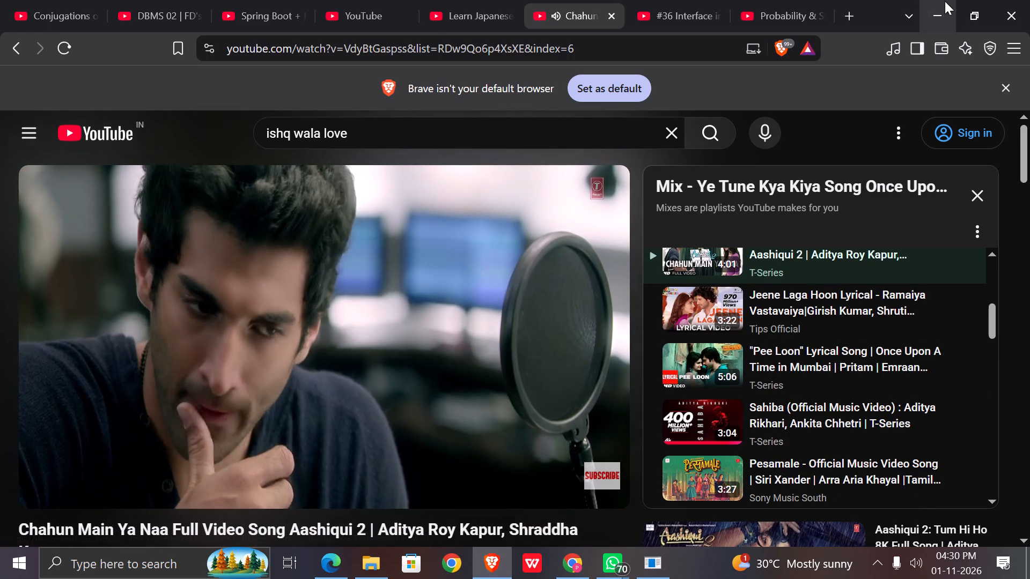
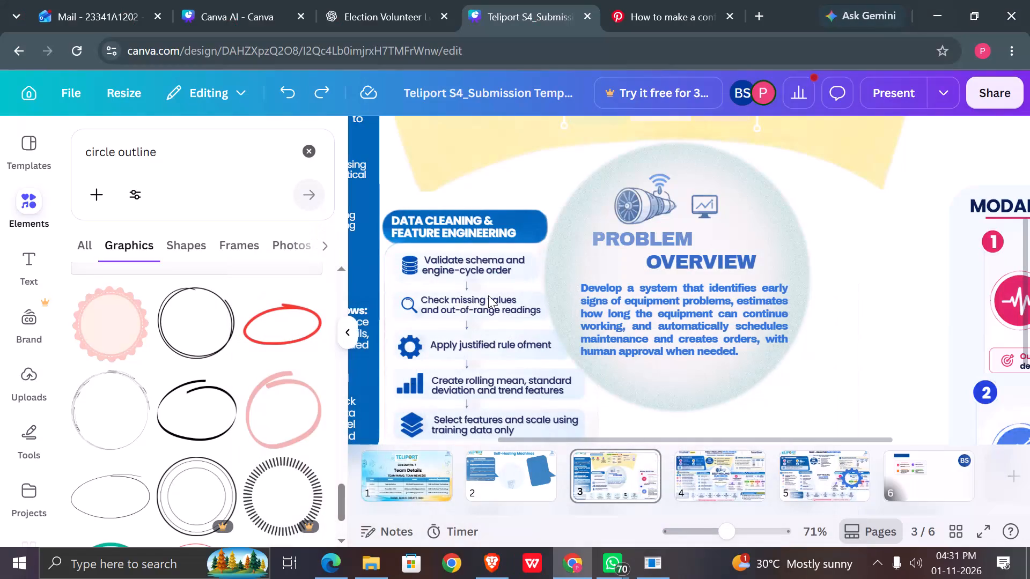
# Look further through the circle outline graphics for a ring that suits the Problem Overview.
pyautogui.scroll(-4, 270, 387)
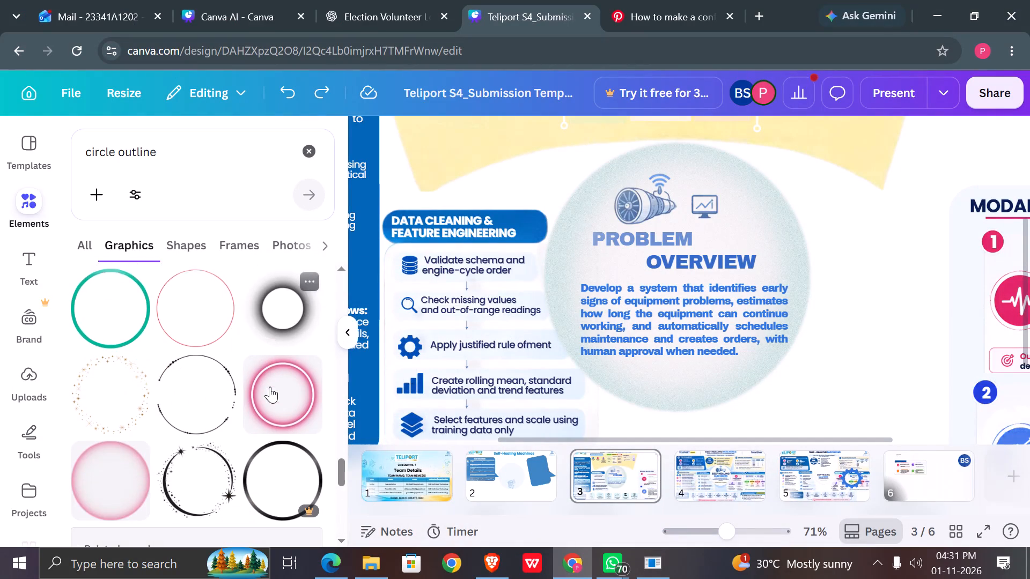
pyautogui.scroll(-2, 270, 387)
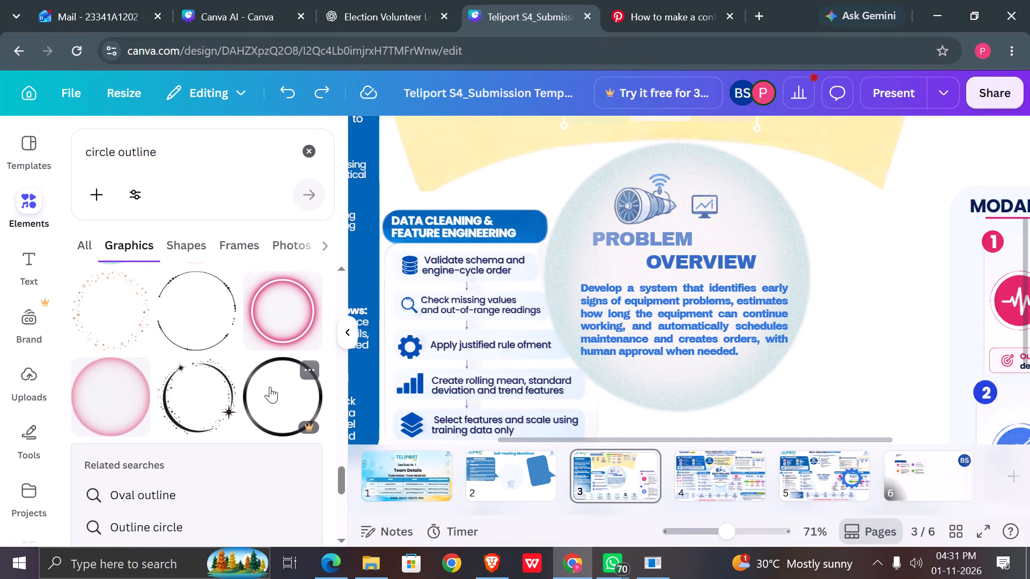
pyautogui.scroll(-3, 270, 387)
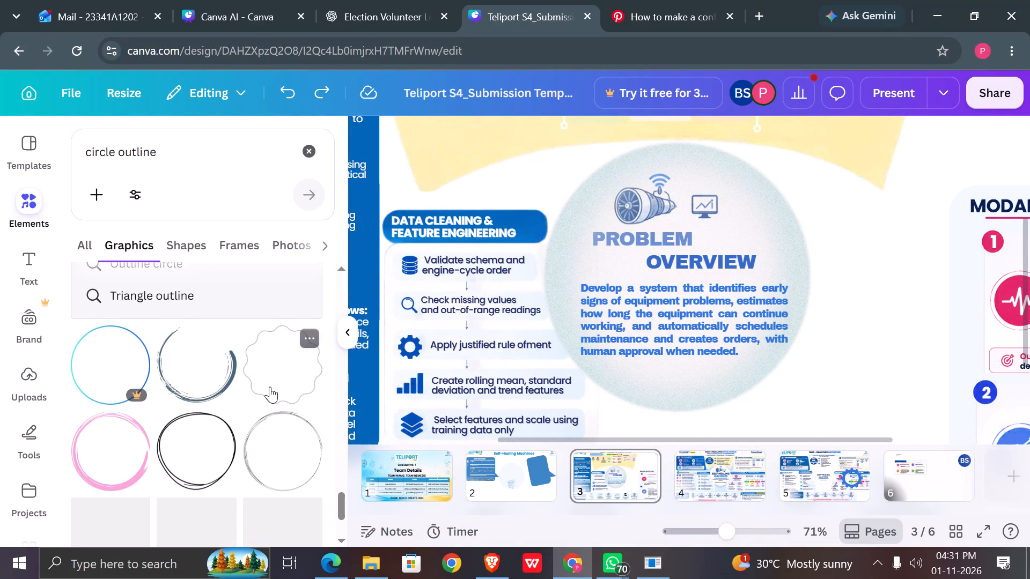
pyautogui.scroll(-4, 270, 387)
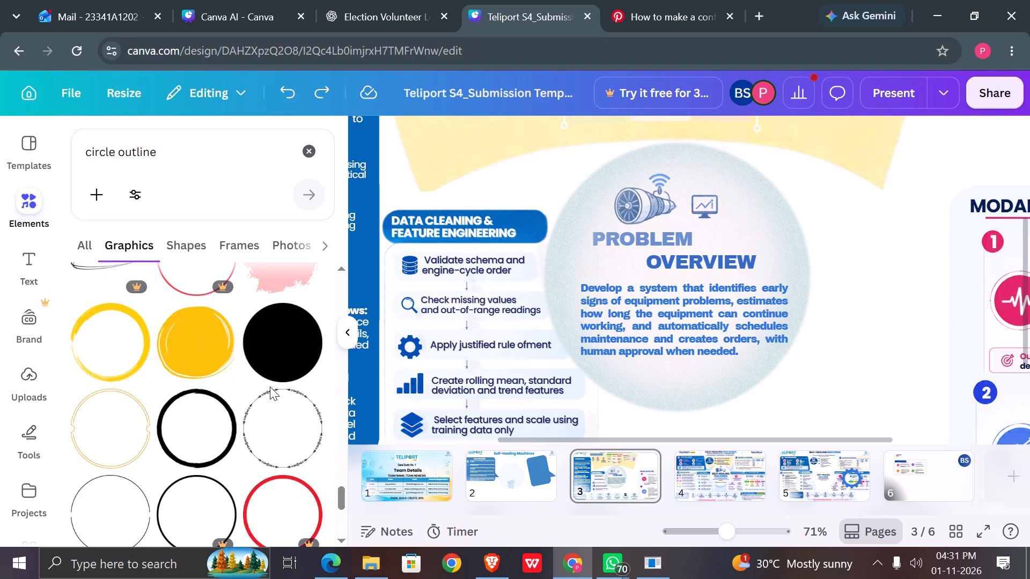
pyautogui.scroll(-3, 270, 387)
pyautogui.scroll(1, 270, 387)
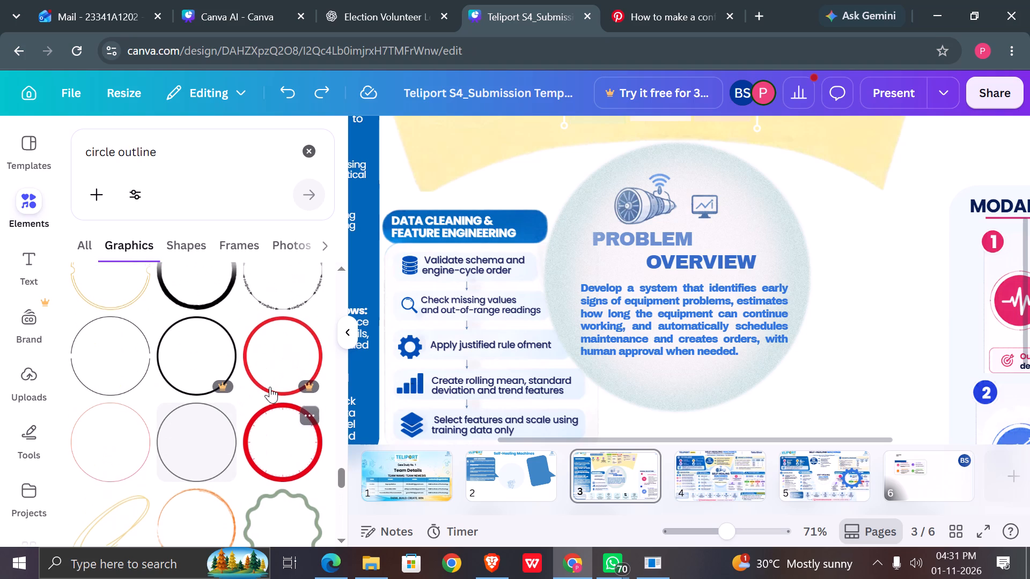
pyautogui.scroll(1, 270, 387)
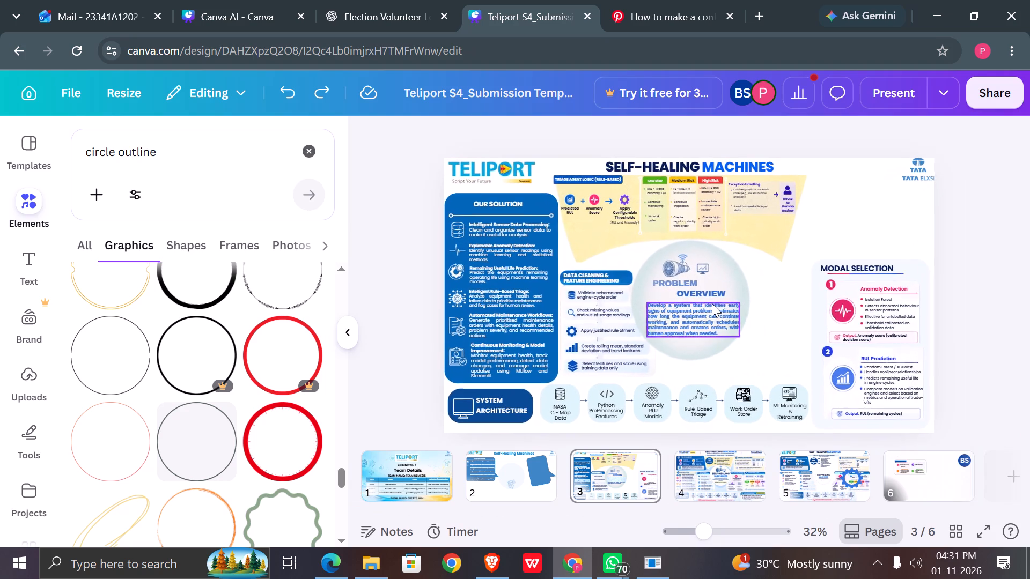
pyautogui.scroll(-1, 275, 353)
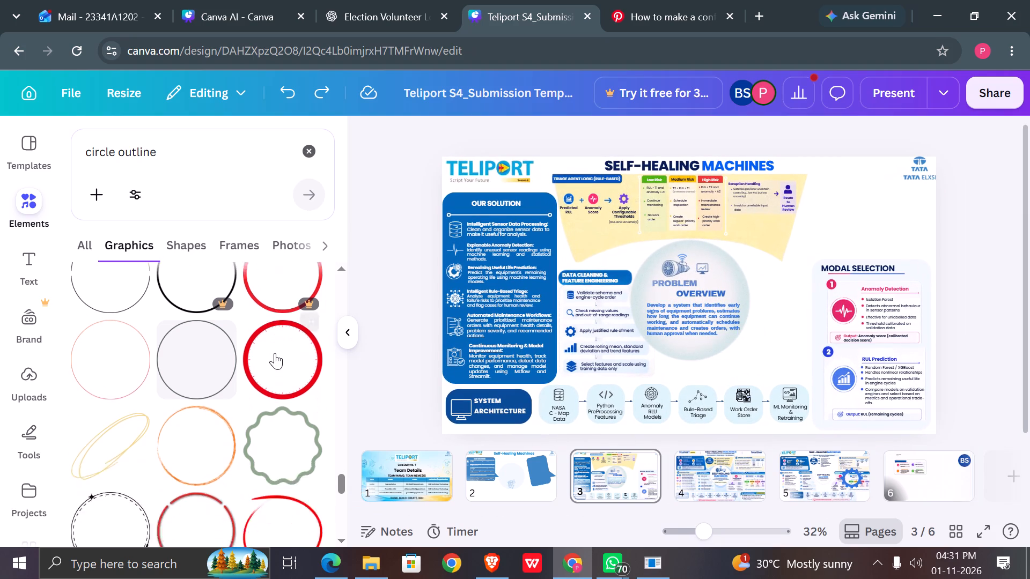
pyautogui.scroll(-5, 275, 353)
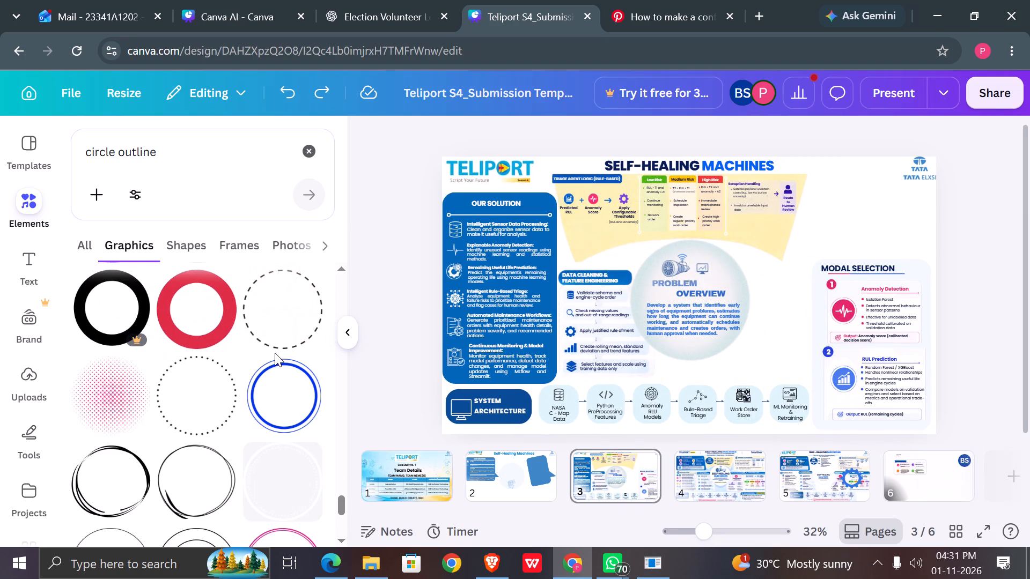
# Refine the graphics search to circle outline blue.
pyautogui.click(169, 154)
pyautogui.press('space')
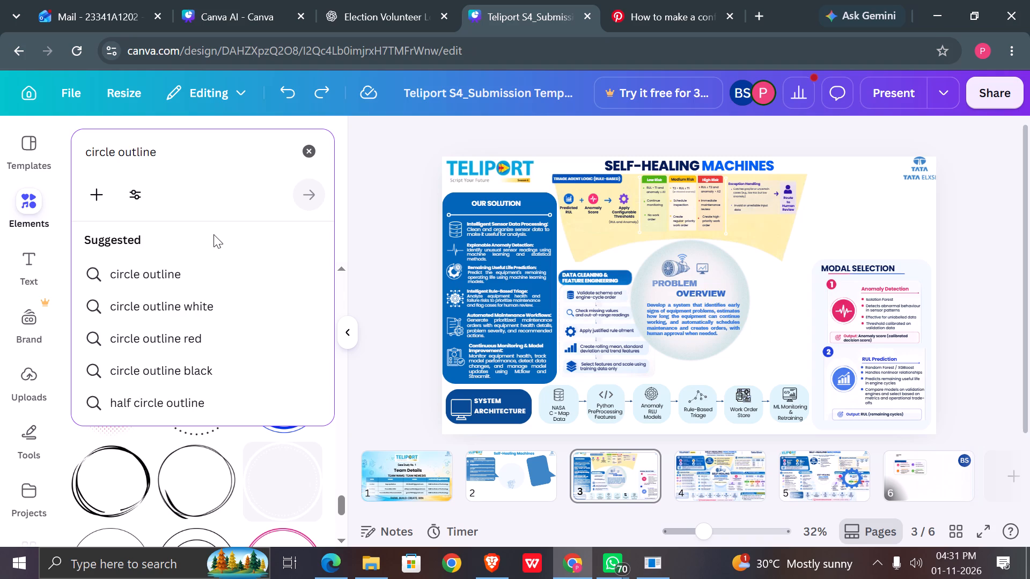
pyautogui.press('BackSpace')
pyautogui.press('BackSpace')
pyautogui.press('space')
pyautogui.write('blue')
pyautogui.press('Return')
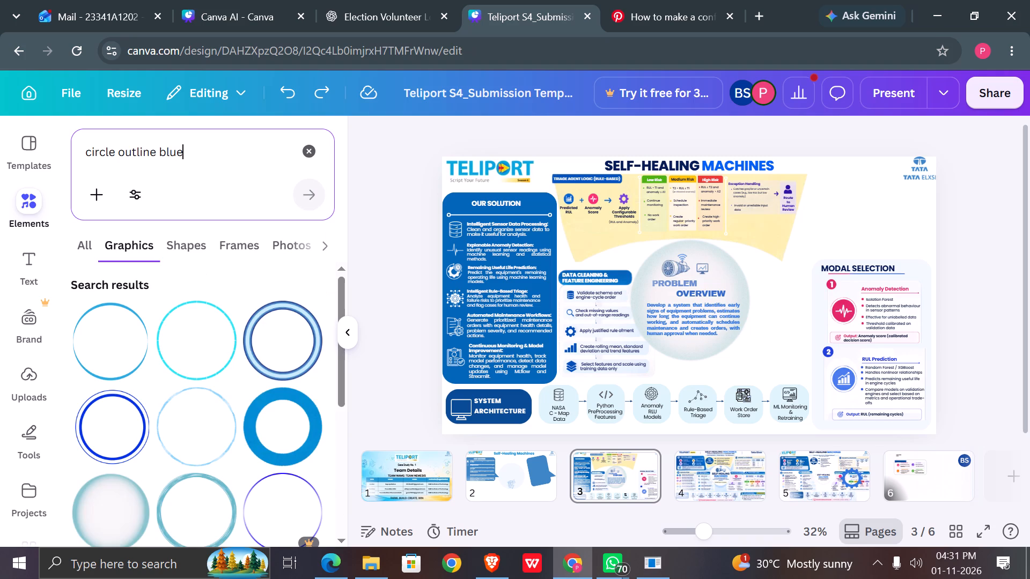
# Look through the blue circle outline graphics for a suitable ring to frame the Problem Overview.
pyautogui.scroll(-2, 224, 372)
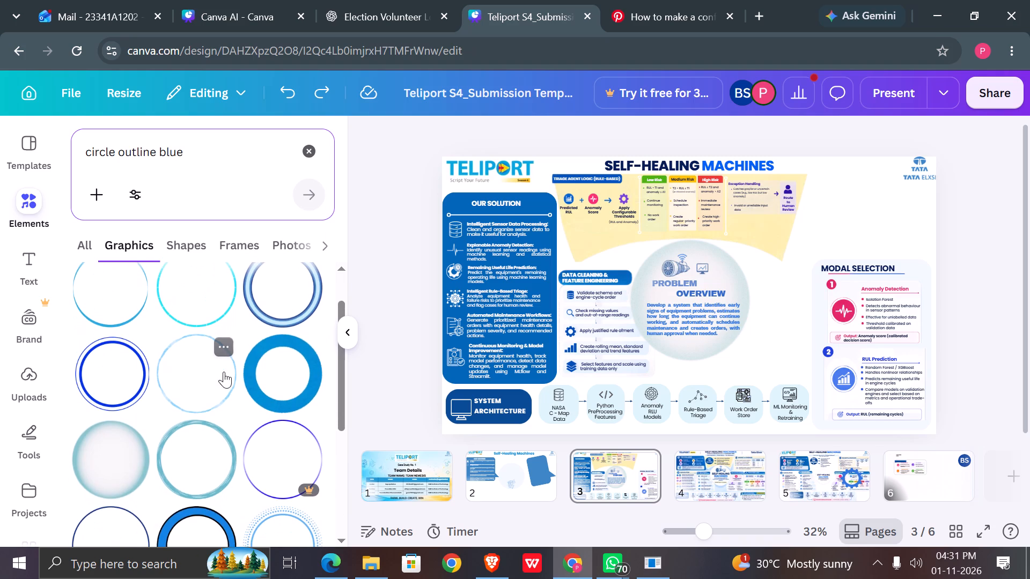
pyautogui.scroll(-3, 224, 372)
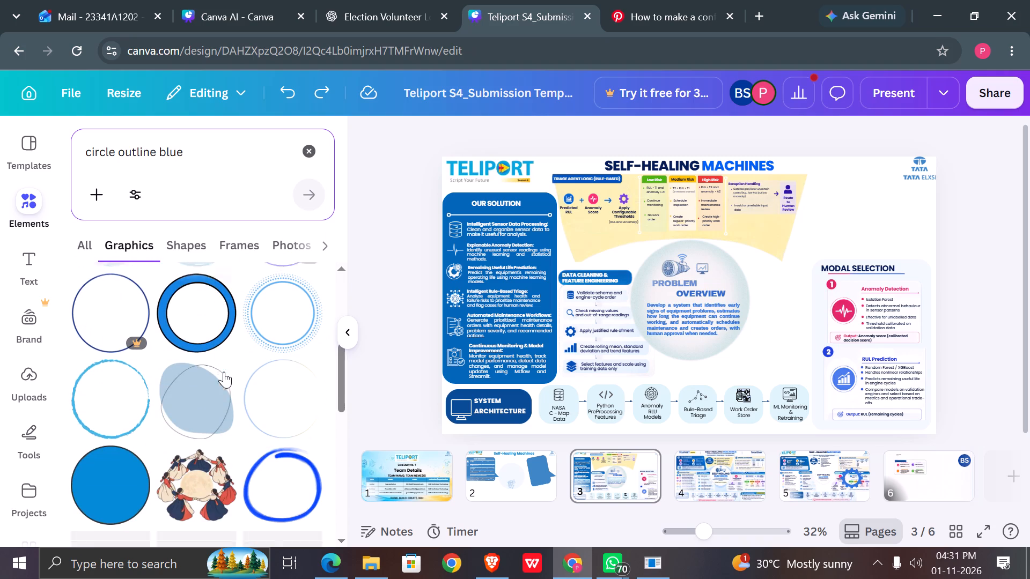
pyautogui.scroll(-1, 224, 372)
pyautogui.scroll(-1, 279, 415)
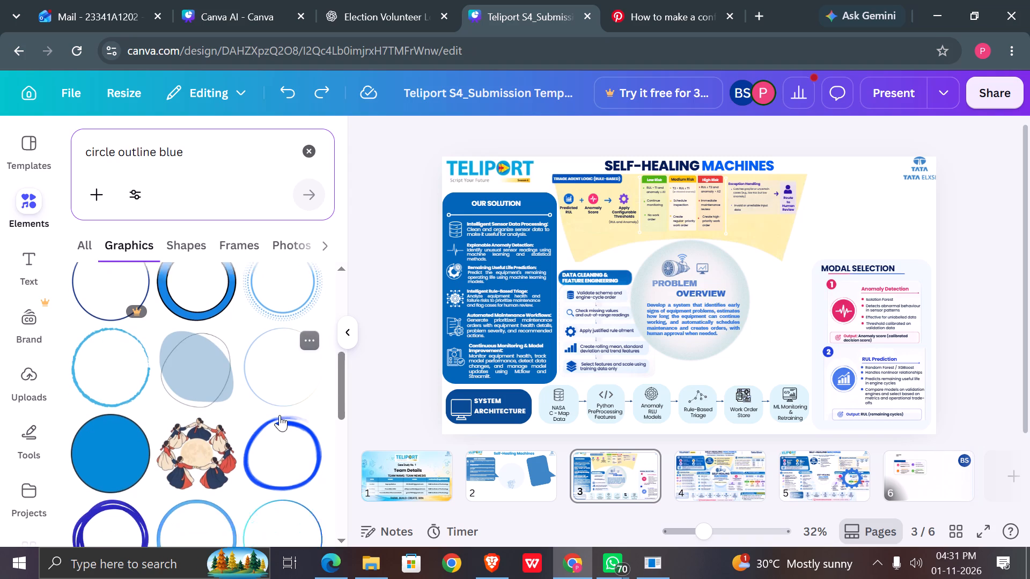
pyautogui.scroll(-4, 279, 415)
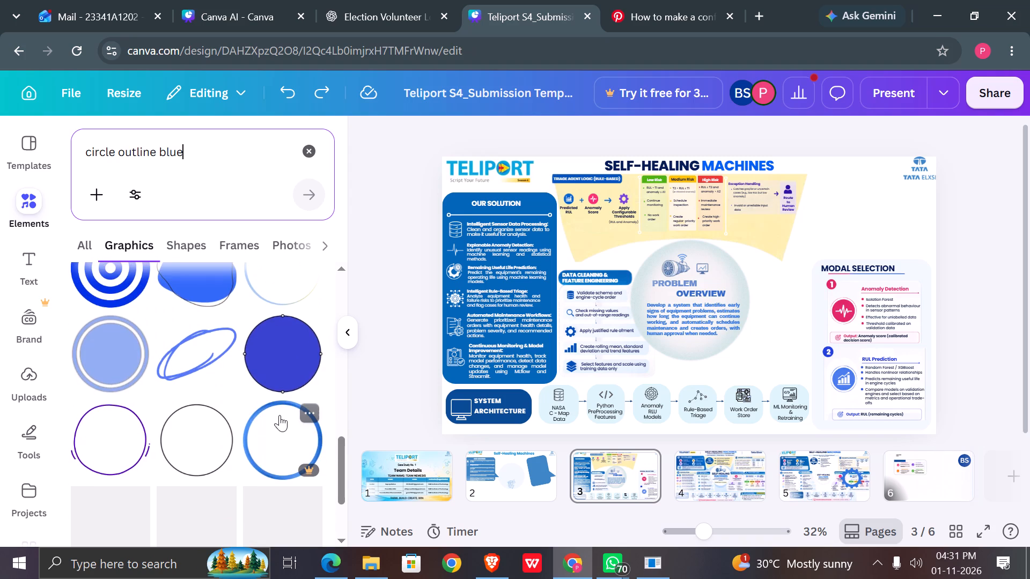
pyautogui.scroll(-2, 279, 415)
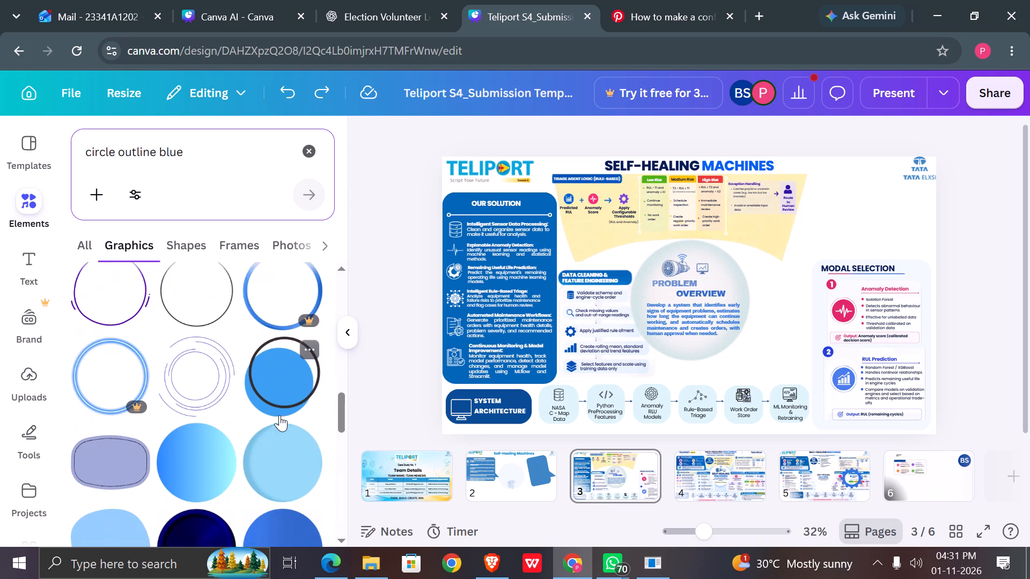
pyautogui.scroll(-2, 279, 415)
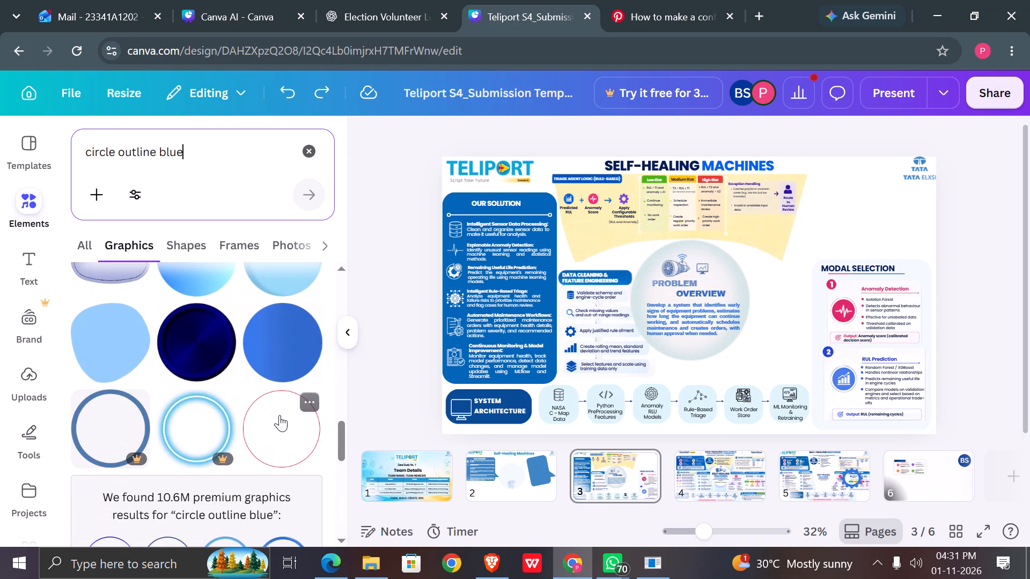
pyautogui.scroll(-5, 279, 415)
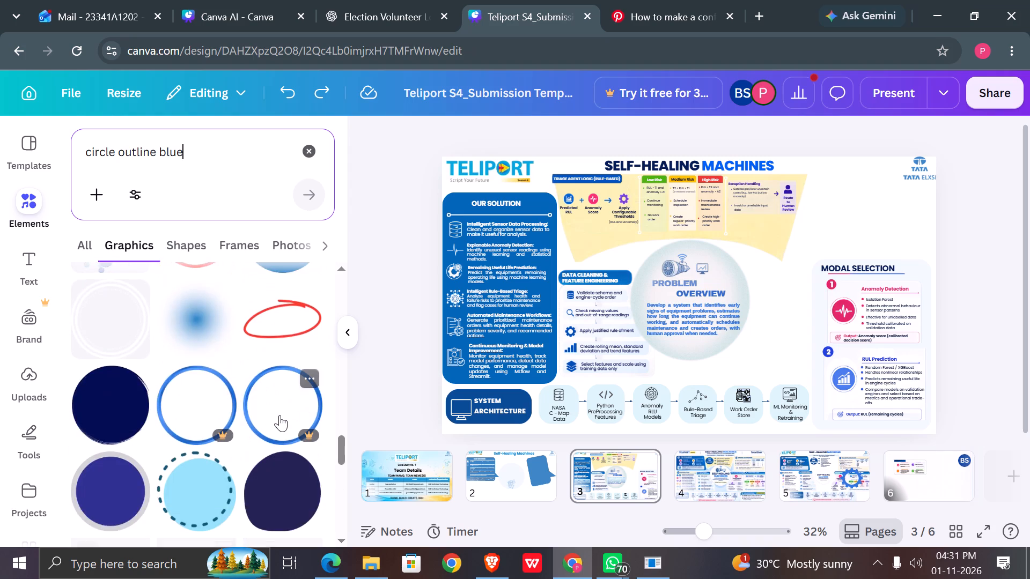
pyautogui.scroll(-4, 279, 415)
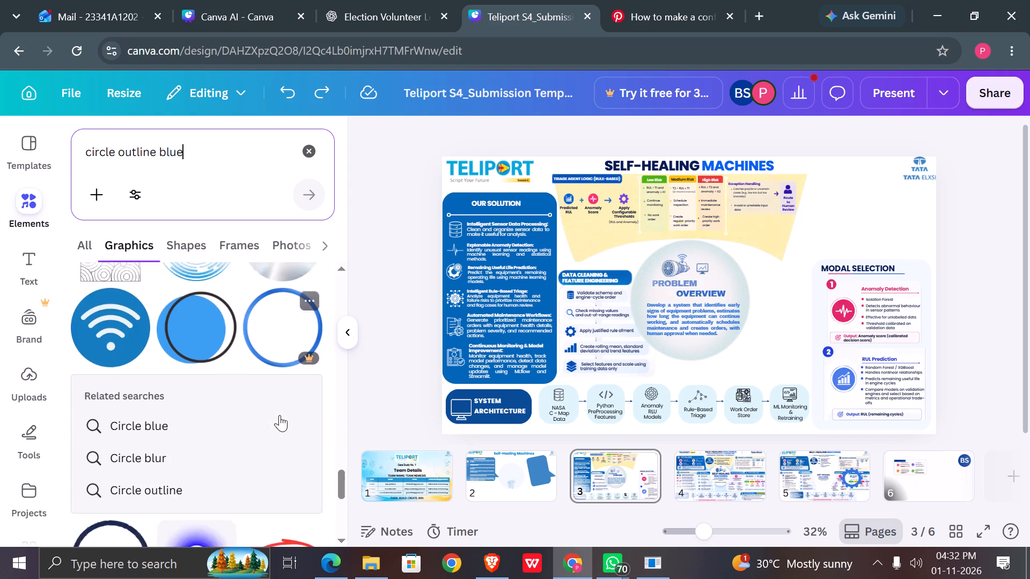
pyautogui.scroll(-1, 279, 415)
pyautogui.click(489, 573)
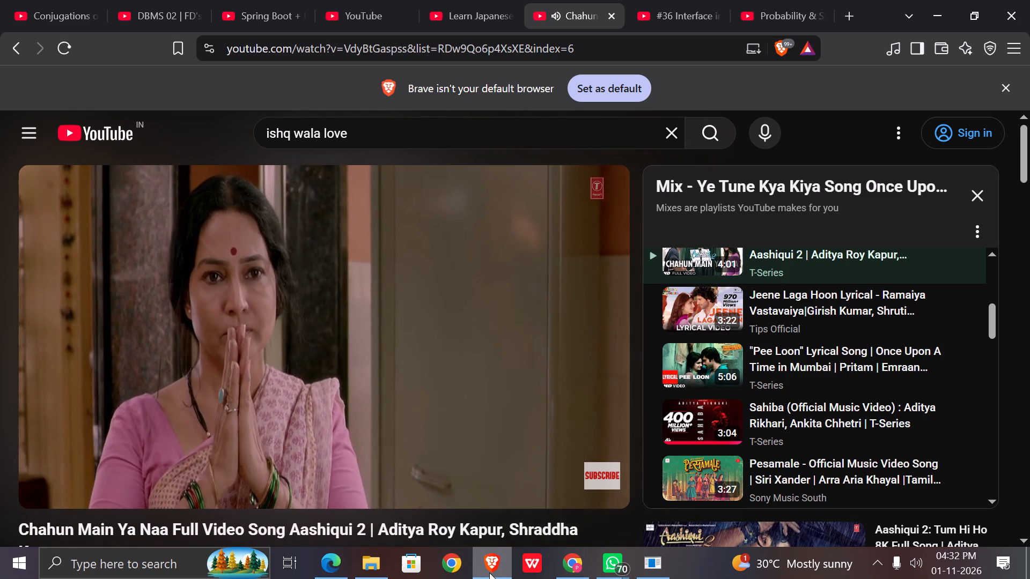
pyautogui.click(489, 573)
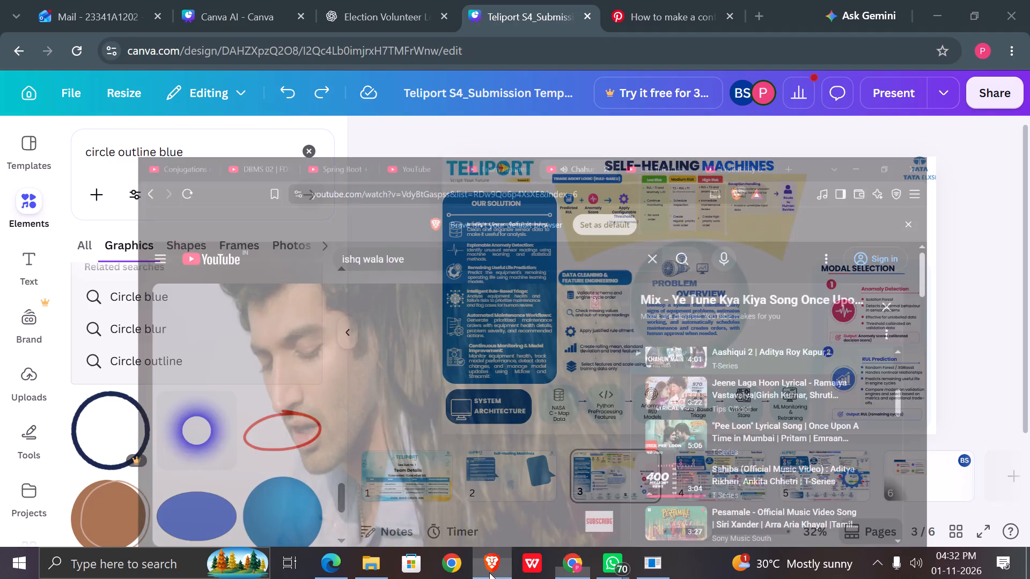
# Replace the teal circle behind the Problem Overview with the first blue circle outline from the graphics.
pyautogui.scroll(6, 232, 398)
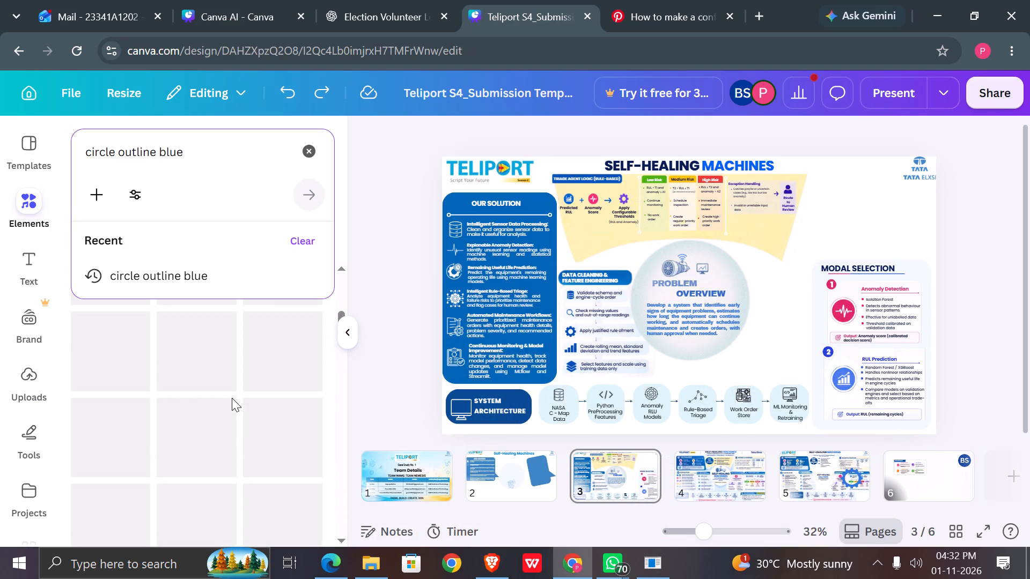
pyautogui.scroll(4, 232, 398)
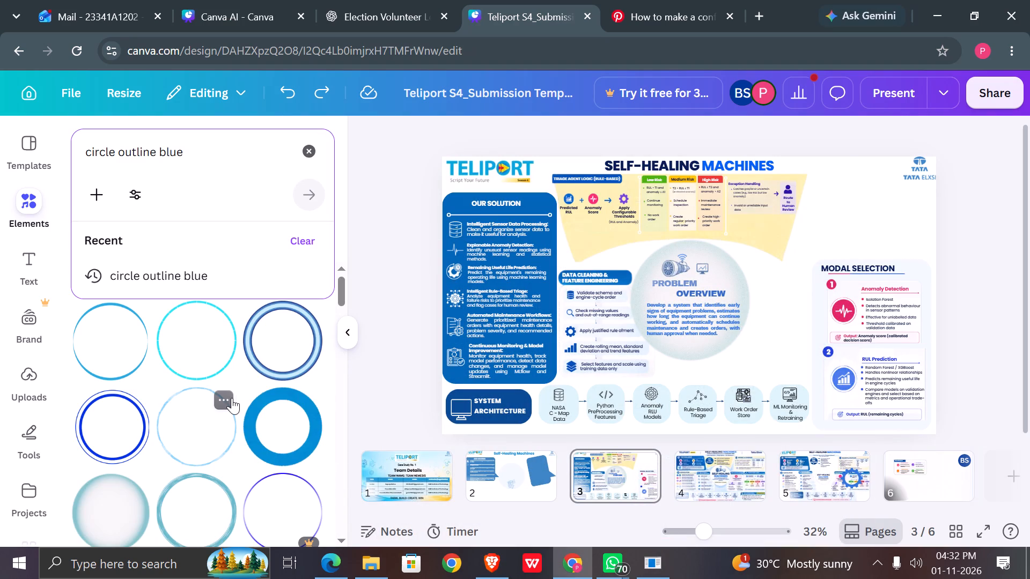
pyautogui.click(116, 348)
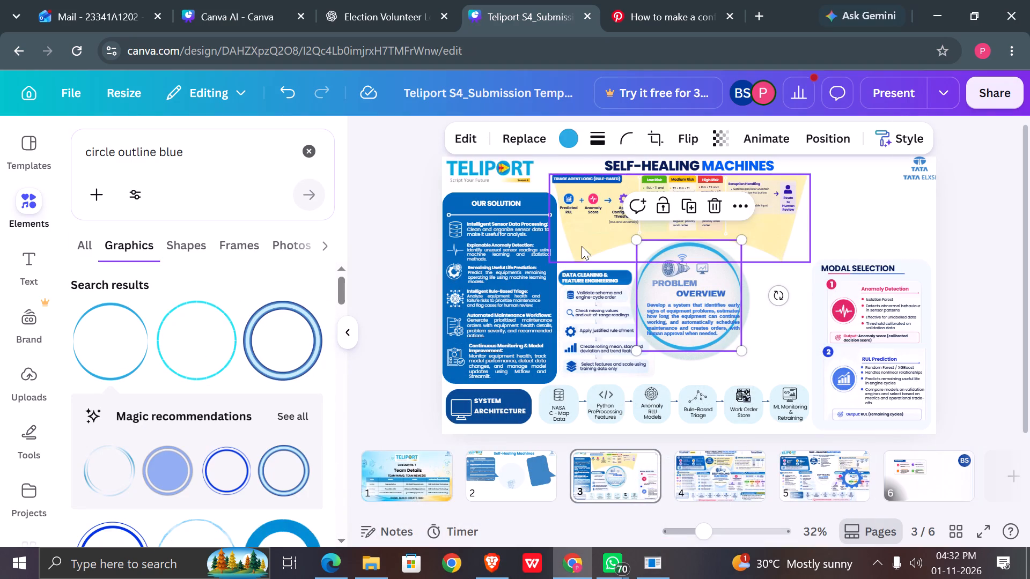
pyautogui.click(703, 357)
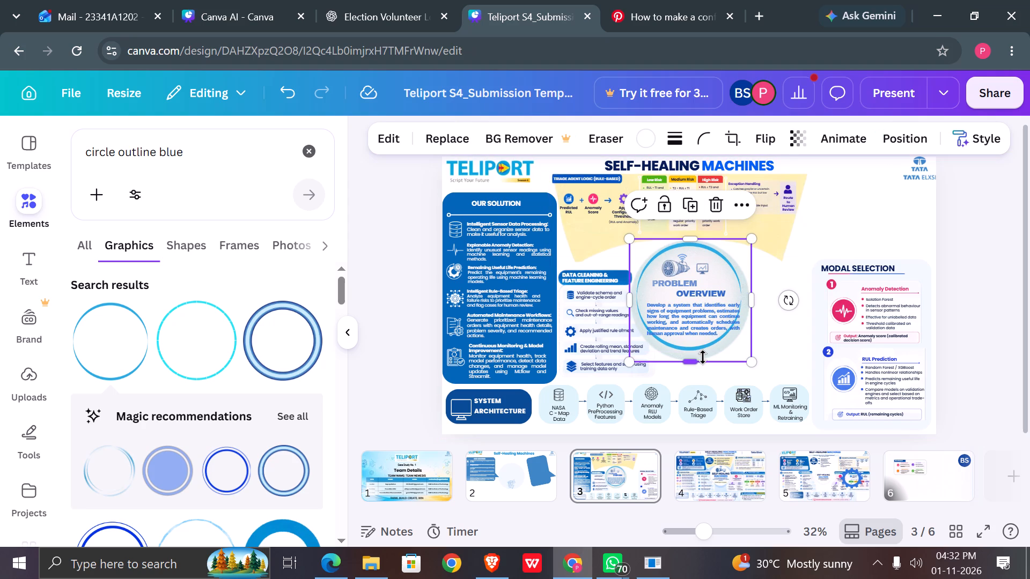
pyautogui.press('BackSpace')
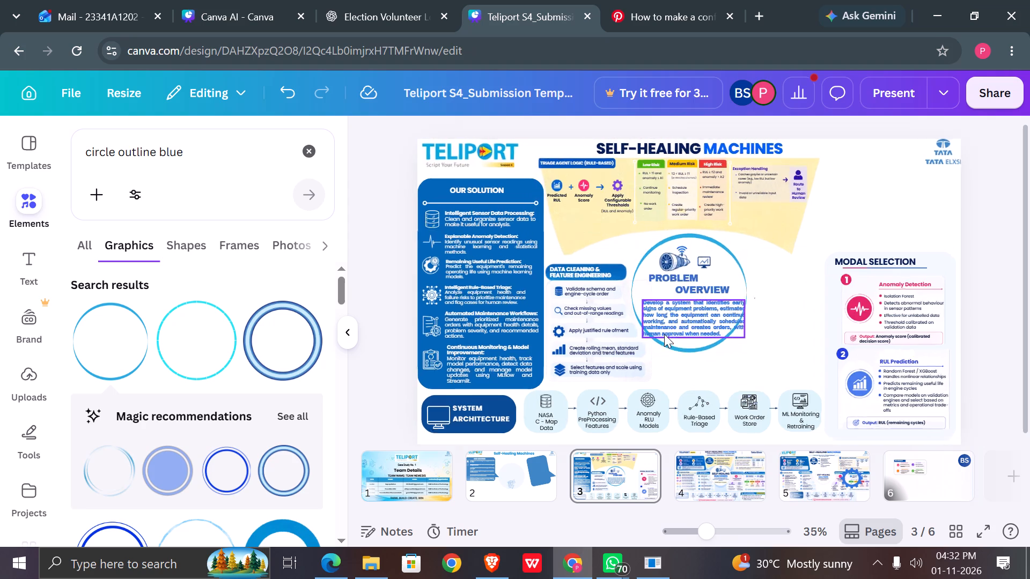
# Enlarge the blue circle outline slightly, to about 440 × 470, around the Problem Overview.
pyautogui.click(679, 357)
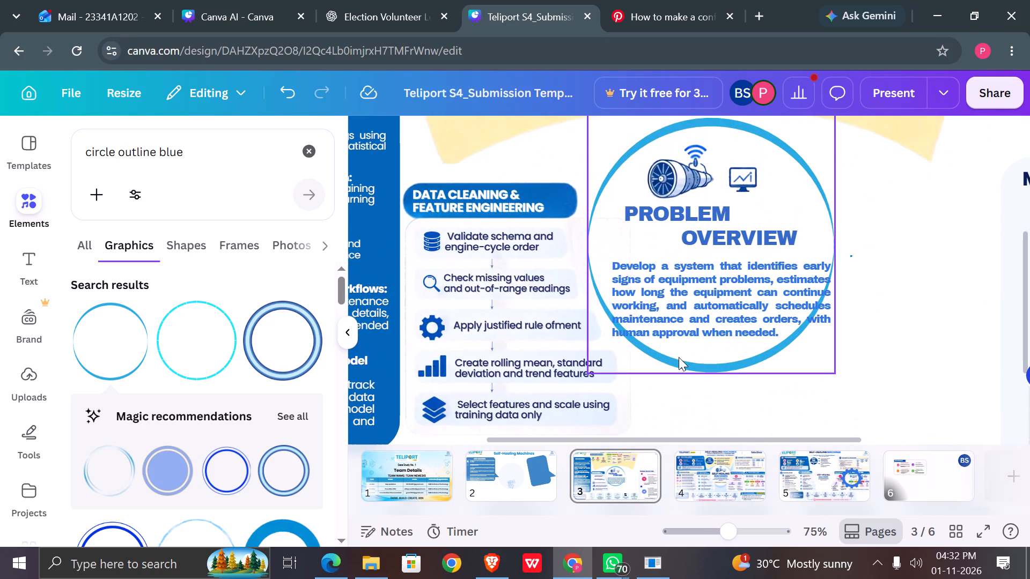
pyautogui.moveTo(833, 371); pyautogui.dragTo(863, 380)
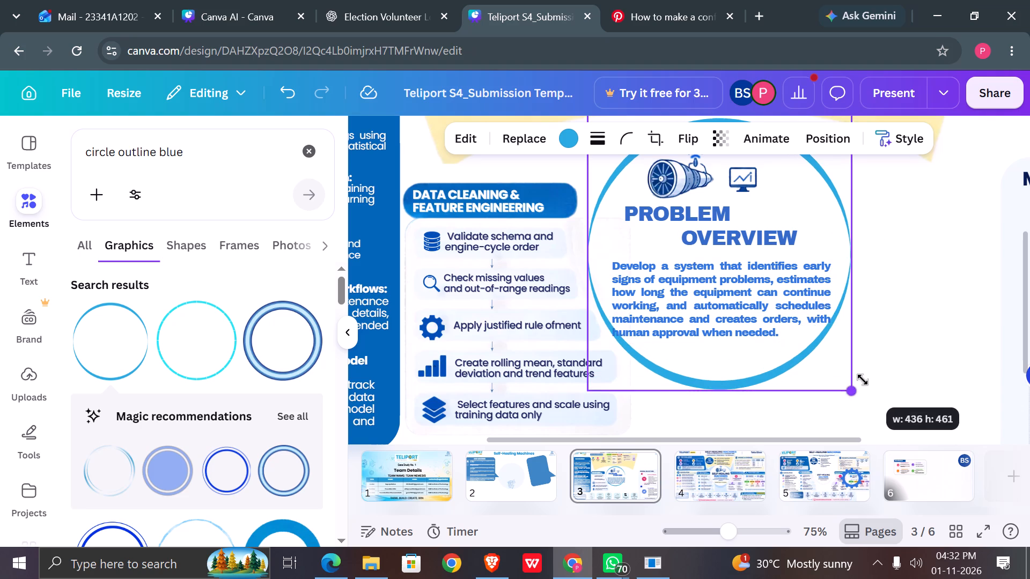
pyautogui.moveTo(863, 380); pyautogui.dragTo(867, 384)
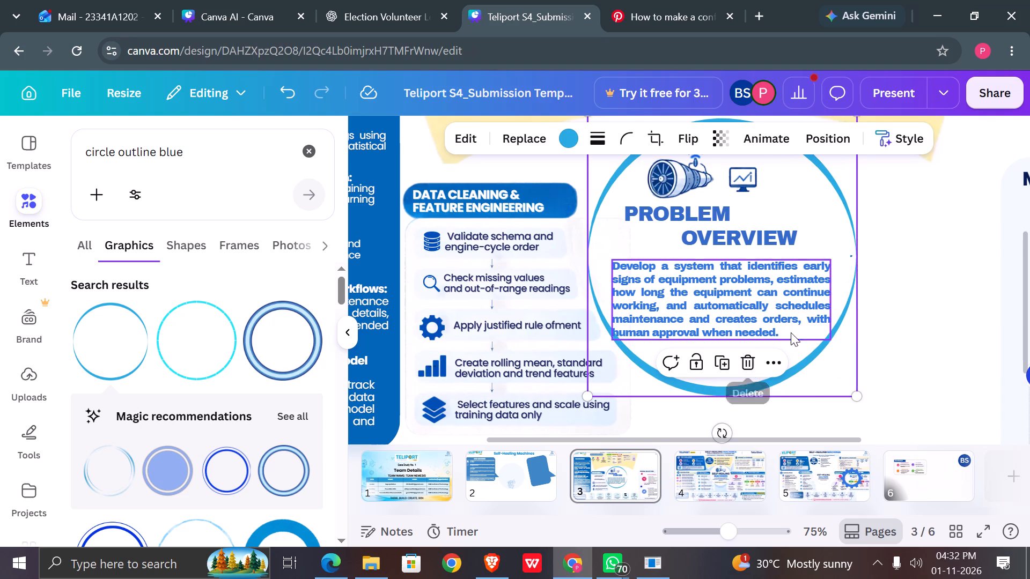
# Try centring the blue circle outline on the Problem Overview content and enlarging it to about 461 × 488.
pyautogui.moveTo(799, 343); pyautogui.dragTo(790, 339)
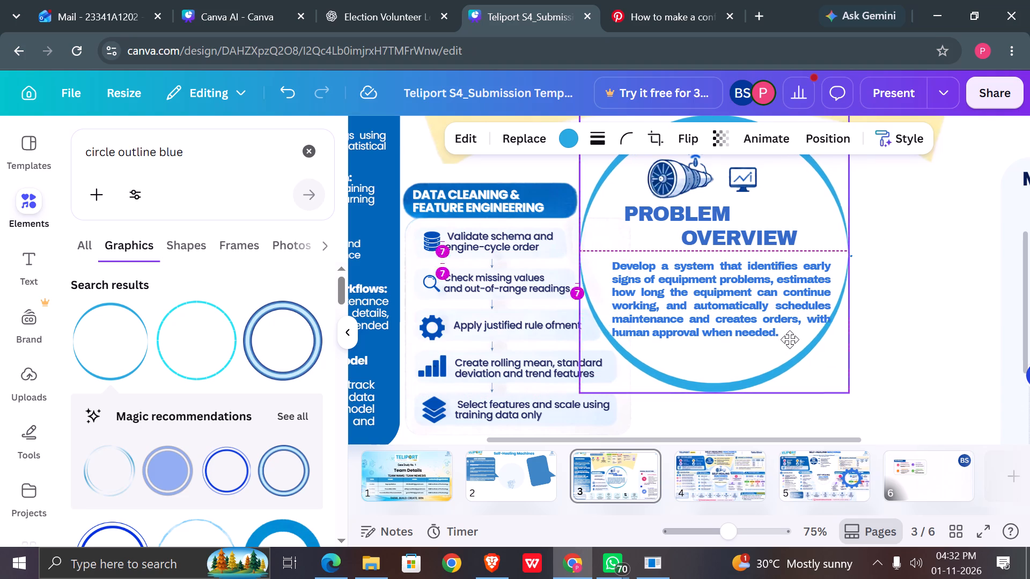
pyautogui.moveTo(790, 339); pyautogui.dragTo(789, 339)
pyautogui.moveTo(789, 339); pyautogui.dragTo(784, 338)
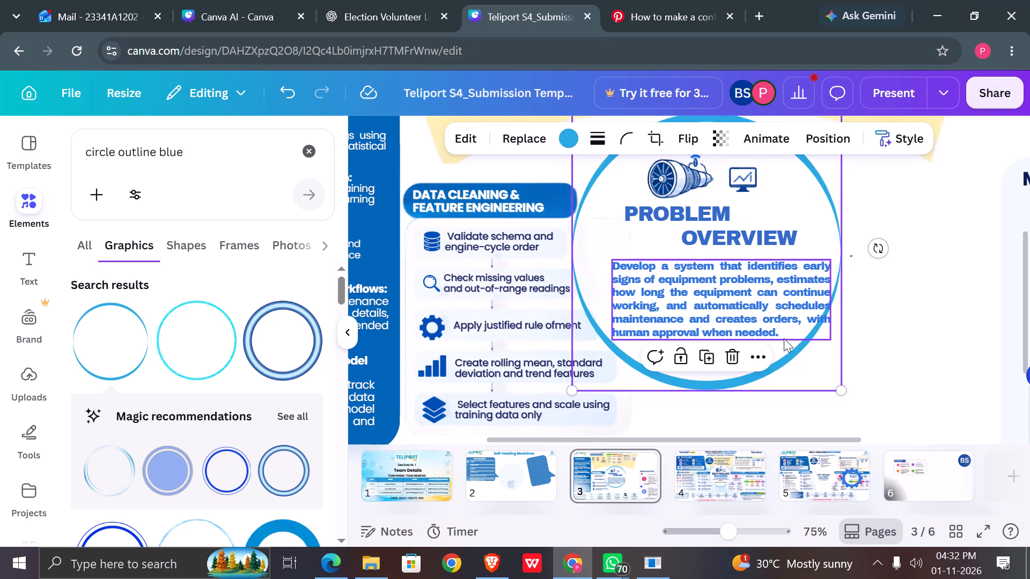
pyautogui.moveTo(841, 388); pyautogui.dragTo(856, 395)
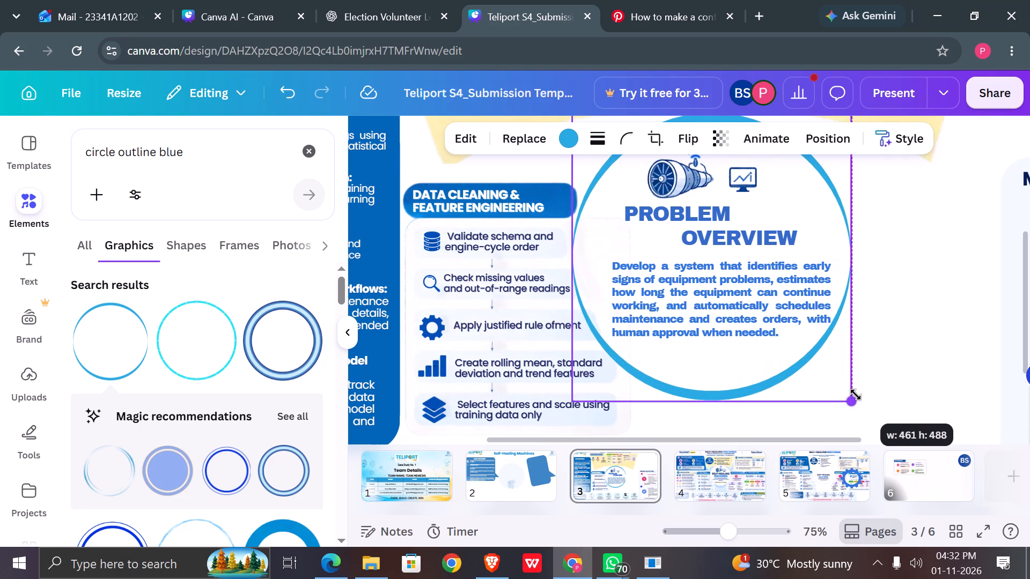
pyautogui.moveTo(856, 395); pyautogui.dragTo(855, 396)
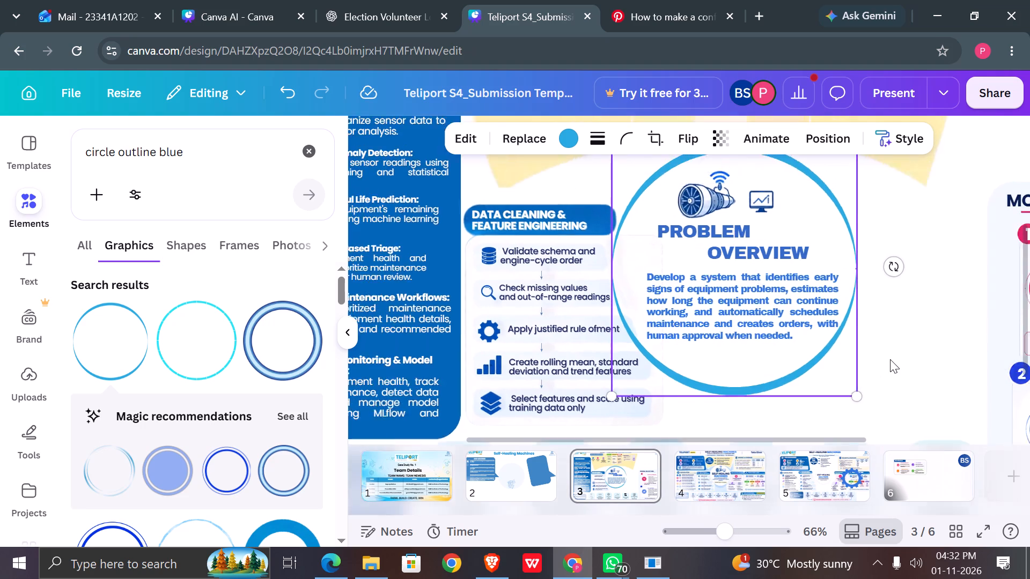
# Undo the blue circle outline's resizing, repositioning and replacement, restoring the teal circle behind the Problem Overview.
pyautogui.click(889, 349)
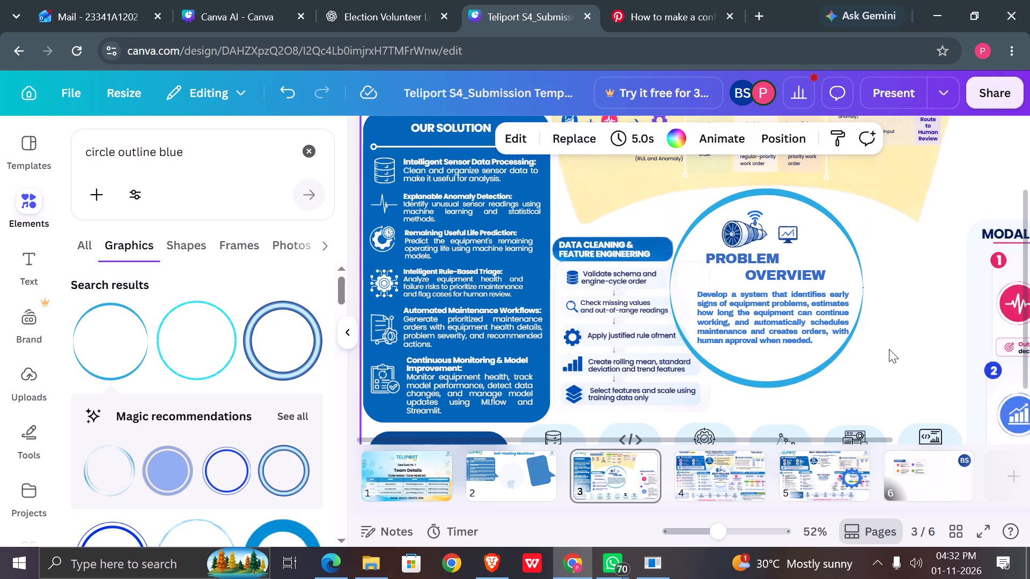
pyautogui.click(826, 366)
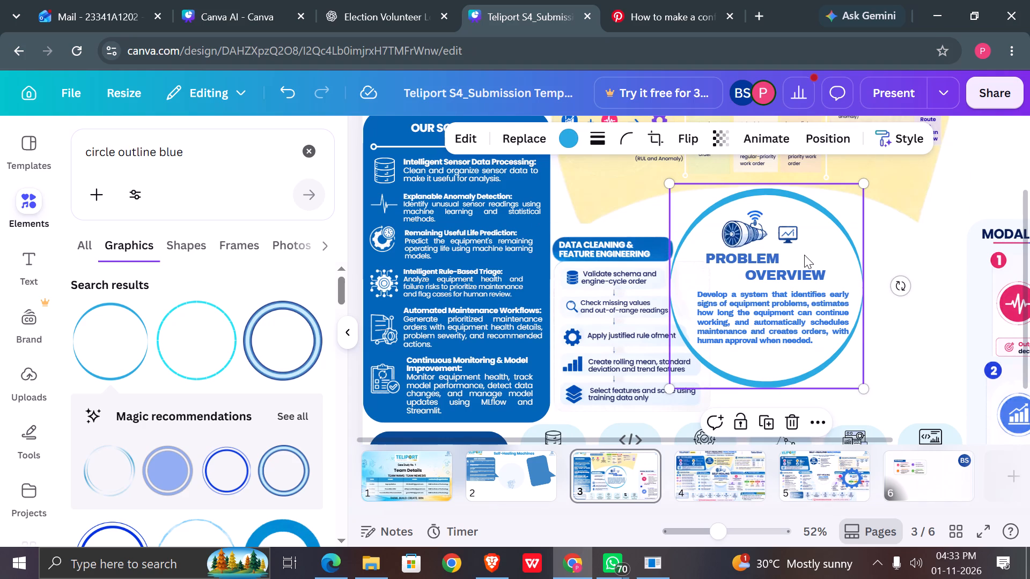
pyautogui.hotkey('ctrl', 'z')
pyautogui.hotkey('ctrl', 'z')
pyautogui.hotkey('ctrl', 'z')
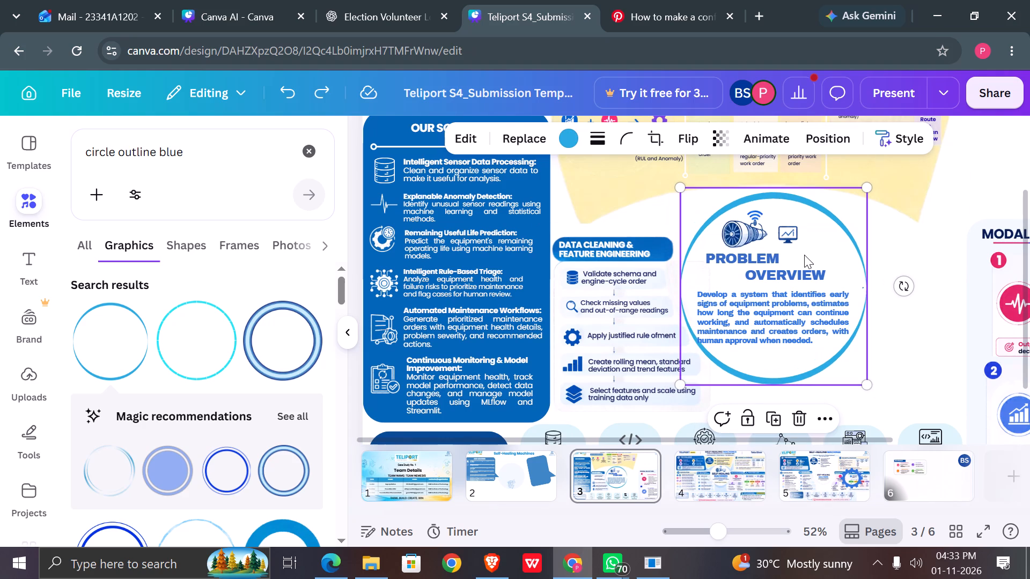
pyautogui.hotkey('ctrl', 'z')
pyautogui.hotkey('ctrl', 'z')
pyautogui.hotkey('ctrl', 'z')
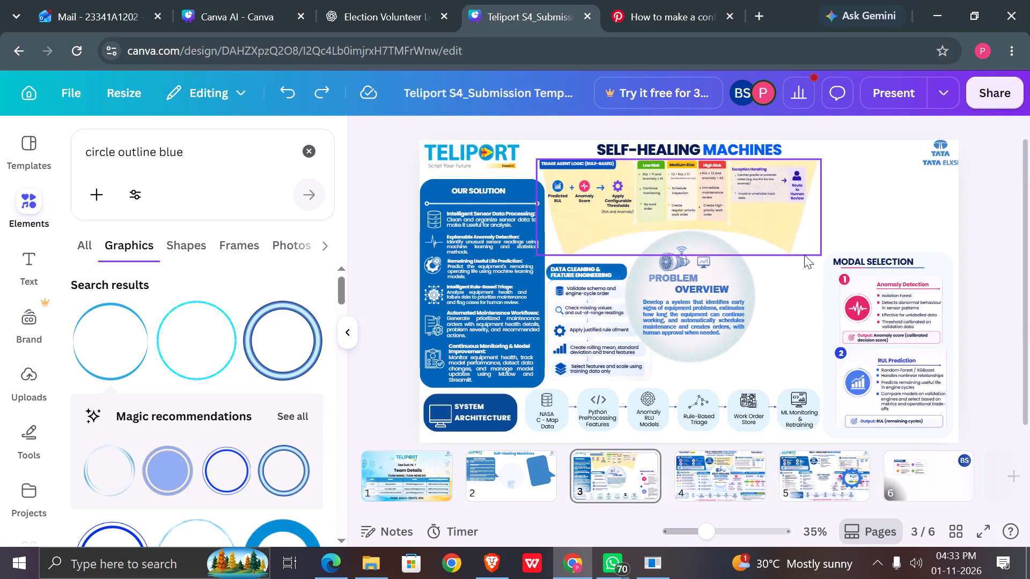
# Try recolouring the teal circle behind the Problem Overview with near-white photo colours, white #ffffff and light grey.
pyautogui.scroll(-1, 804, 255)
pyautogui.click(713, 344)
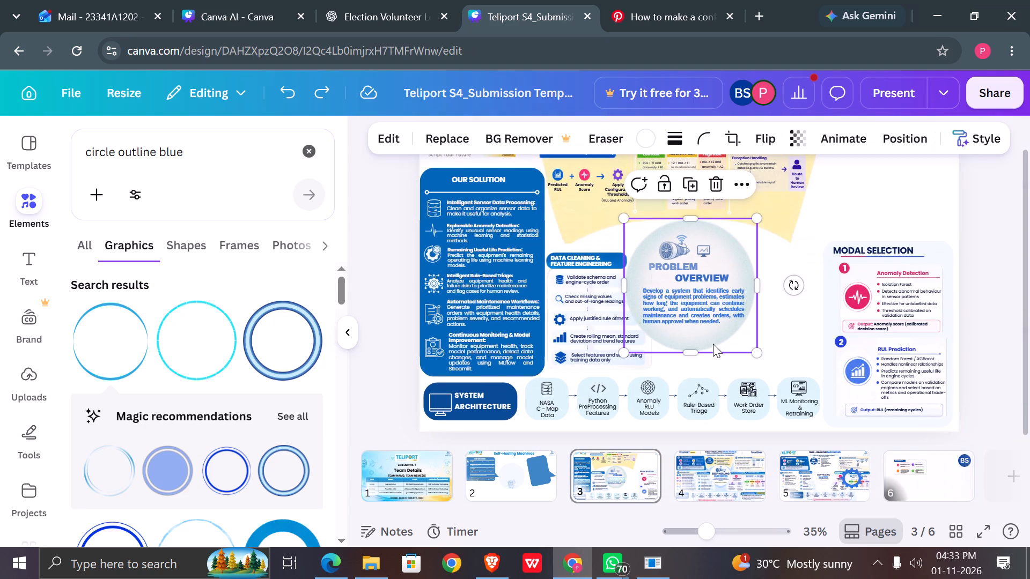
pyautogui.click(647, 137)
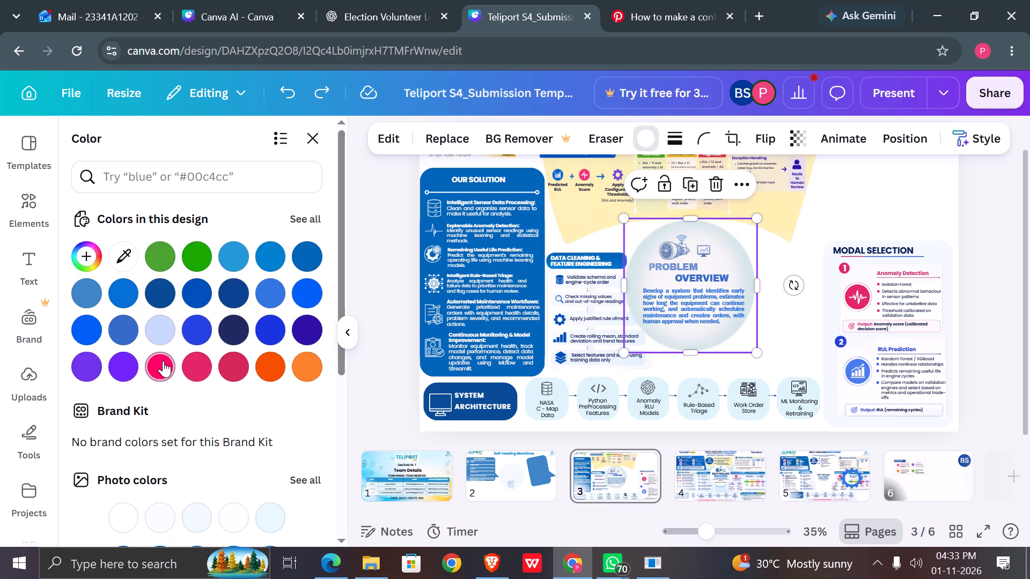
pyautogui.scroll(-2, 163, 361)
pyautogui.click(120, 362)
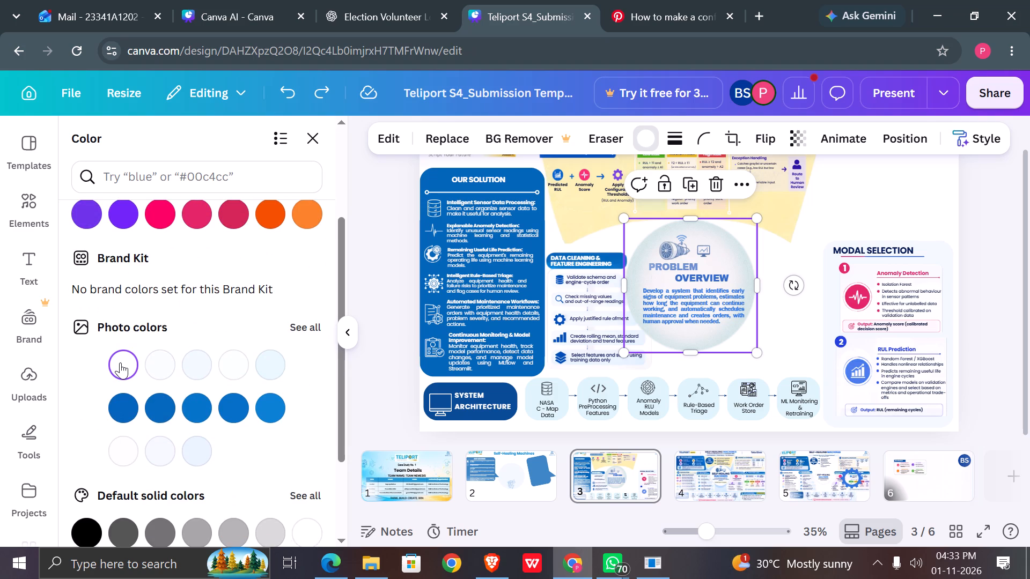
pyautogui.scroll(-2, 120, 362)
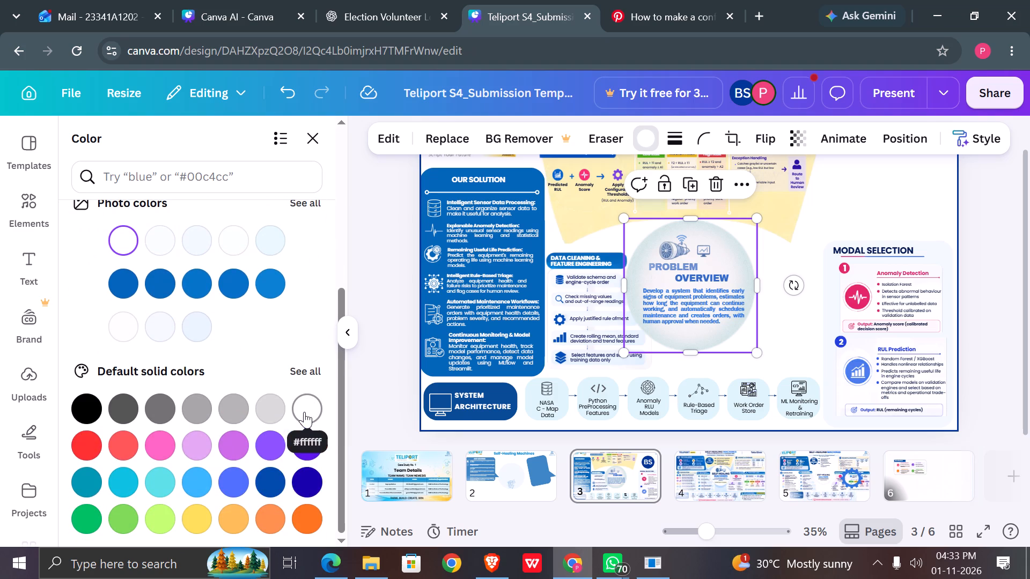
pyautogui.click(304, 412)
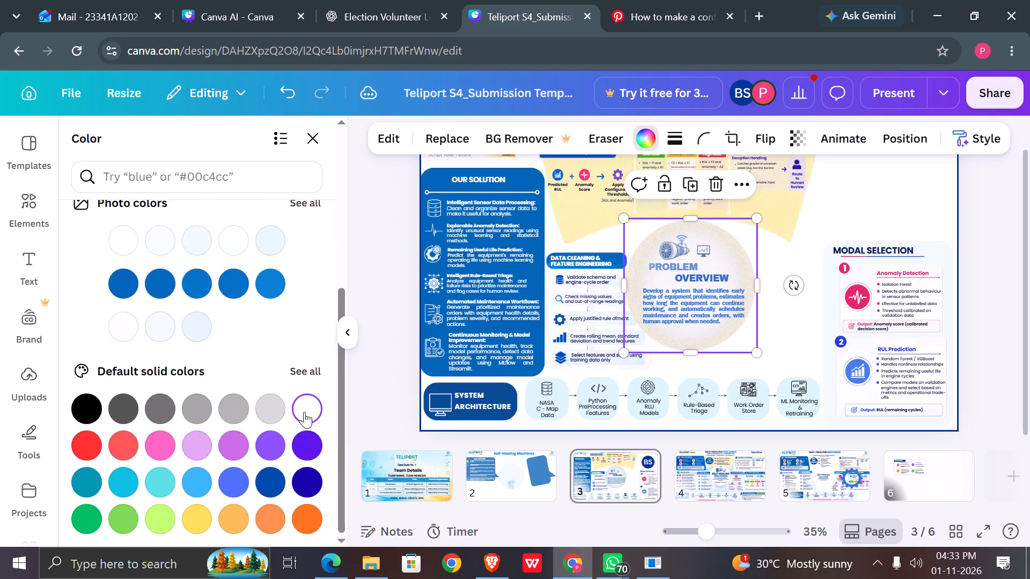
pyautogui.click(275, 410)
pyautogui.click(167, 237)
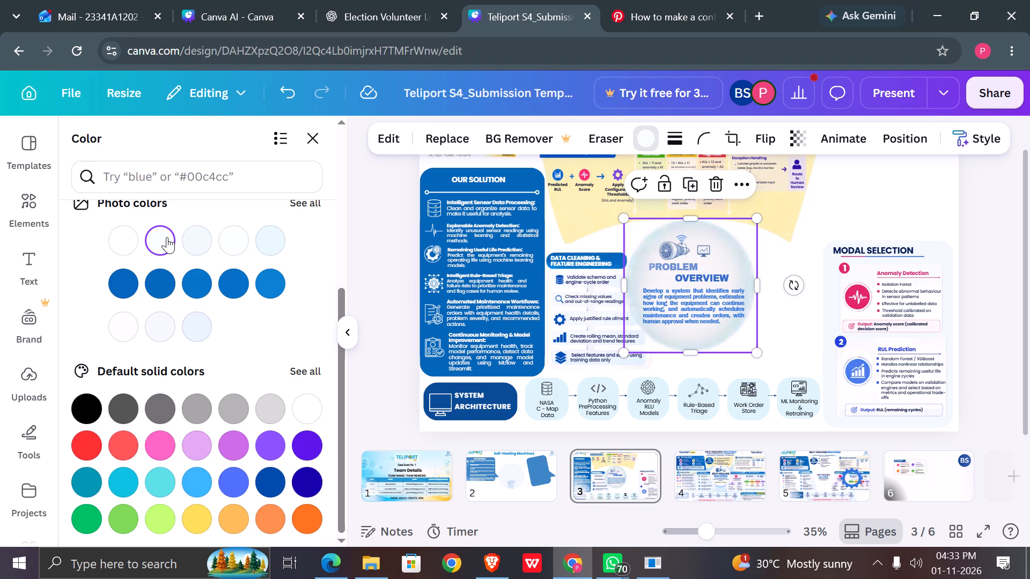
# Delete the circle graphic behind the Problem Overview.
pyautogui.press('BackSpace')
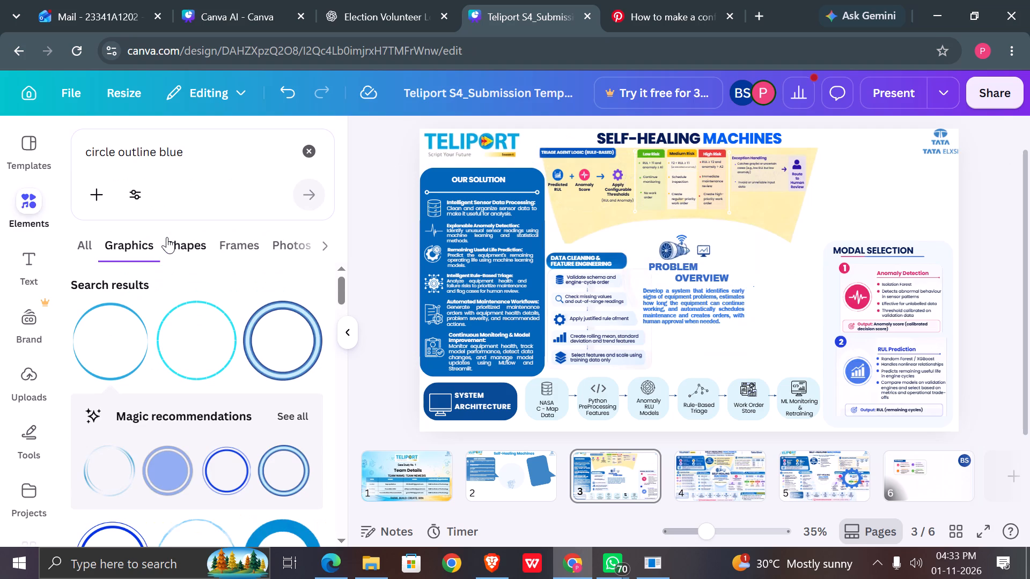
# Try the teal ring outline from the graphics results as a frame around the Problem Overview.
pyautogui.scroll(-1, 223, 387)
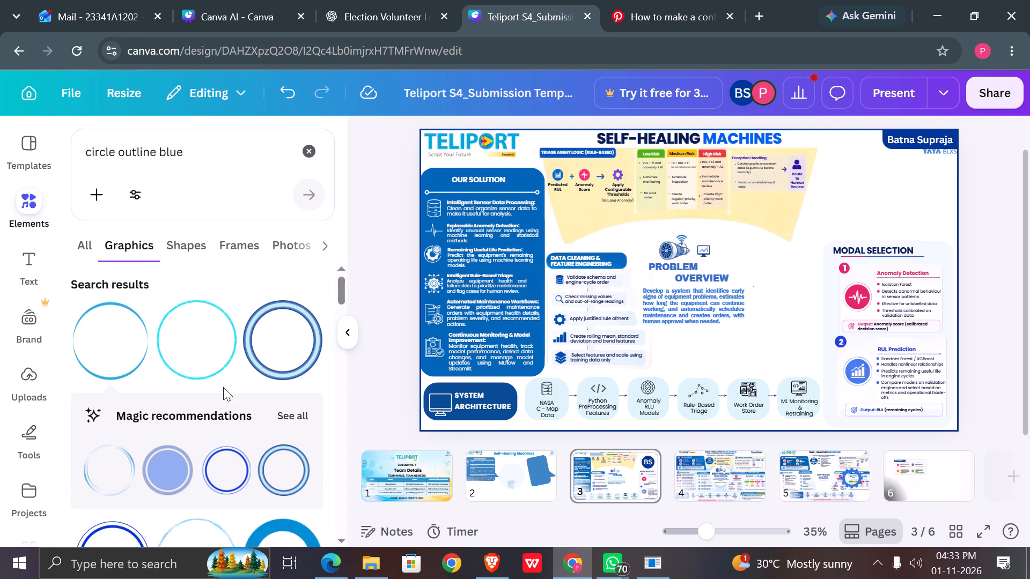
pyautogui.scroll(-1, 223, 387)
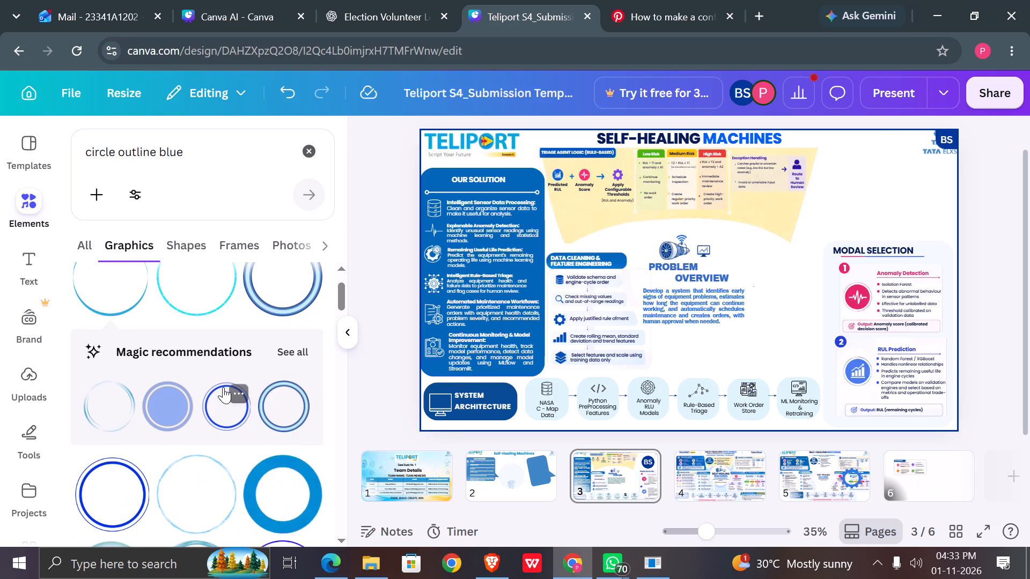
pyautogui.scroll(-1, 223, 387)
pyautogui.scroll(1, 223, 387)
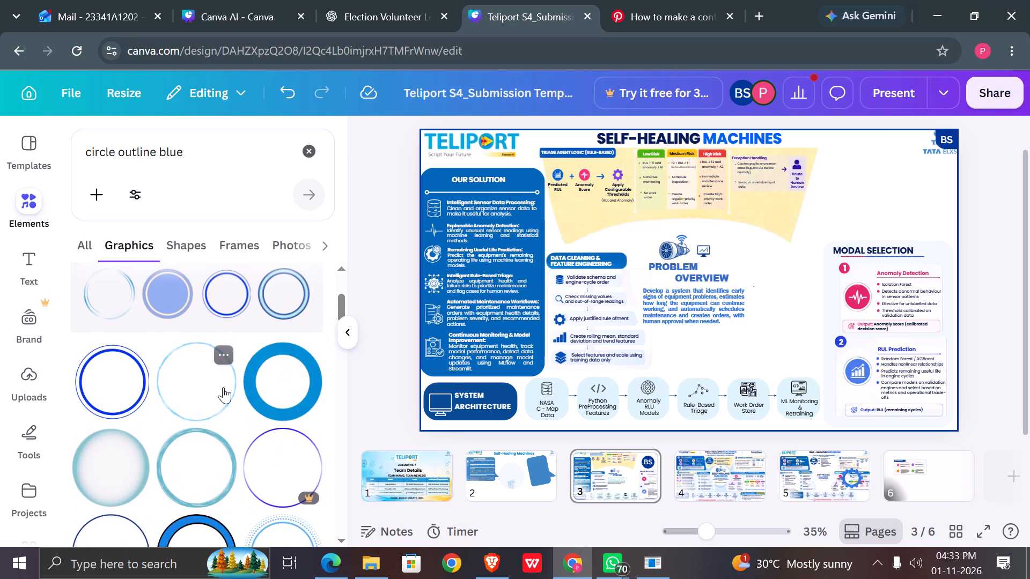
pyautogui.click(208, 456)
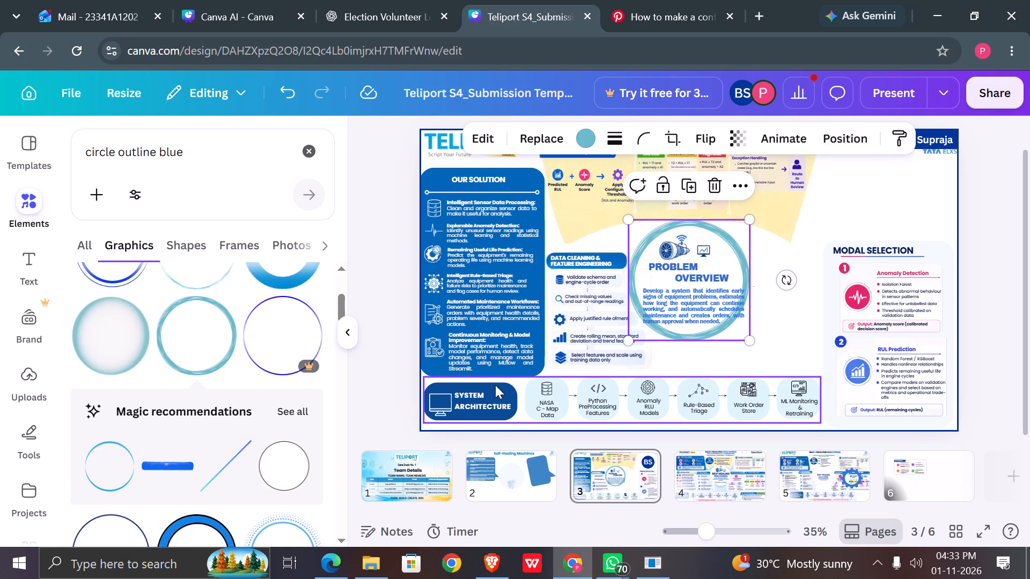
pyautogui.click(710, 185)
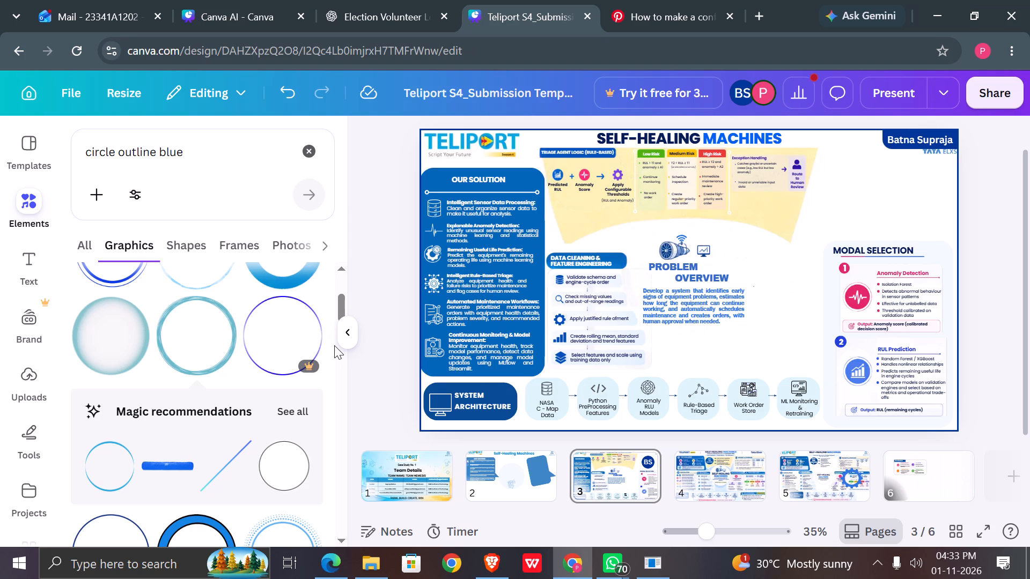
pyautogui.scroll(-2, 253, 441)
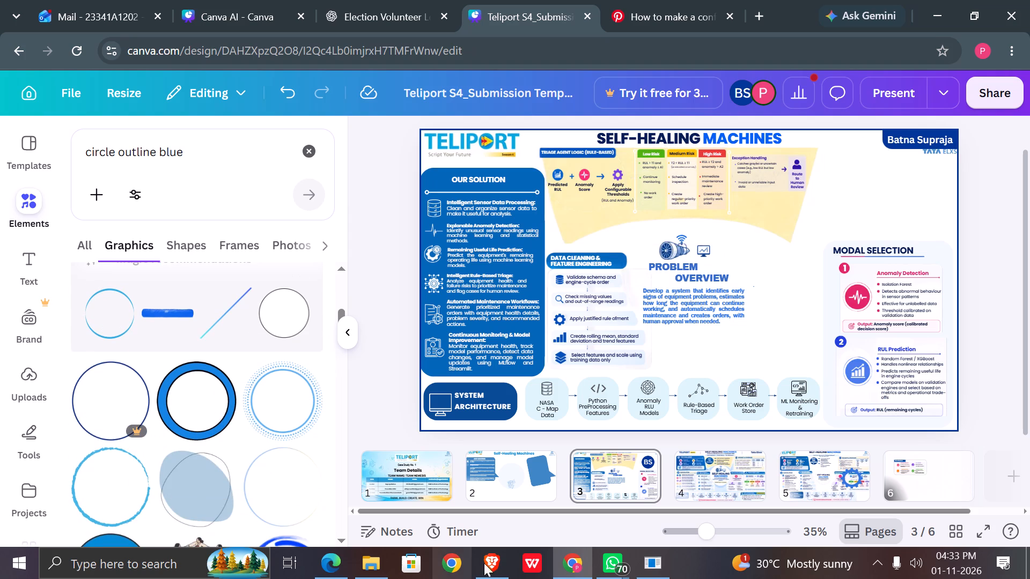
# Switch to Brave and rewind the playing YouTube song by a few seconds.
pyautogui.click(494, 570)
pyautogui.press('Left')
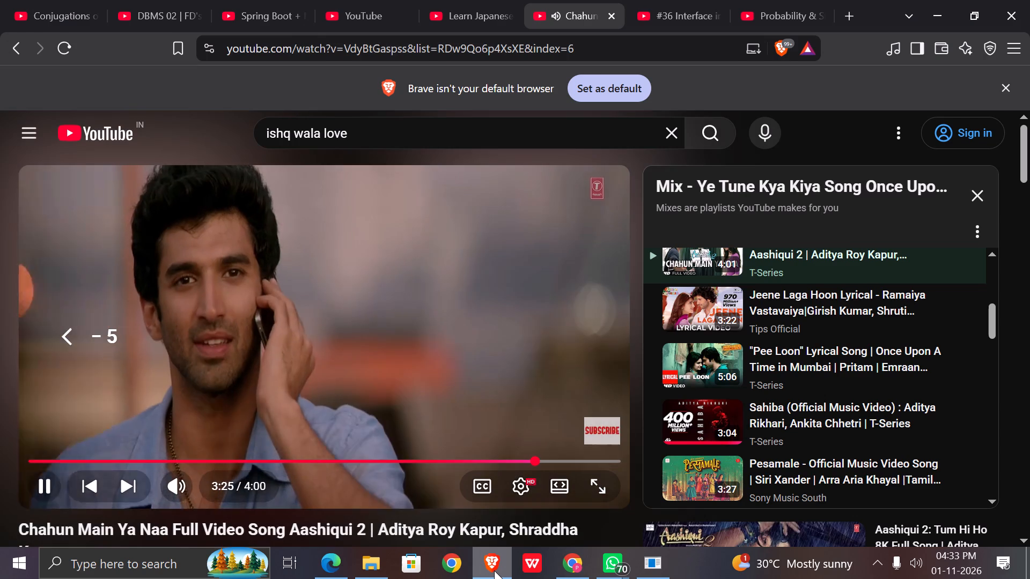
pyautogui.press('Left')
pyautogui.press('Left')
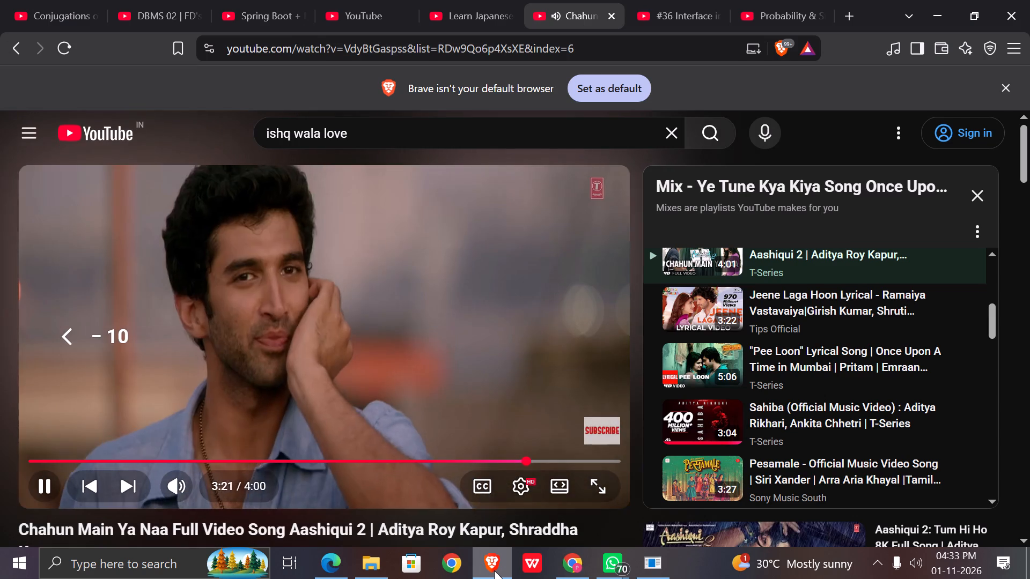
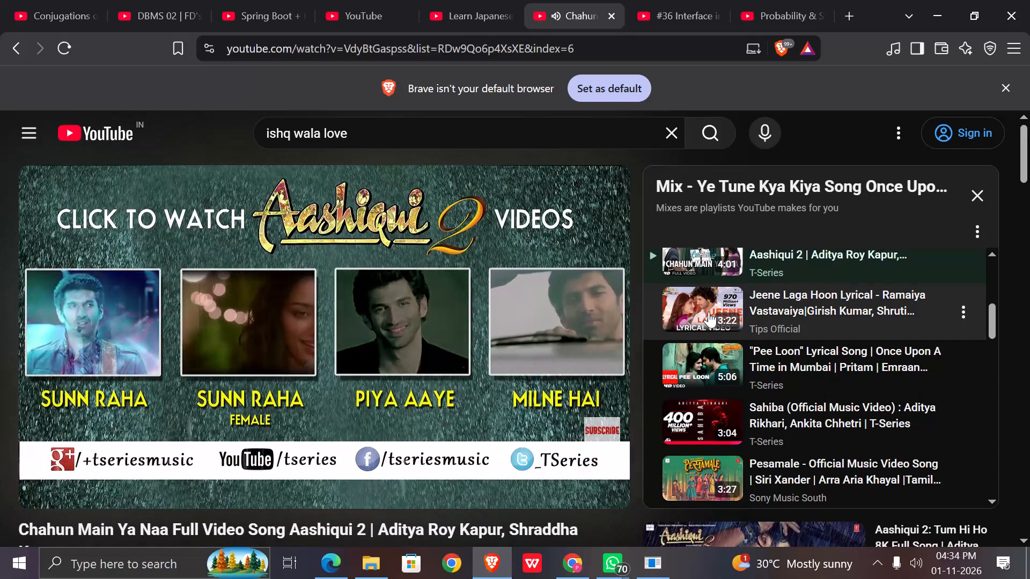
# Play "Sahiba" and switch the YouTube mix to the "Pee Loon" lyrical song.
pyautogui.click(686, 436)
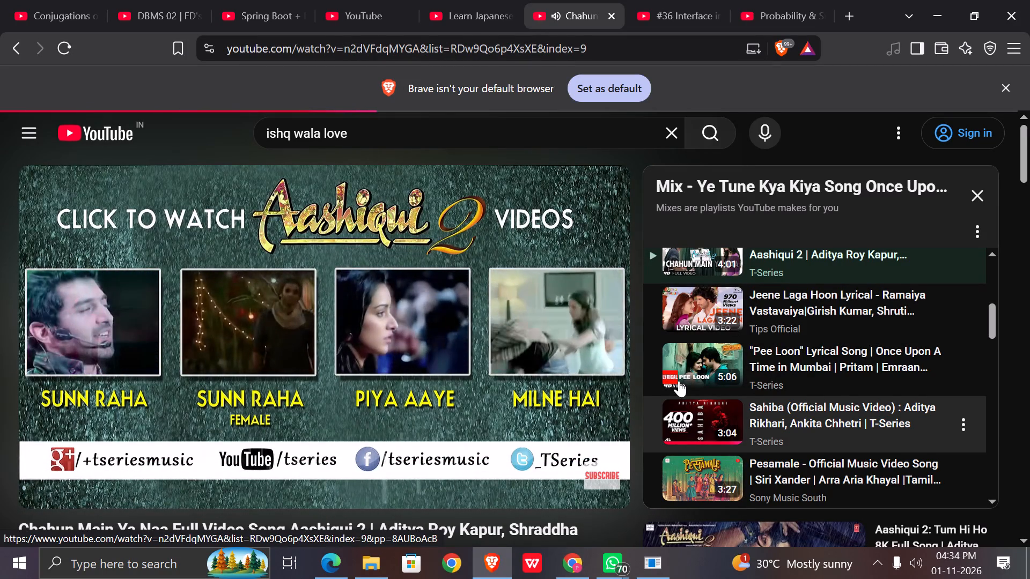
pyautogui.click(692, 365)
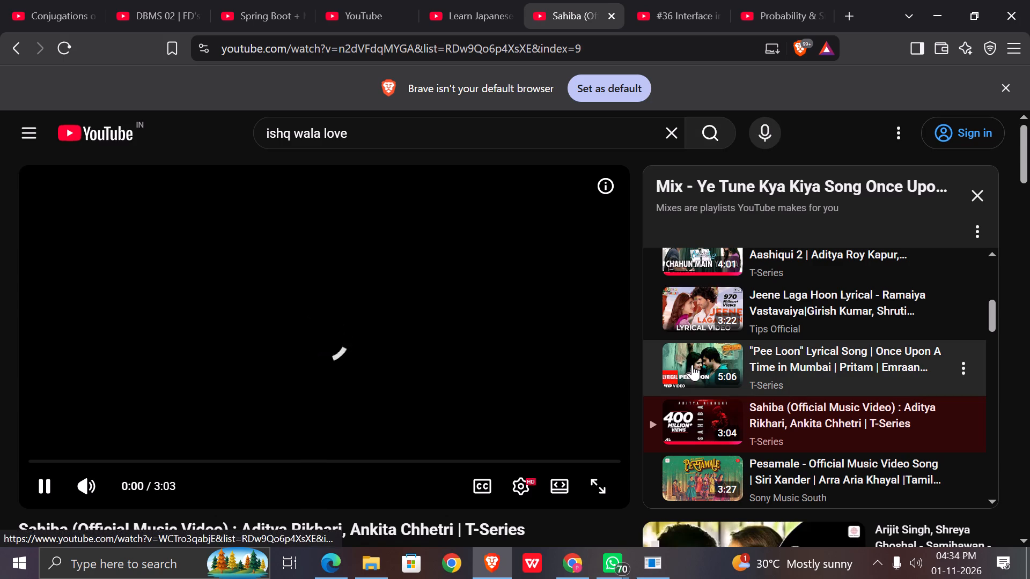
pyautogui.click(694, 373)
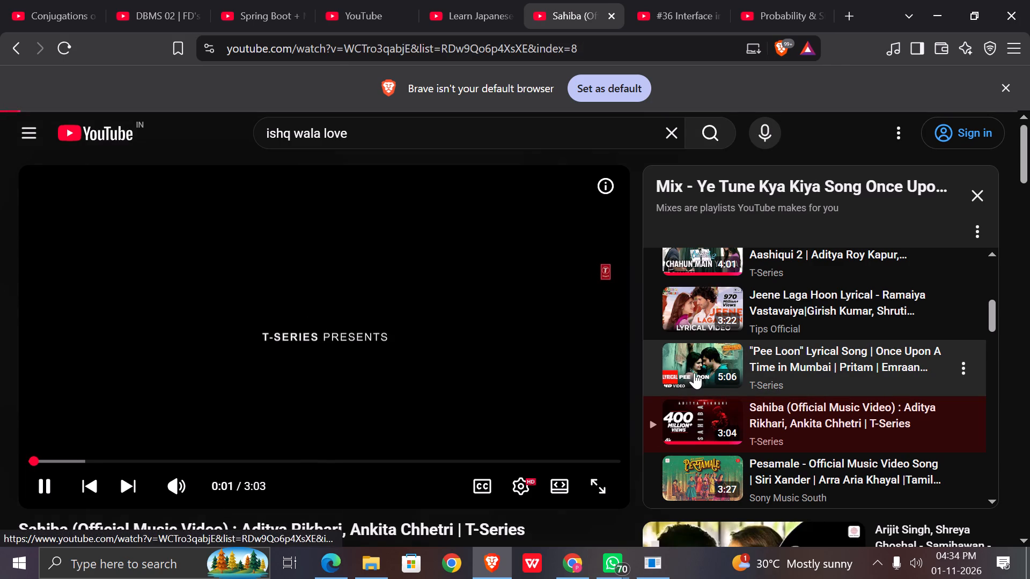
# Switch back to the Canva poster and browse the "circle outline blue" graphics for a ring to frame the Problem Overview.
pyautogui.click(498, 566)
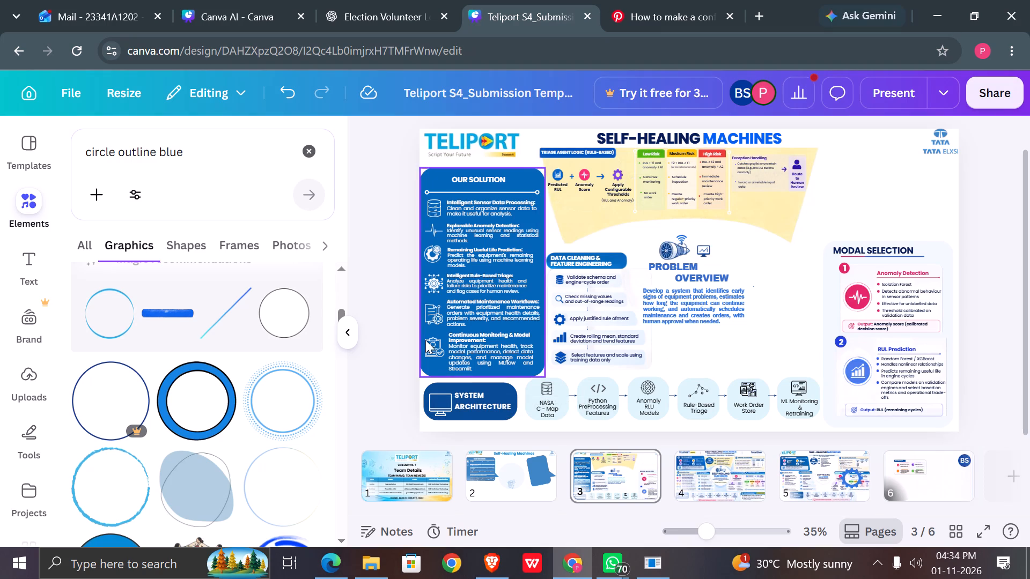
pyautogui.scroll(-2, 261, 438)
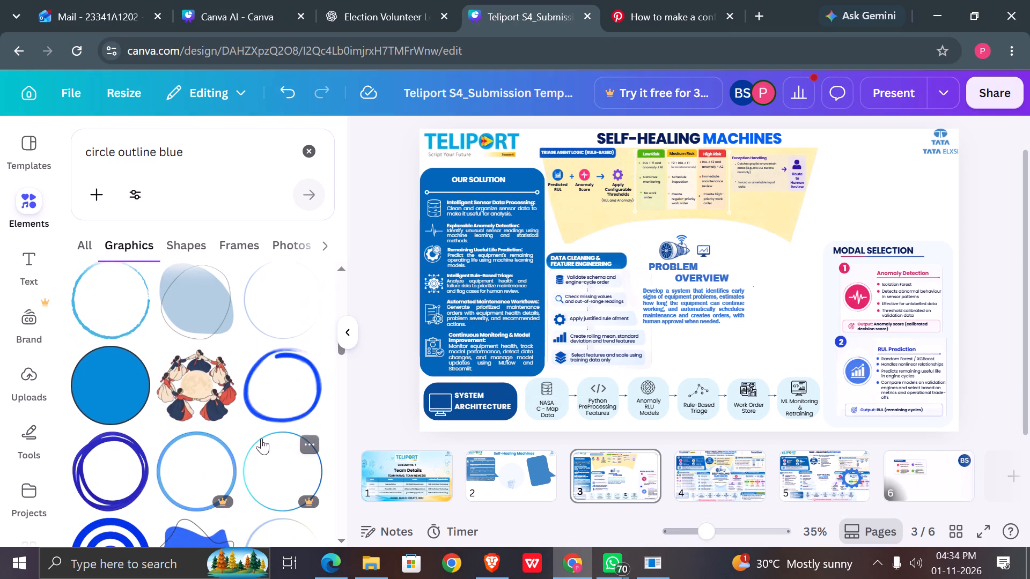
pyautogui.scroll(-3, 261, 438)
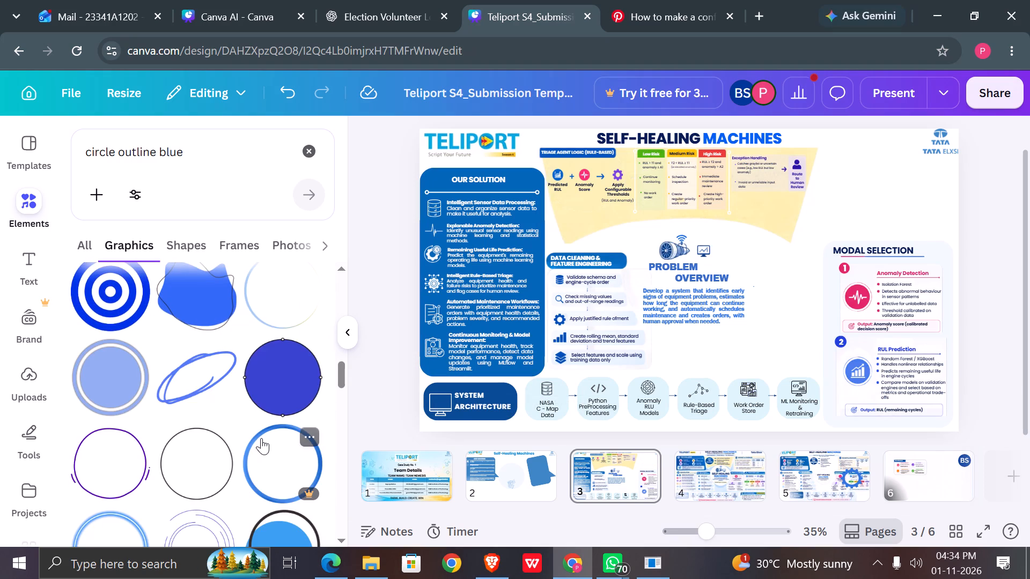
pyautogui.scroll(-4, 261, 438)
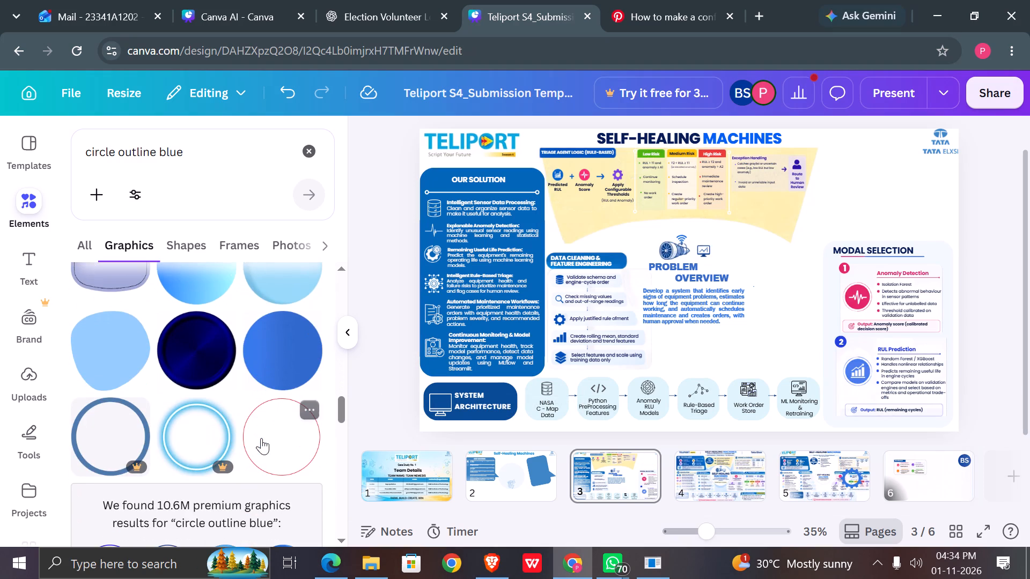
pyautogui.scroll(-5, 261, 438)
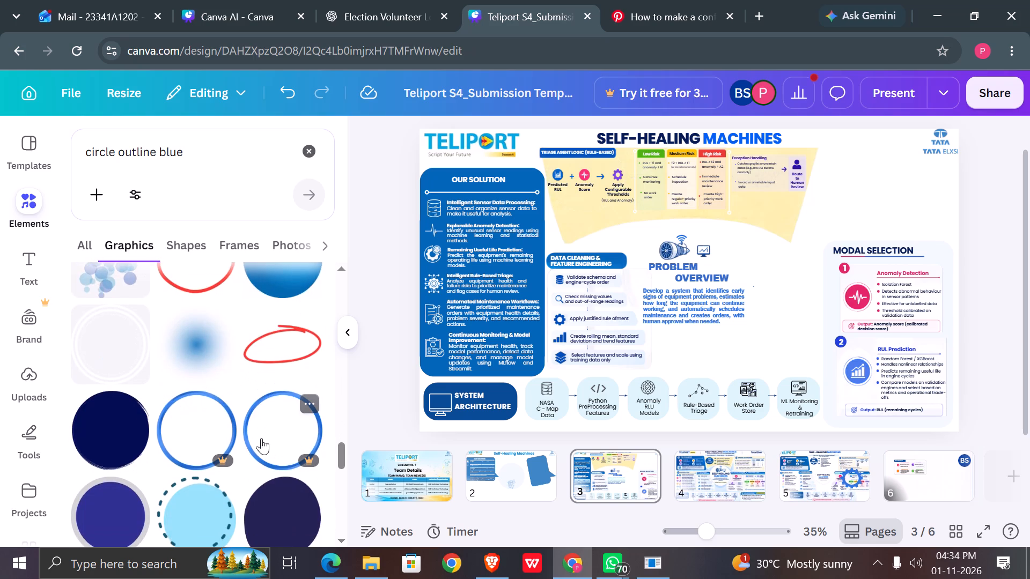
pyautogui.scroll(-7, 261, 438)
pyautogui.scroll(1, 261, 438)
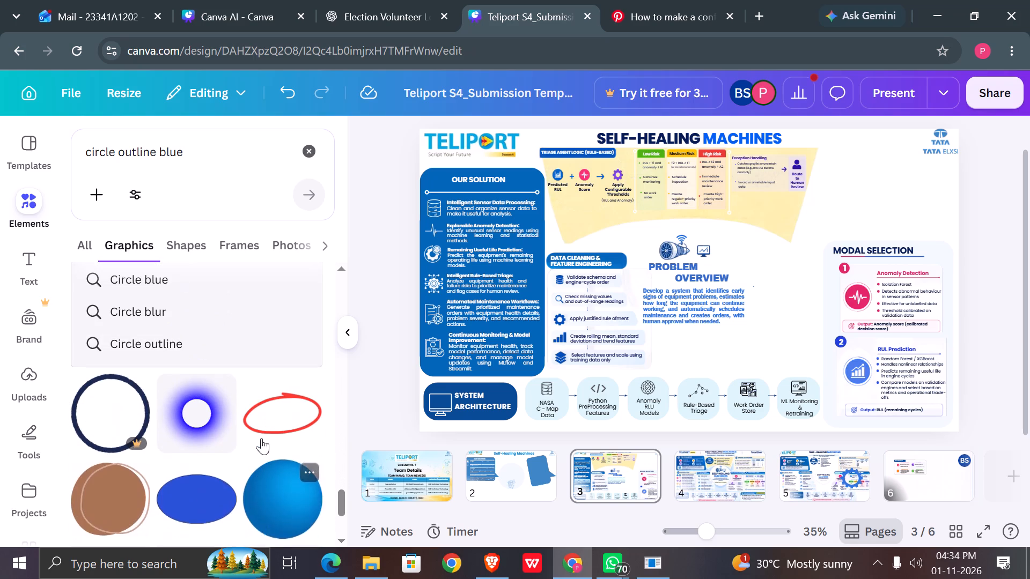
pyautogui.scroll(1, 261, 438)
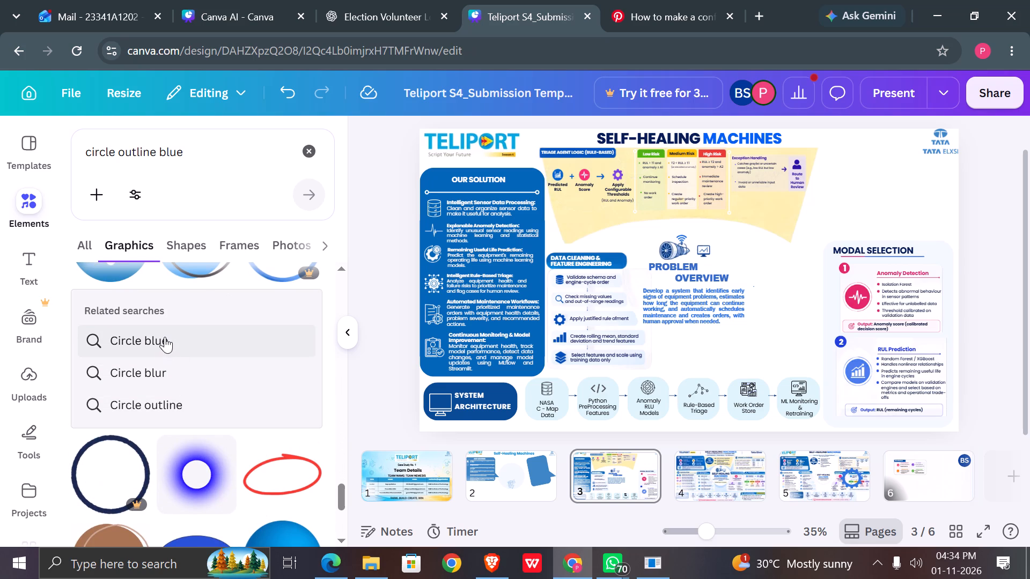
# Search the related graphics for "Circle blue" and look through the results for a suitable ring or circle.
pyautogui.click(165, 337)
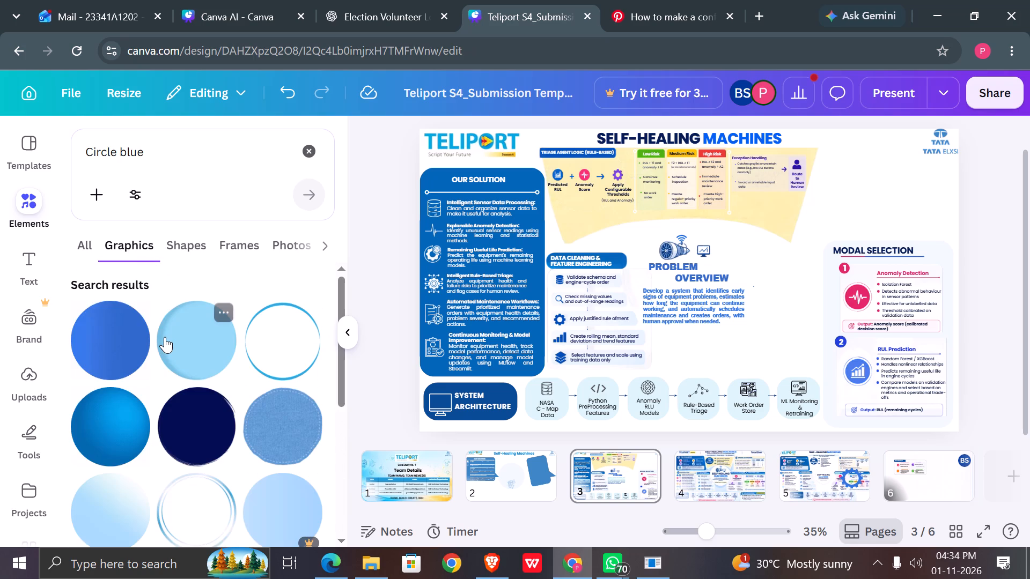
pyautogui.scroll(-3, 165, 337)
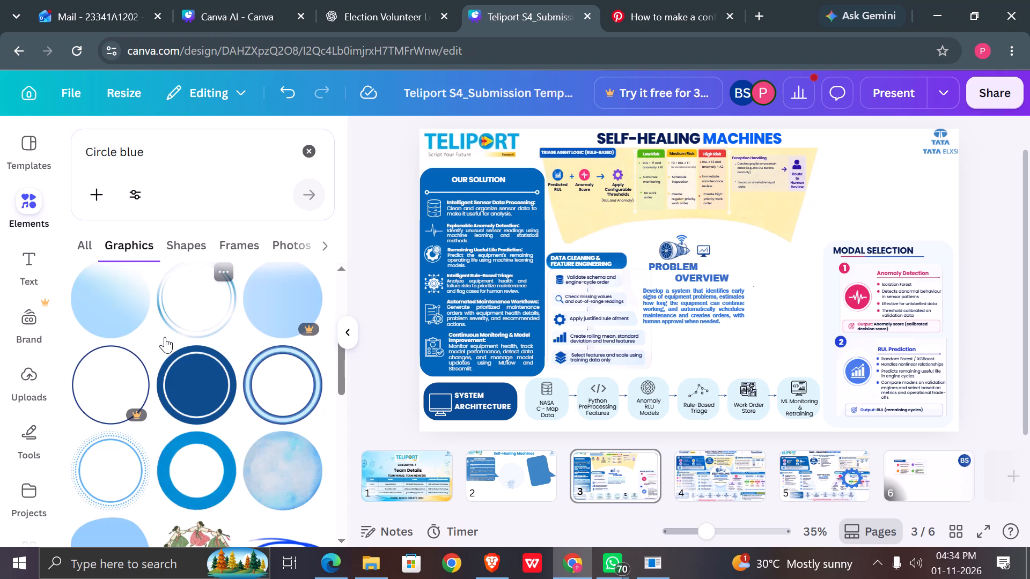
pyautogui.scroll(-8, 165, 337)
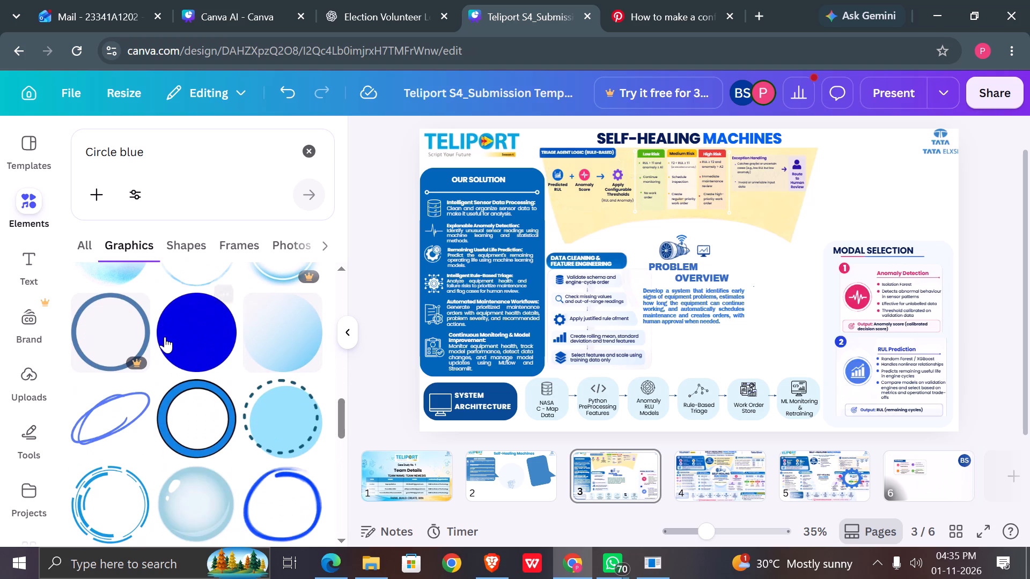
pyautogui.scroll(-1, 165, 337)
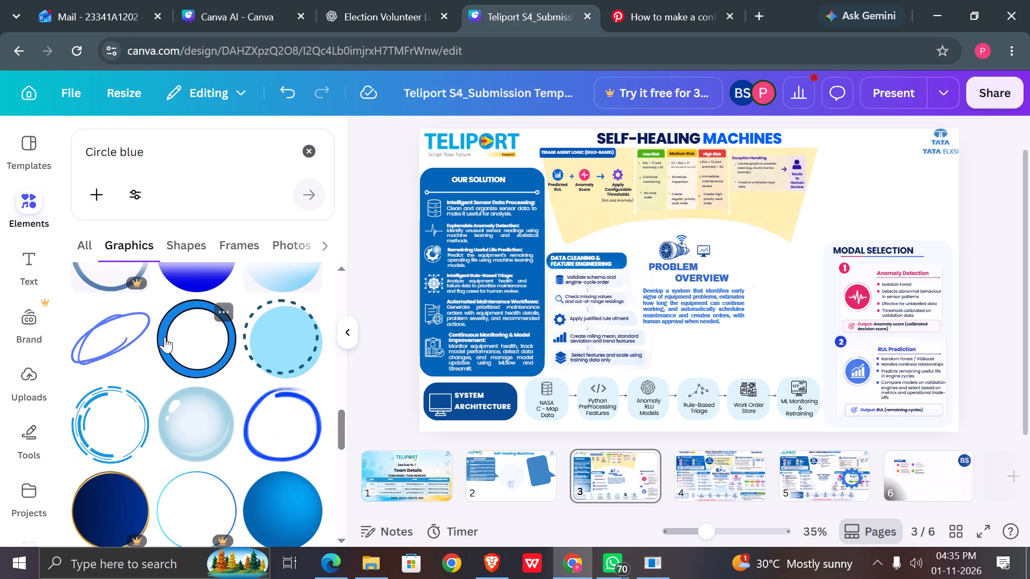
pyautogui.scroll(-5, 165, 337)
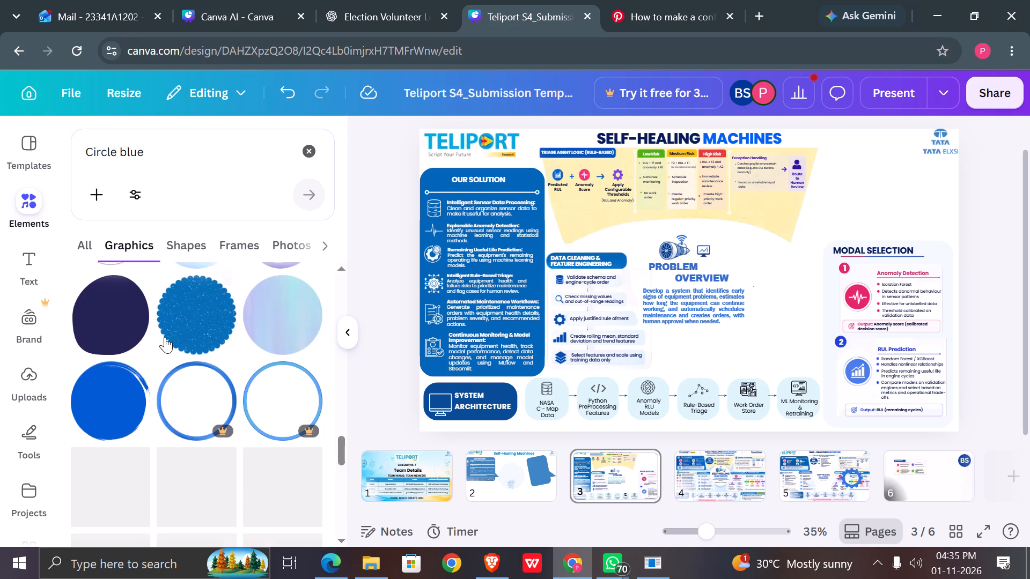
pyautogui.scroll(-3, 165, 337)
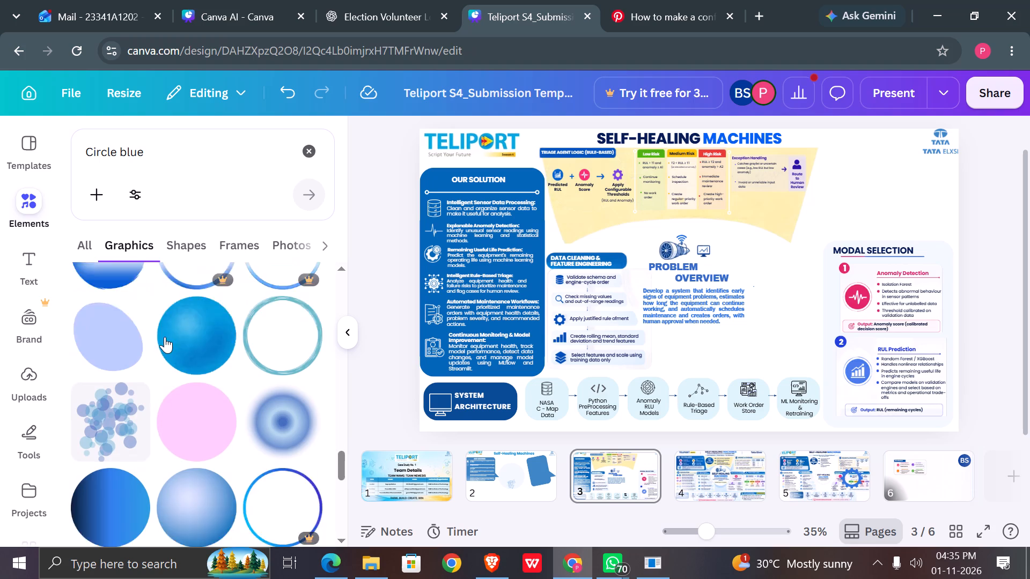
pyautogui.scroll(-4, 165, 337)
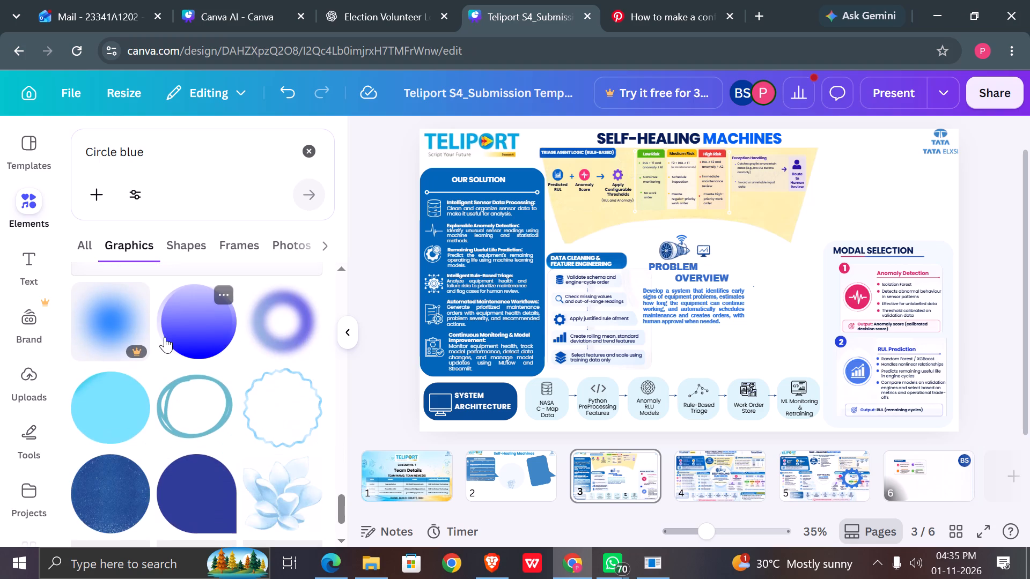
pyautogui.scroll(-3, 165, 337)
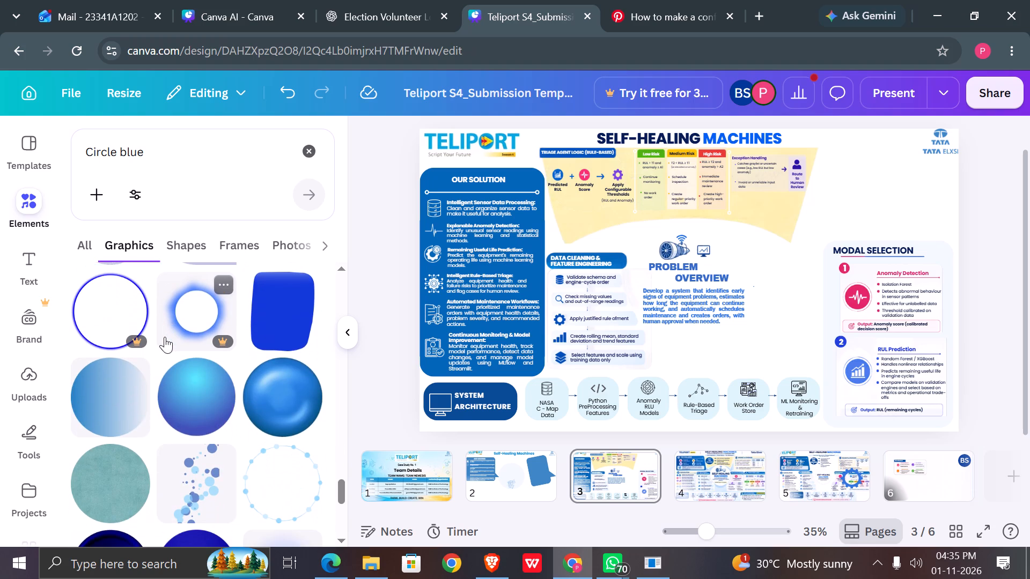
pyautogui.scroll(-5, 165, 337)
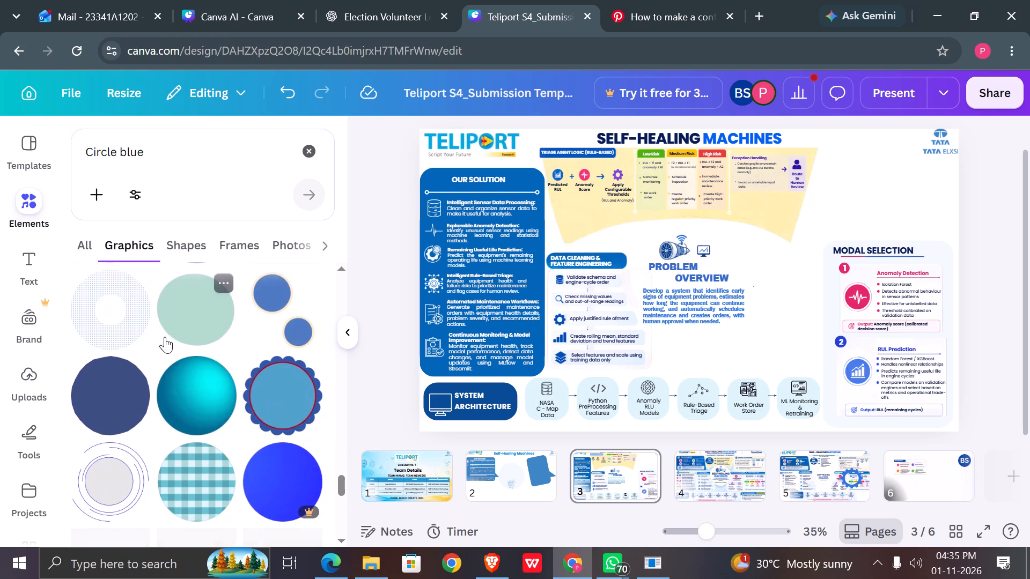
pyautogui.scroll(-4, 165, 337)
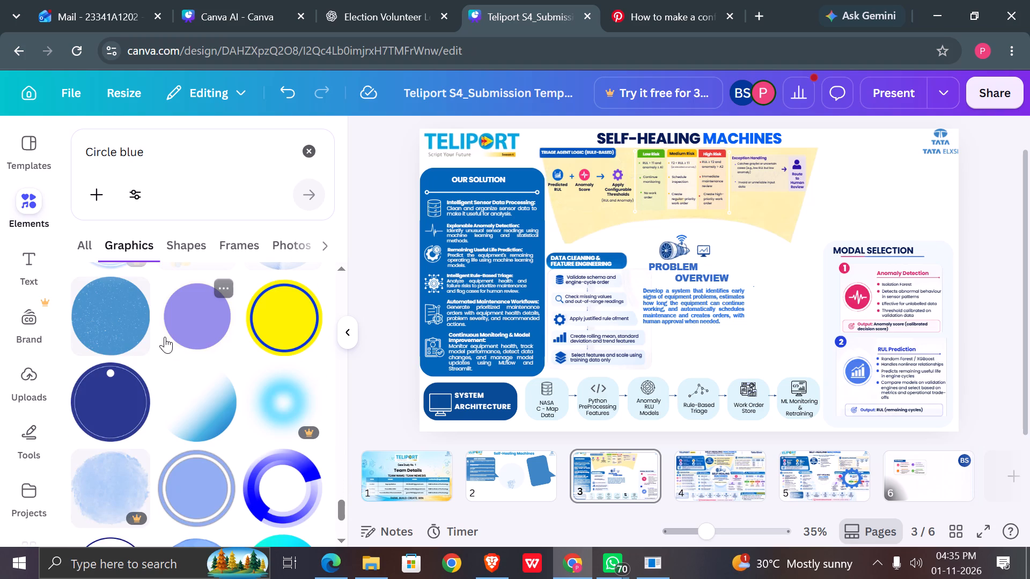
pyautogui.scroll(-2, 165, 337)
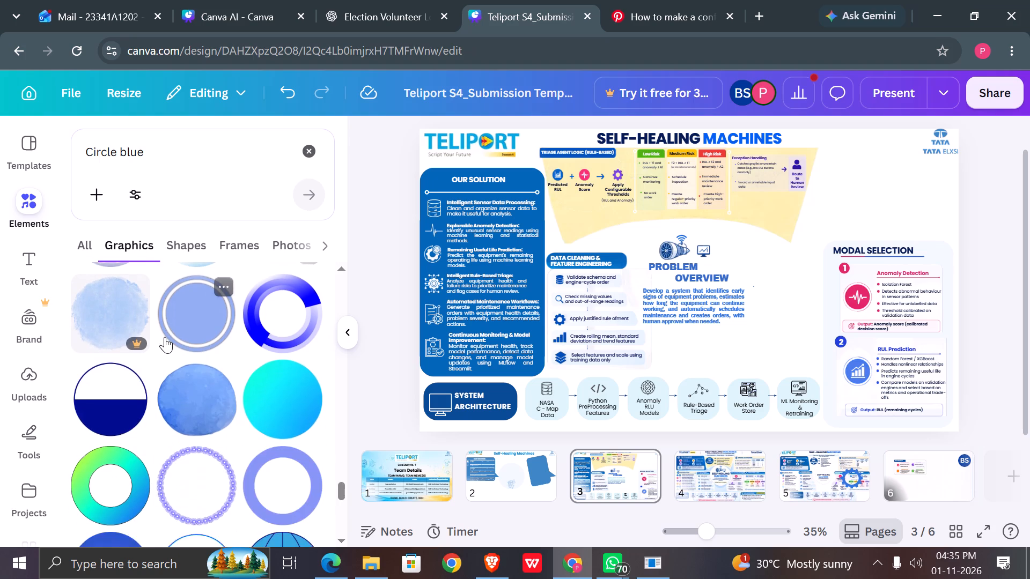
pyautogui.scroll(-6, 165, 337)
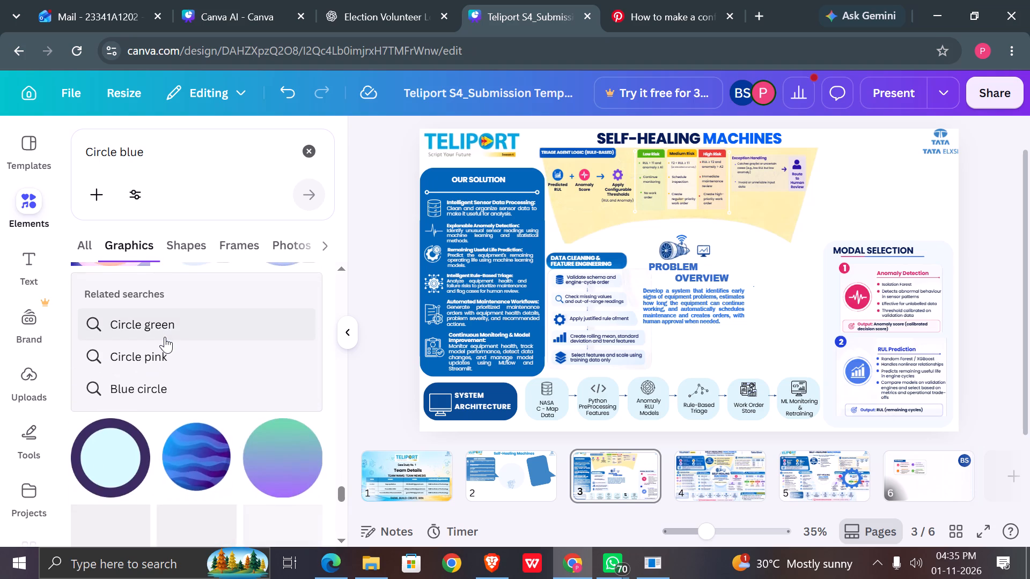
pyautogui.scroll(-5, 165, 337)
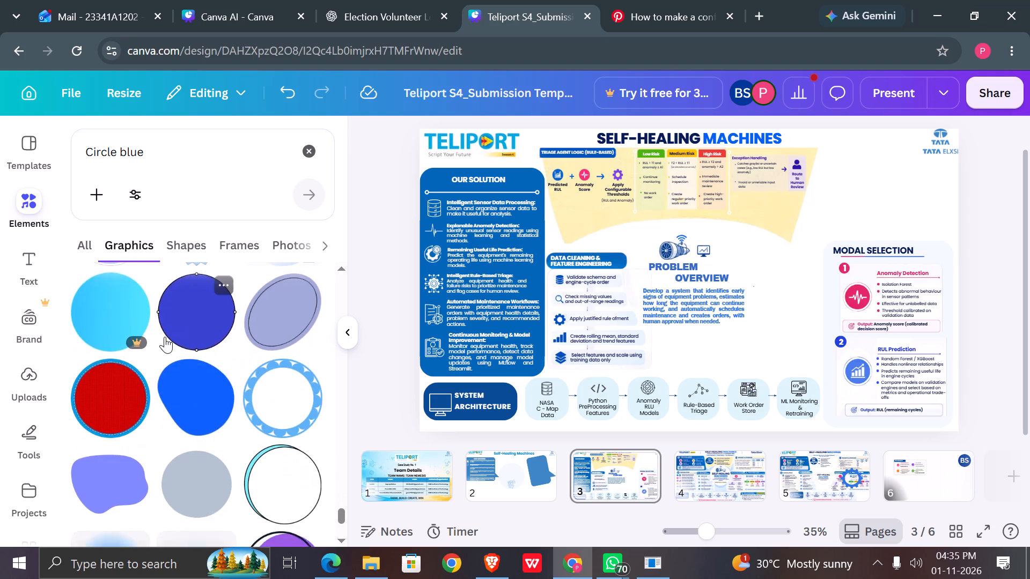
pyautogui.scroll(-3, 165, 337)
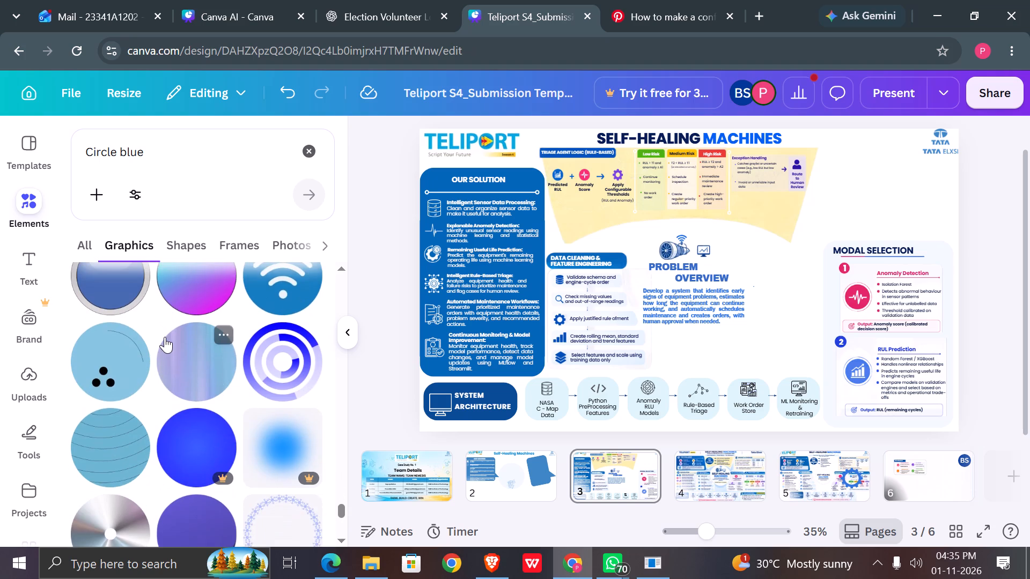
pyautogui.scroll(-4, 165, 337)
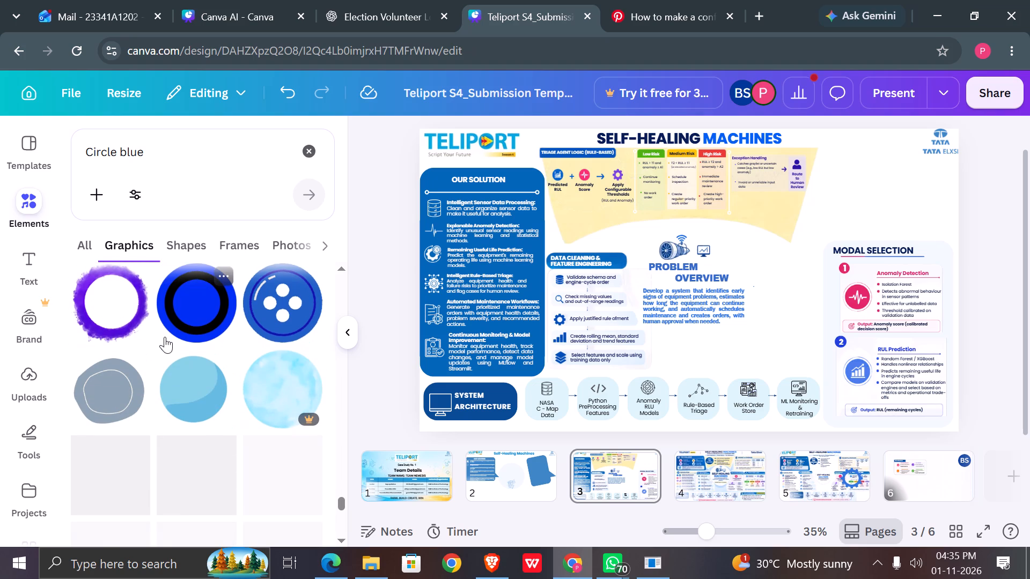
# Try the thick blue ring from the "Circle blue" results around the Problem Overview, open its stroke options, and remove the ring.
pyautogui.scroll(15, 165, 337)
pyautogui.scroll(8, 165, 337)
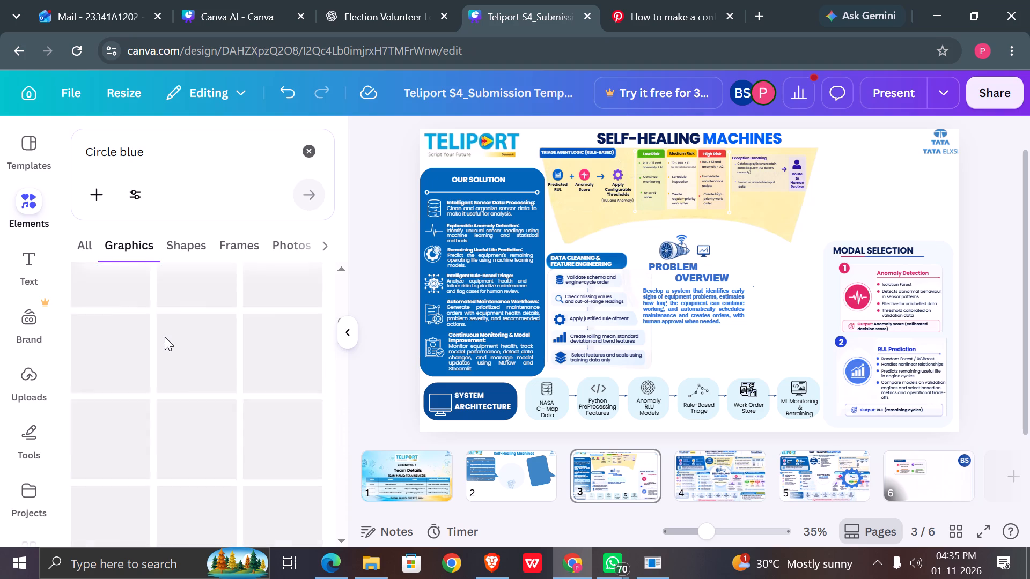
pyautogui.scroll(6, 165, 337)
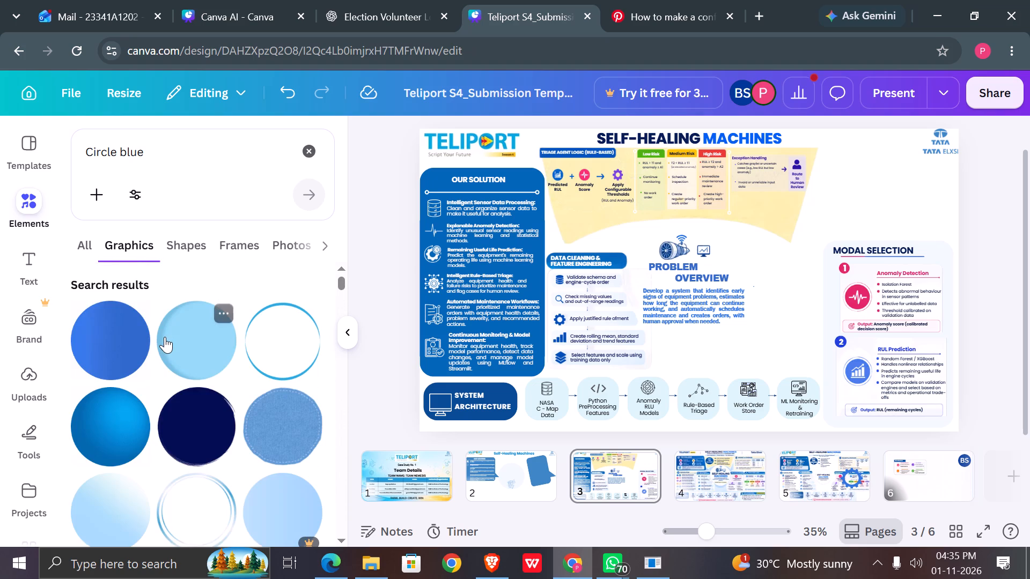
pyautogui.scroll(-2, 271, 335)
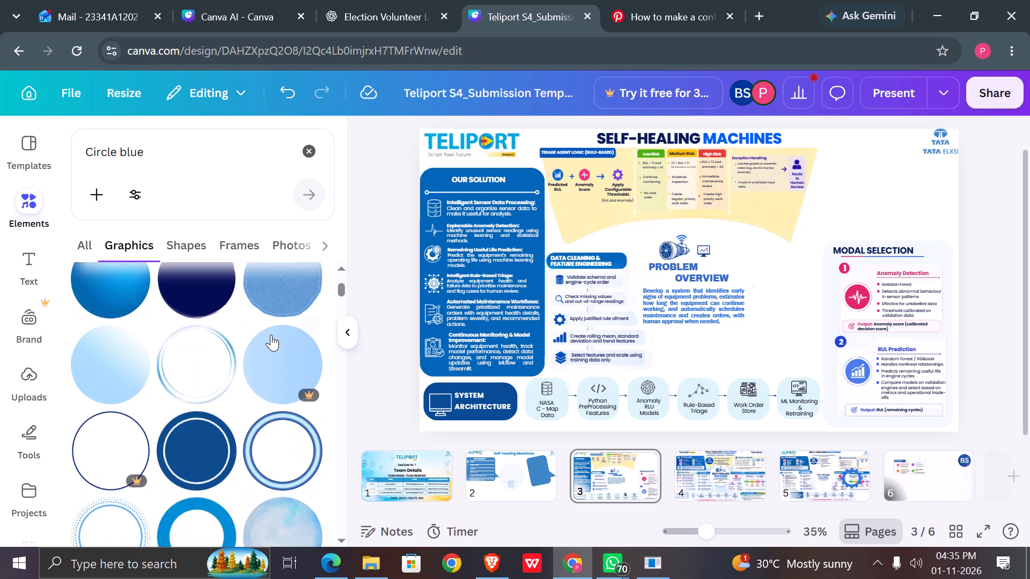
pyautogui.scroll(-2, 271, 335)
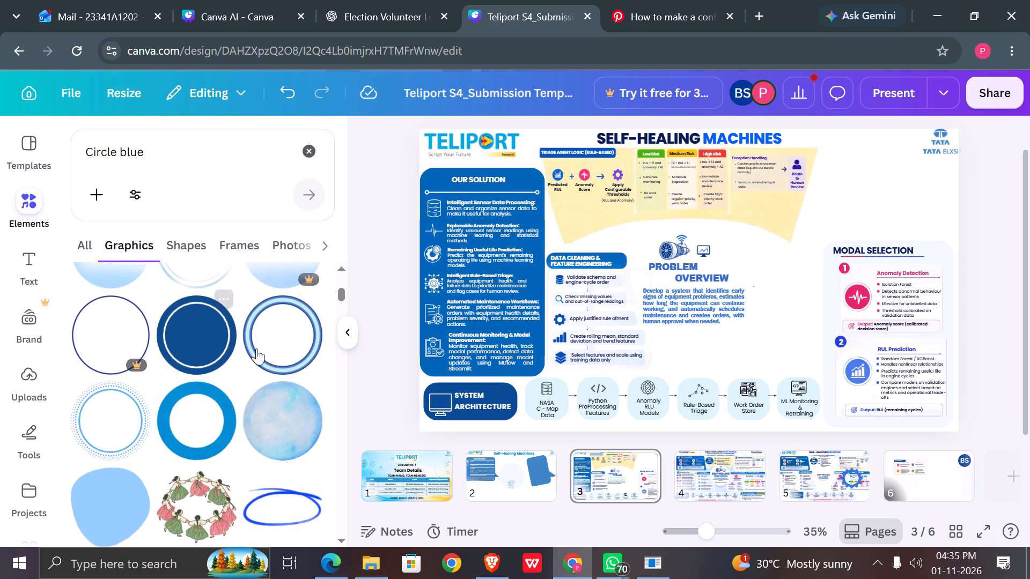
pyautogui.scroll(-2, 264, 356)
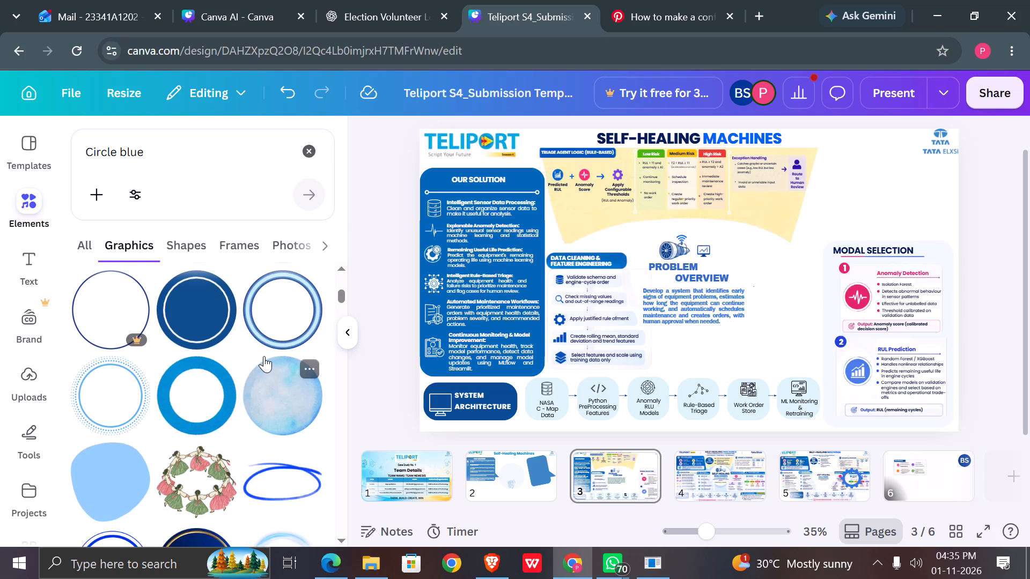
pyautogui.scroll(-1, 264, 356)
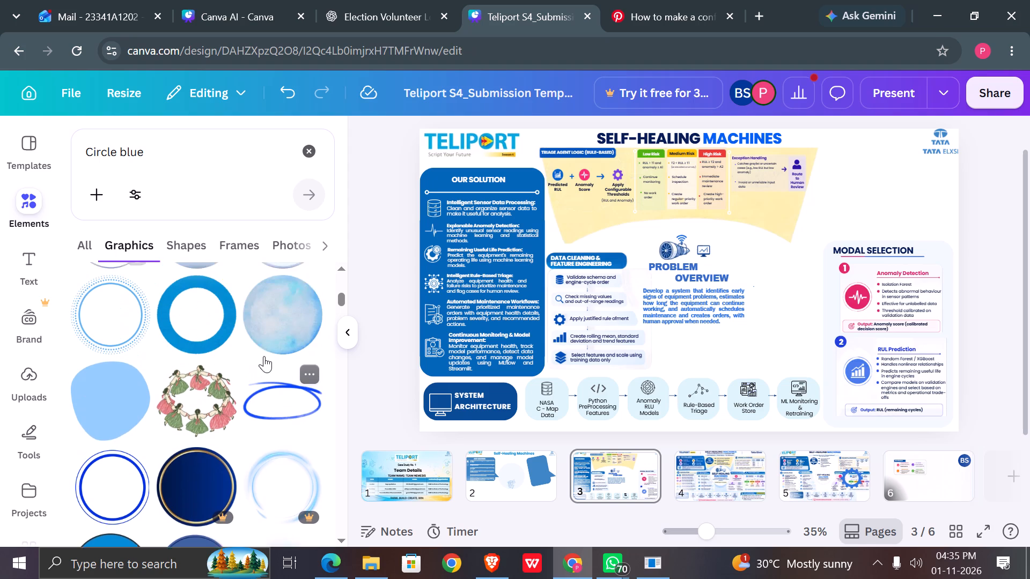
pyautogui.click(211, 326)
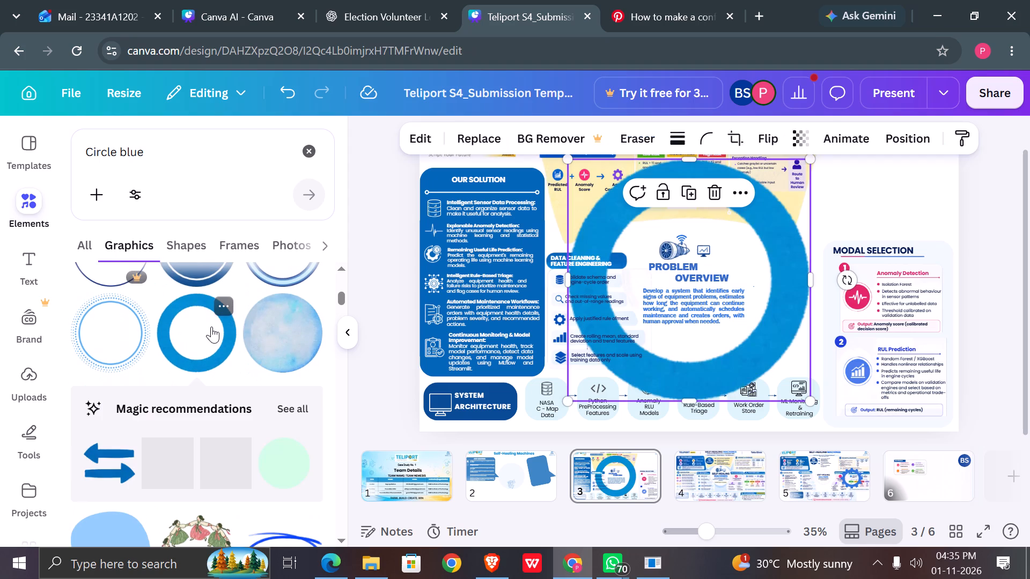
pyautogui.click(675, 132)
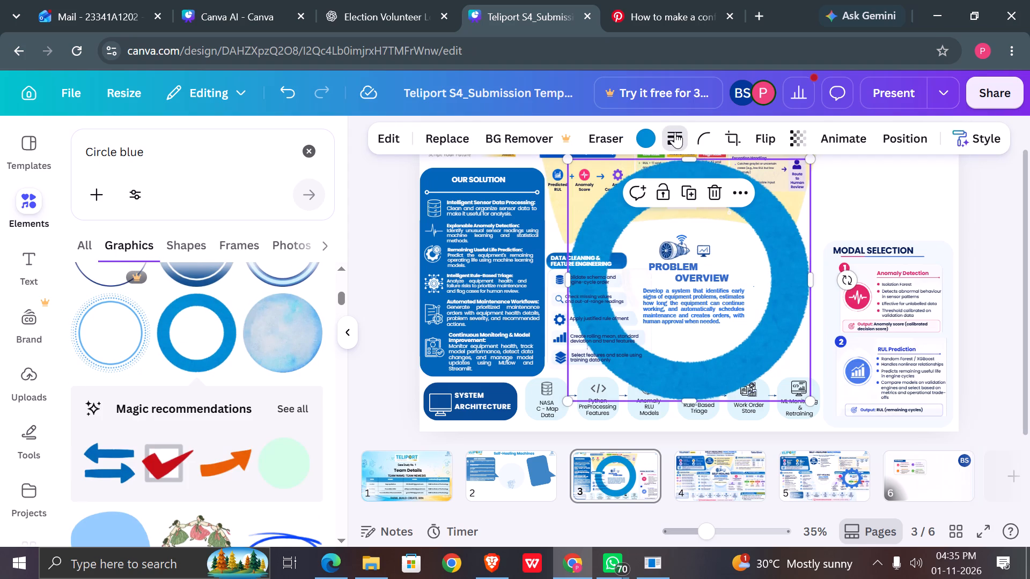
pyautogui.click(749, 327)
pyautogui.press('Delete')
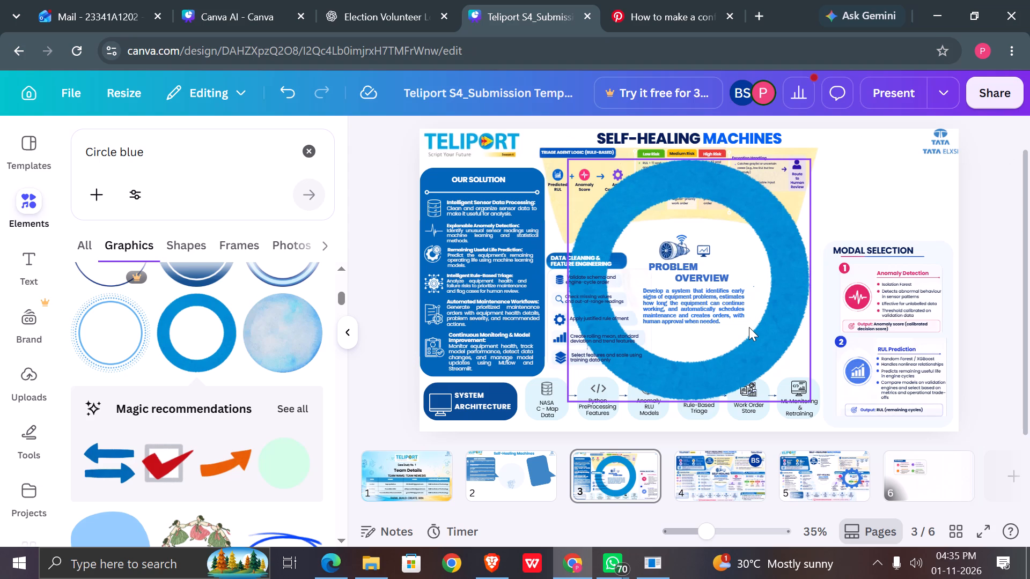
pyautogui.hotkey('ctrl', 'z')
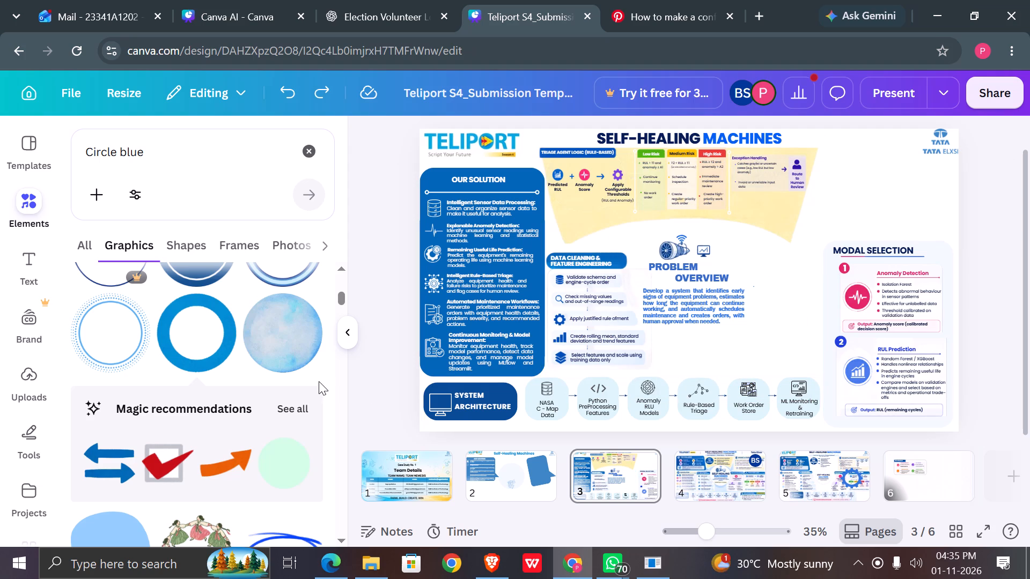
# Look through more of the "Circle blue" graphics for a ring or circle suited to the Problem Overview.
pyautogui.scroll(-3, 248, 391)
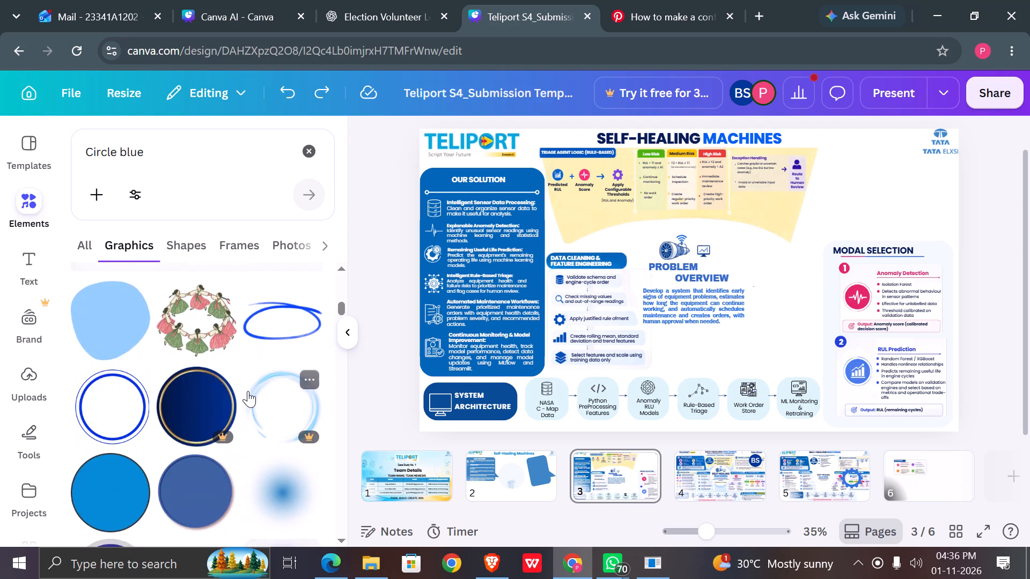
pyautogui.scroll(-4, 248, 391)
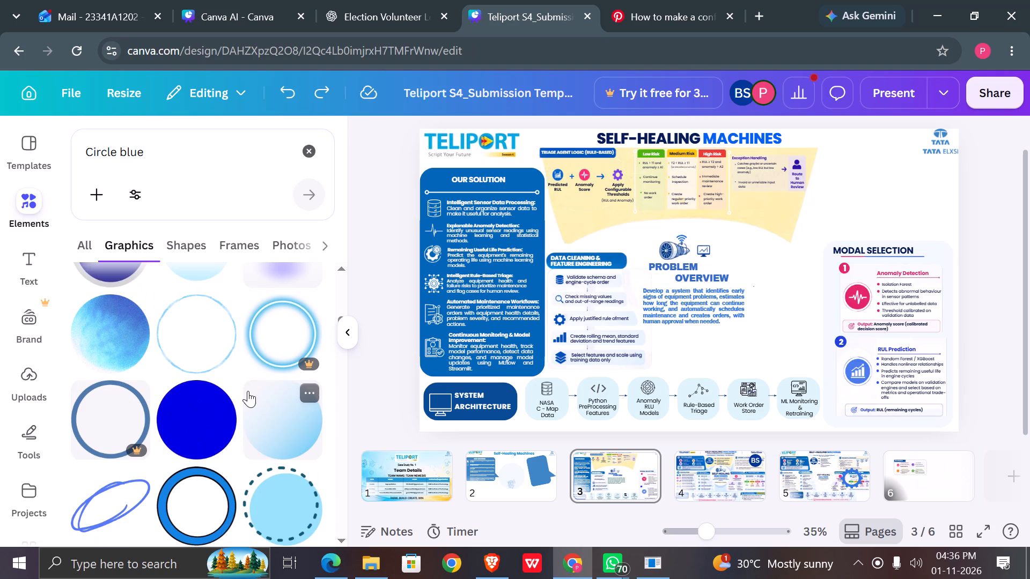
pyautogui.scroll(-1, 248, 391)
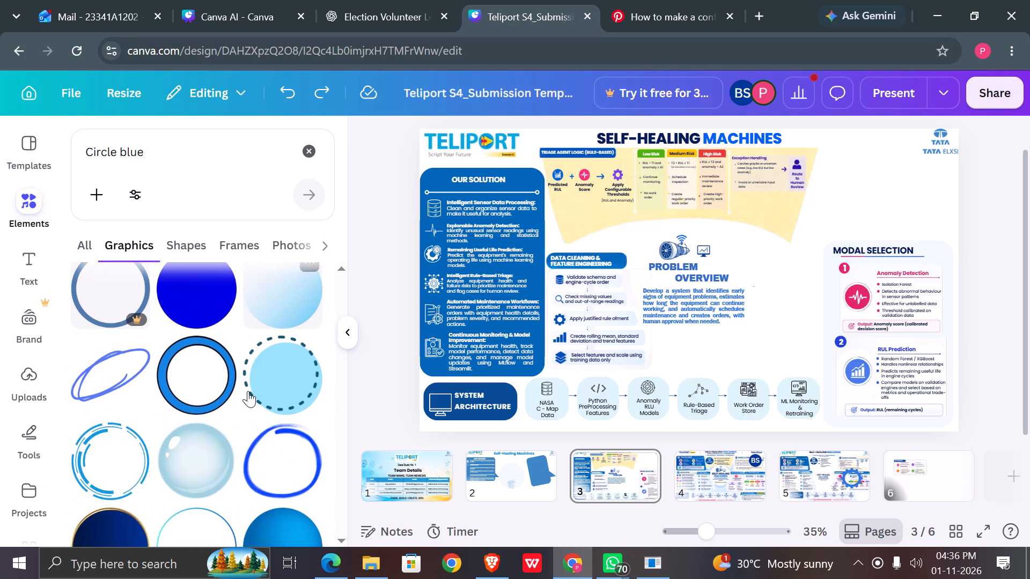
pyautogui.scroll(-2, 248, 391)
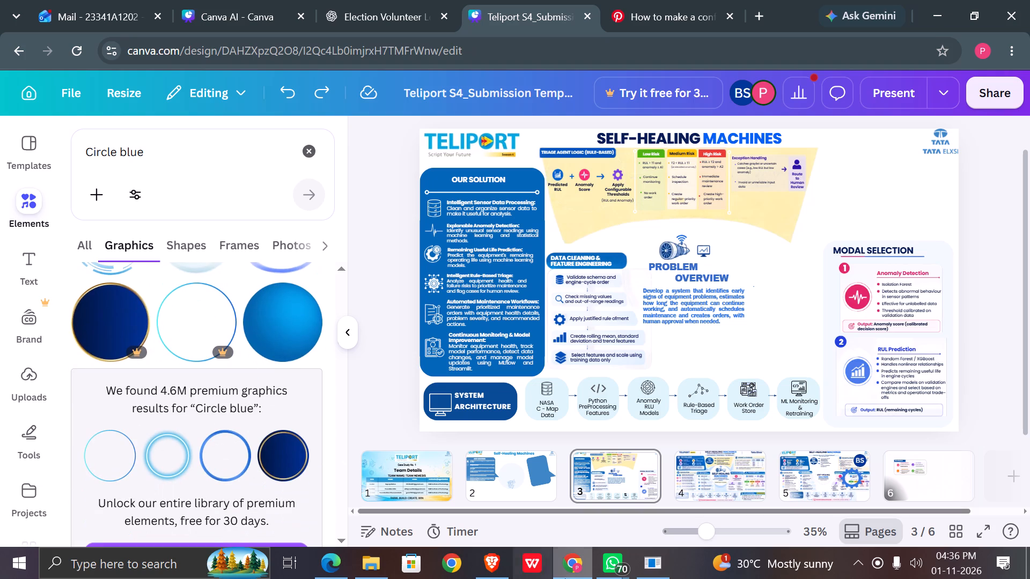
# Switch to YouTube in Brave, skip ahead in "Pee Loon", and play the "Sahiba" official music video from the mix.
pyautogui.click(475, 564)
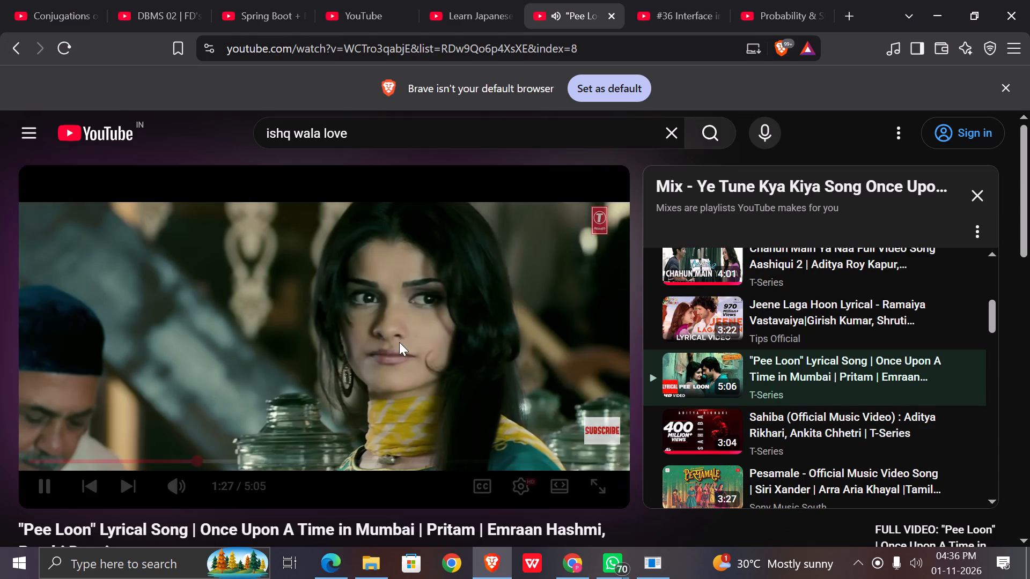
pyautogui.press('Right')
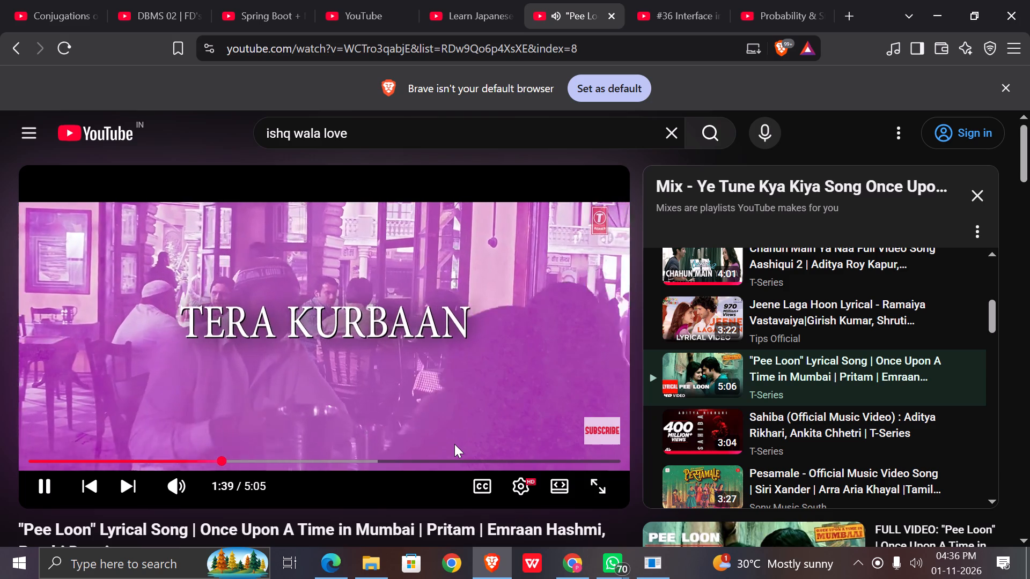
pyautogui.scroll(-2, 773, 380)
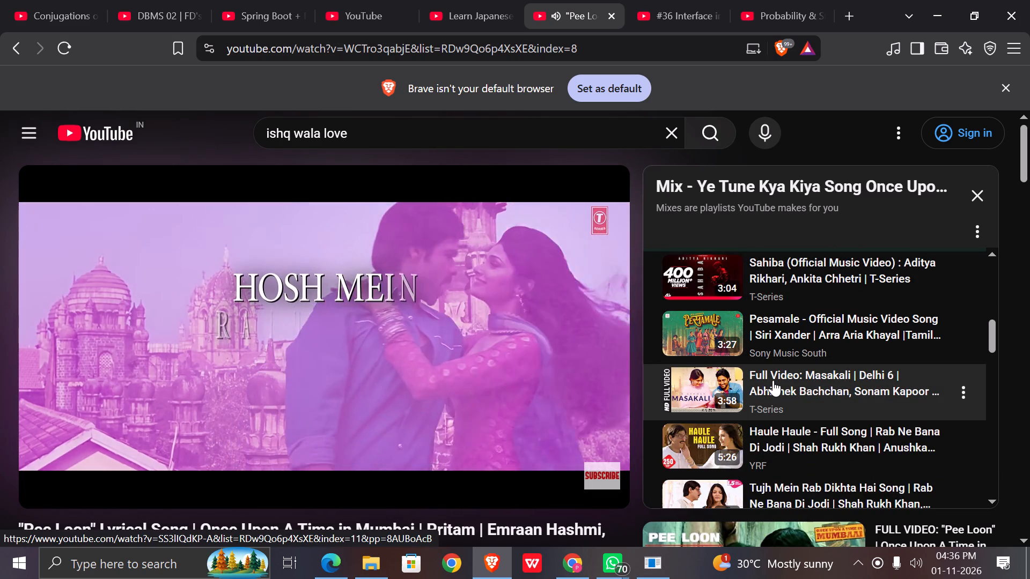
pyautogui.click(698, 271)
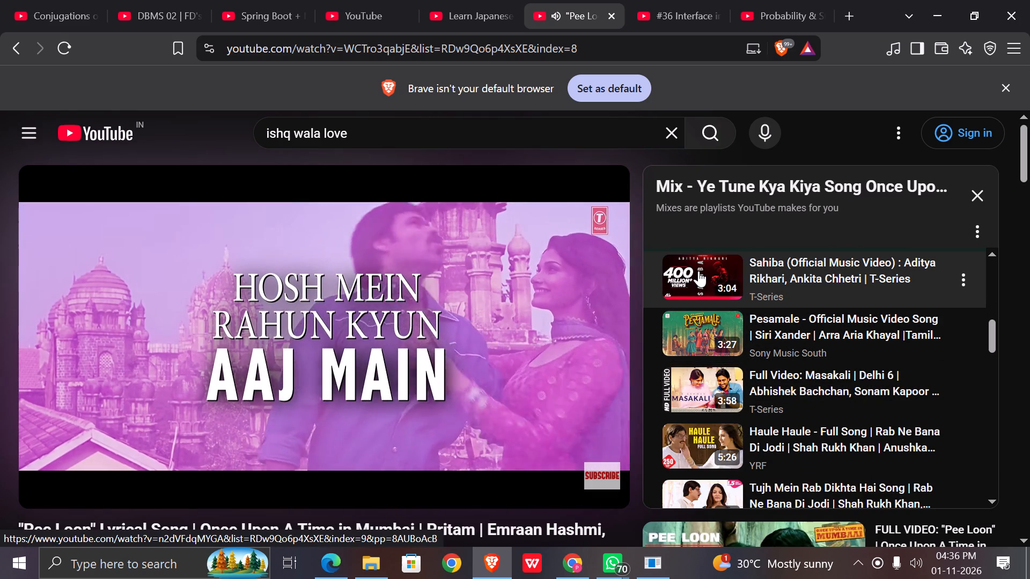
# Switch back to the Canva poster and examine the remaining "Circle blue" graphics for a suitable ring or circle.
pyautogui.click(485, 567)
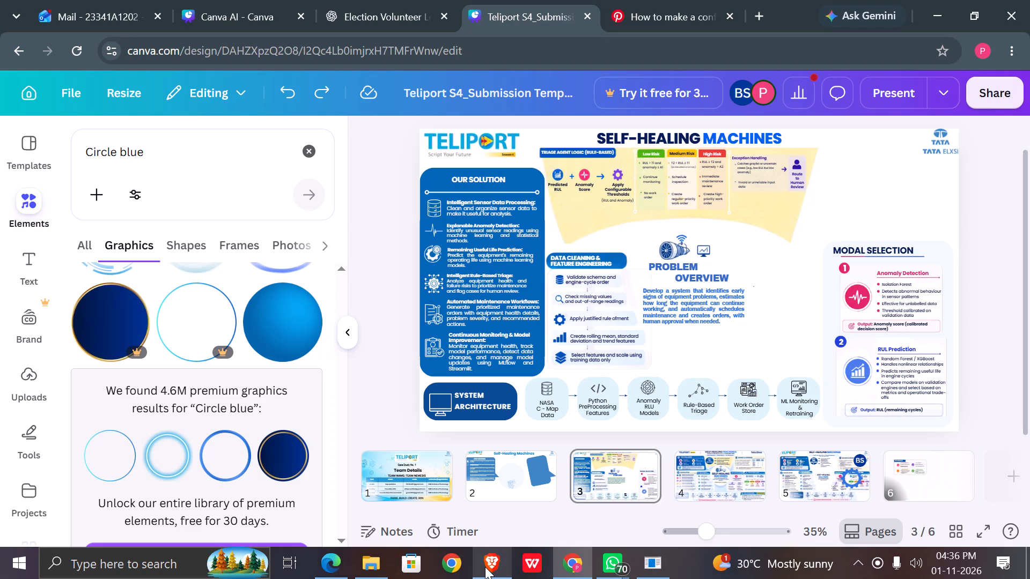
pyautogui.scroll(-3, 266, 373)
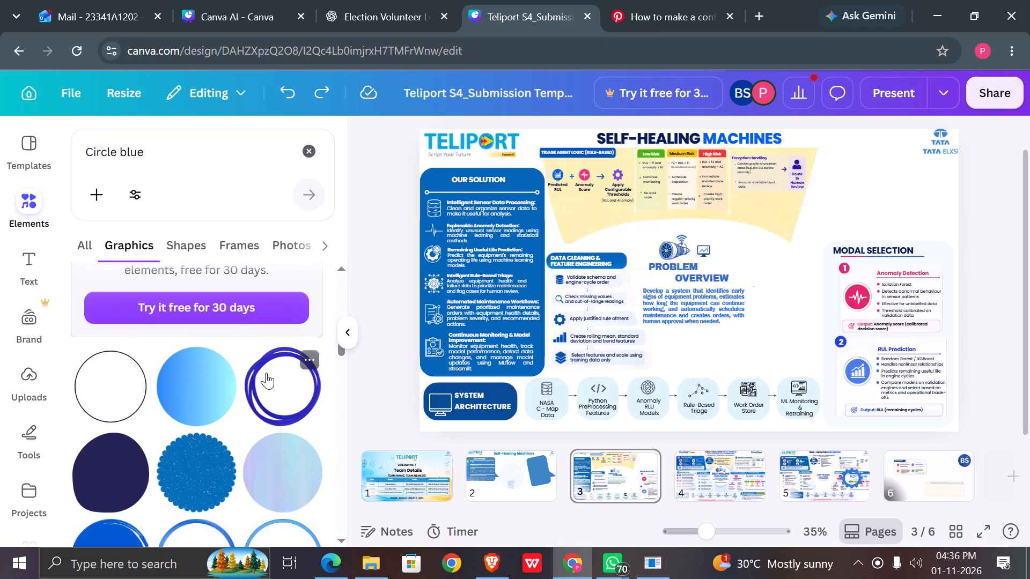
pyautogui.scroll(-4, 266, 373)
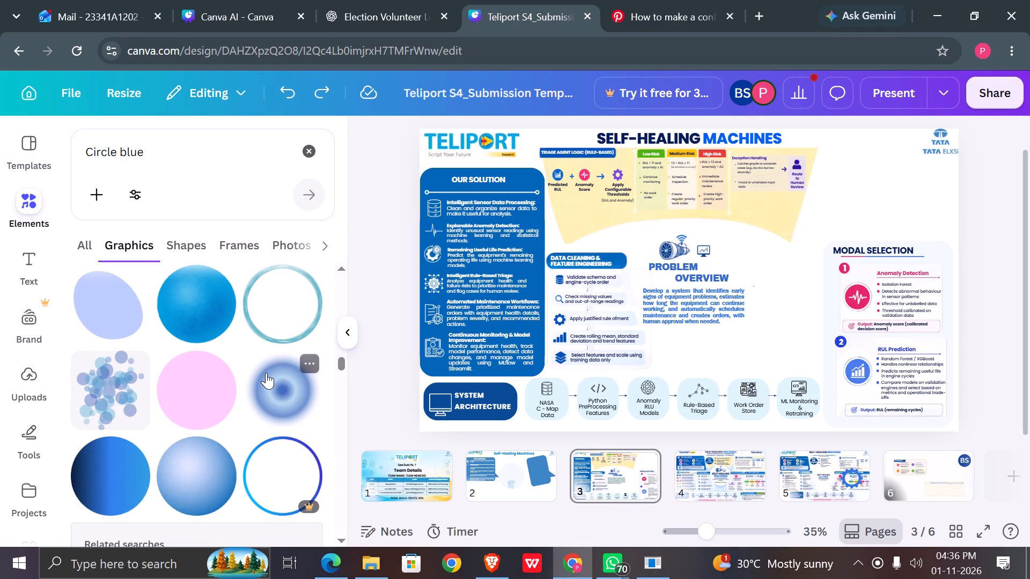
pyautogui.scroll(-3, 266, 373)
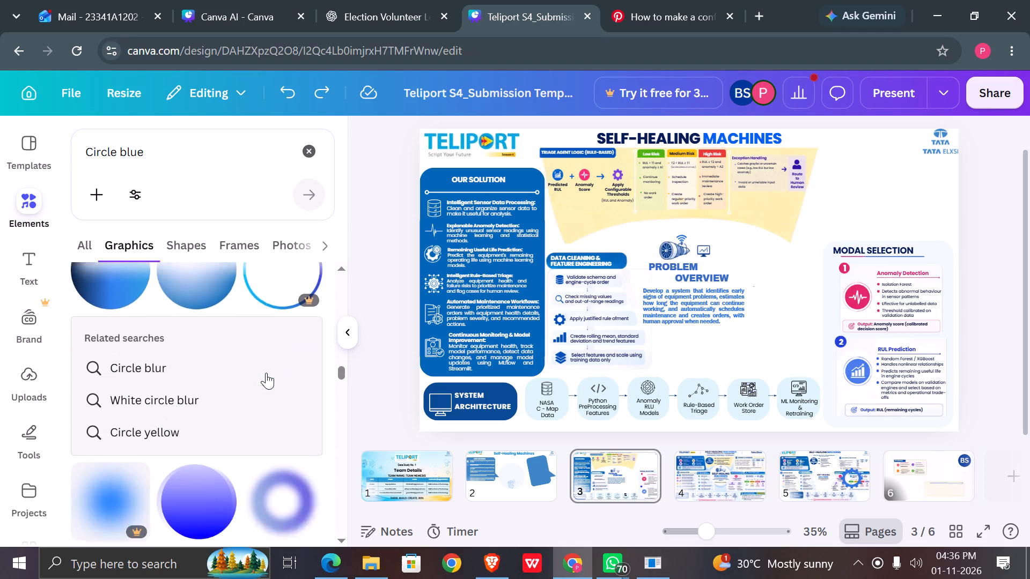
pyautogui.scroll(-2, 266, 373)
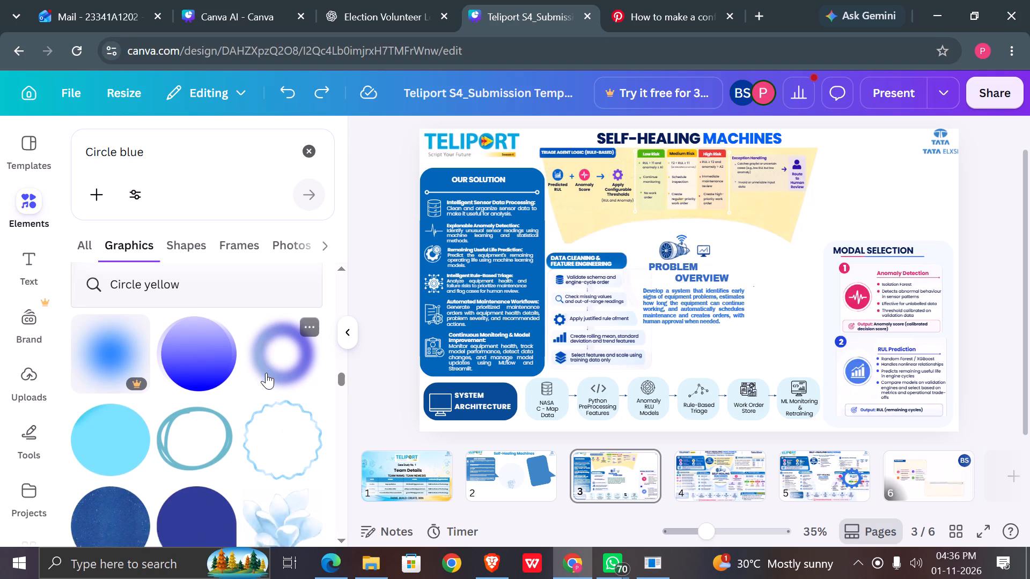
pyautogui.scroll(-6, 266, 373)
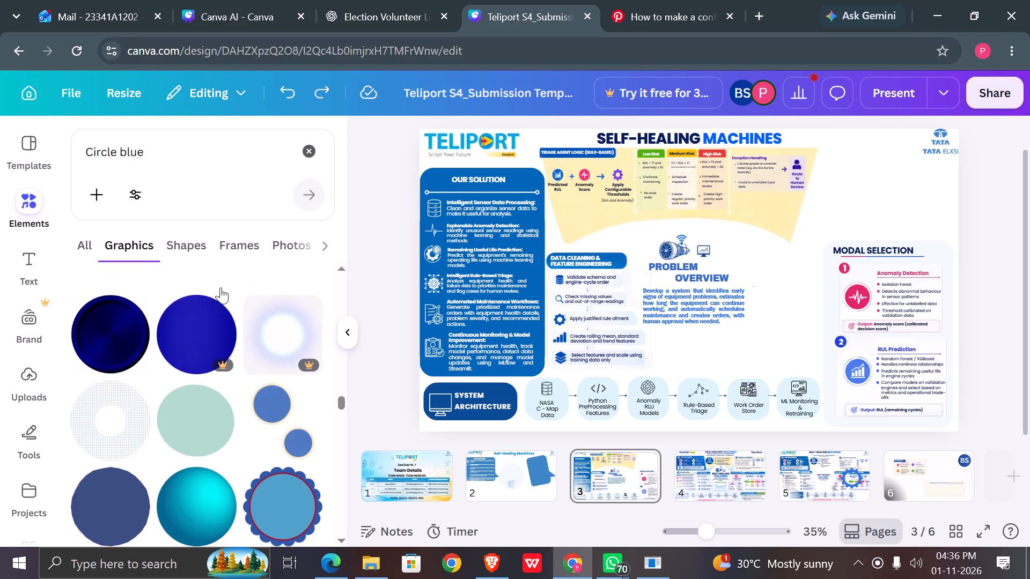
pyautogui.scroll(-12, 252, 419)
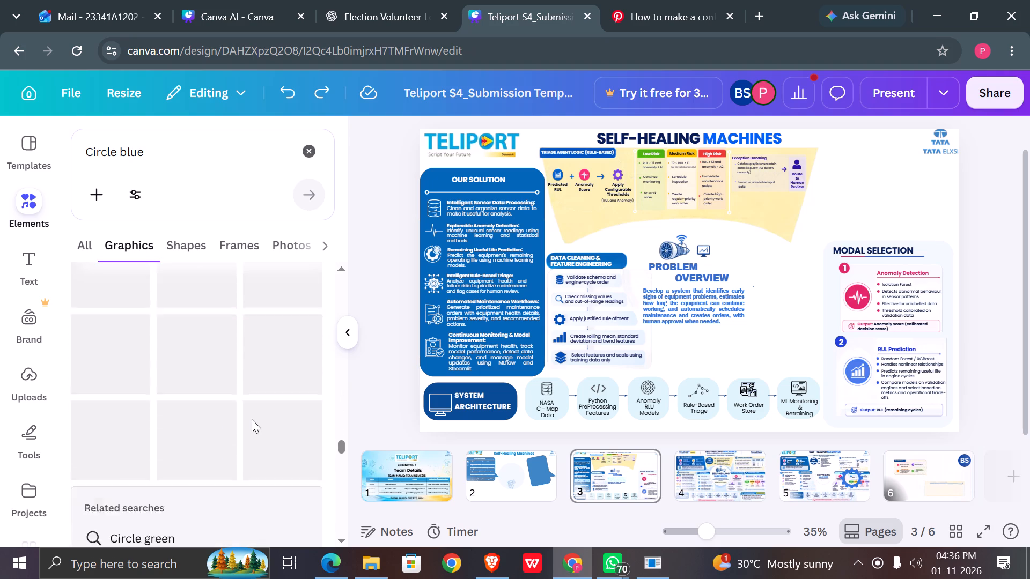
pyautogui.scroll(3, 252, 419)
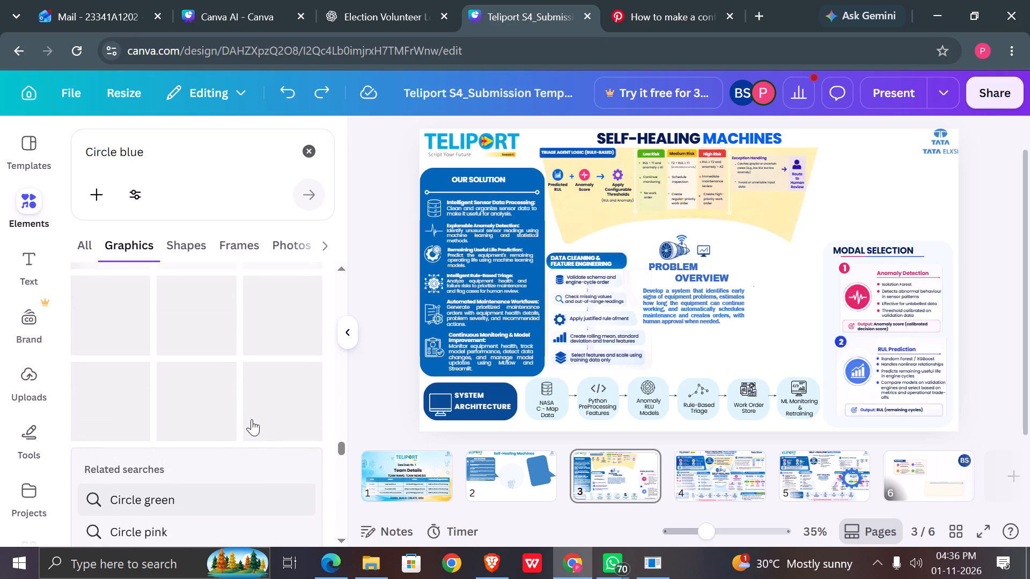
pyautogui.scroll(-6, 252, 419)
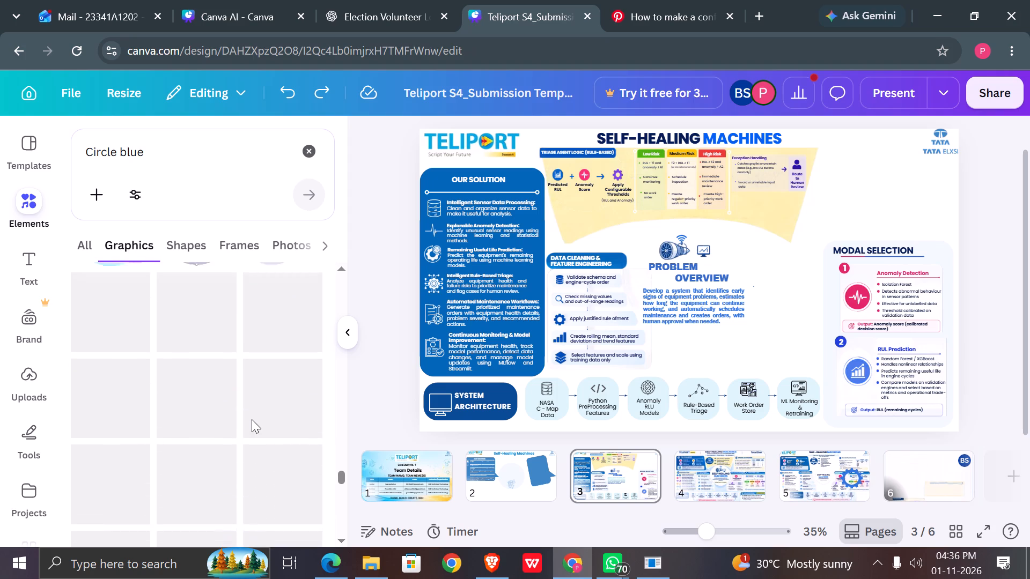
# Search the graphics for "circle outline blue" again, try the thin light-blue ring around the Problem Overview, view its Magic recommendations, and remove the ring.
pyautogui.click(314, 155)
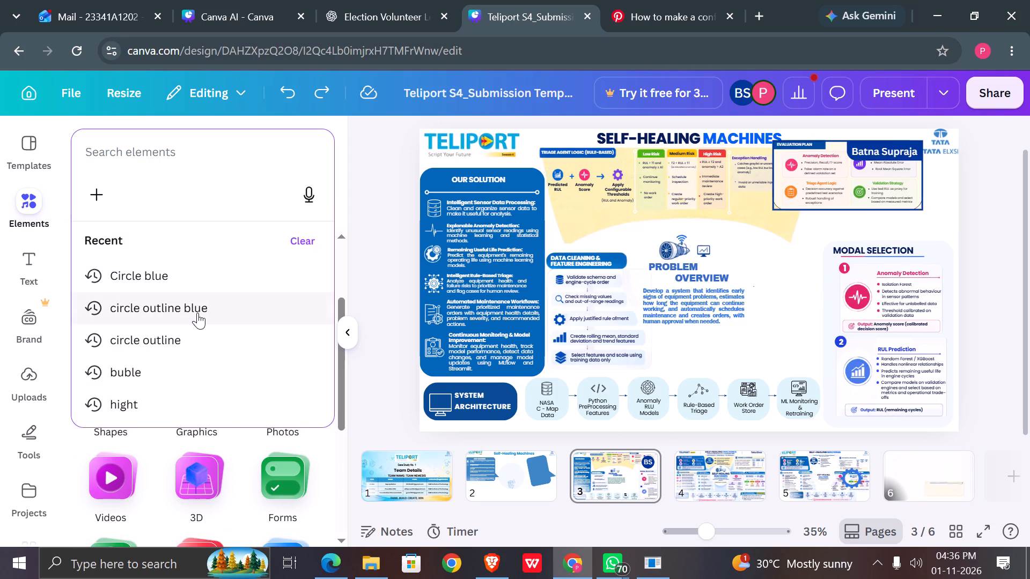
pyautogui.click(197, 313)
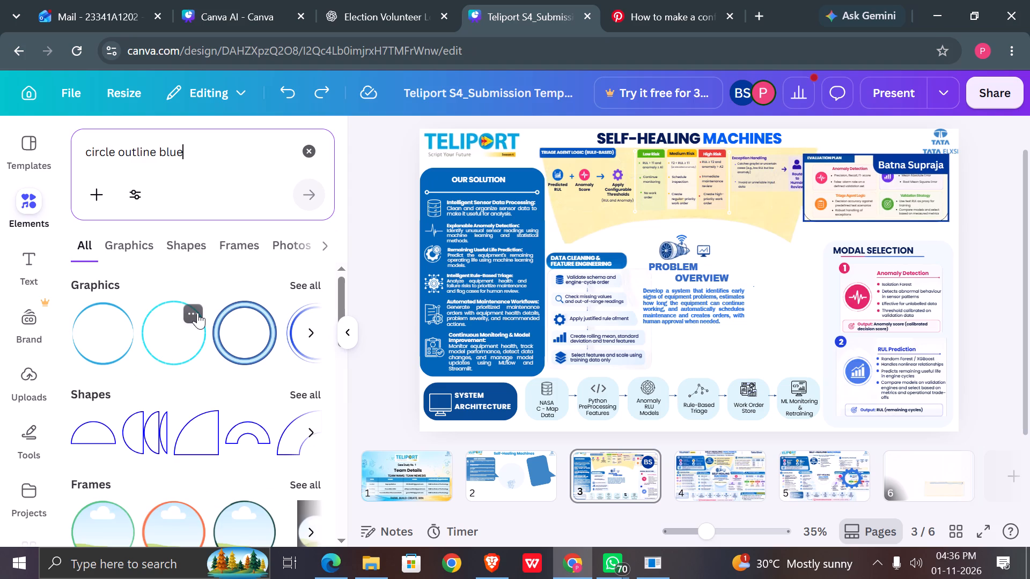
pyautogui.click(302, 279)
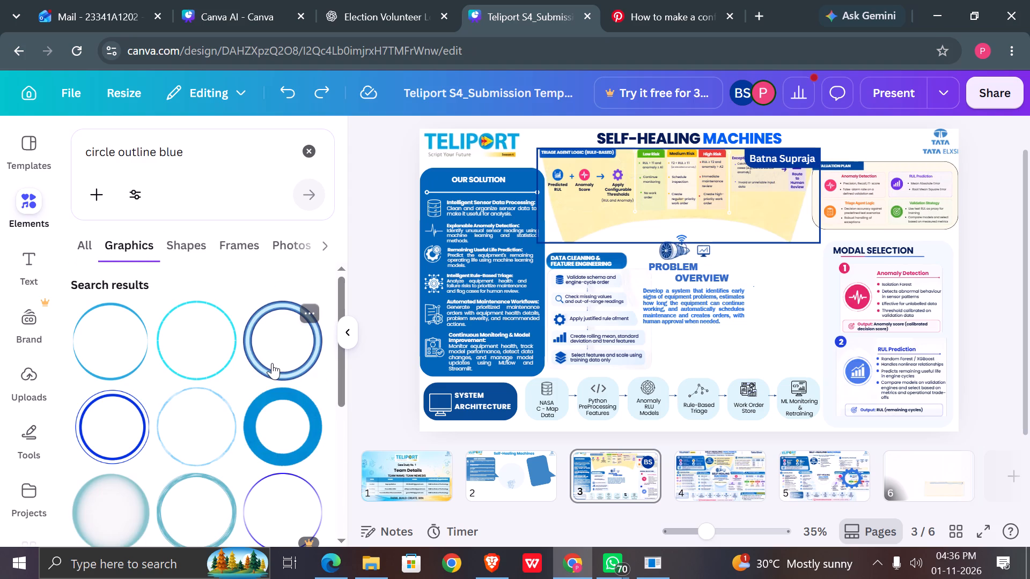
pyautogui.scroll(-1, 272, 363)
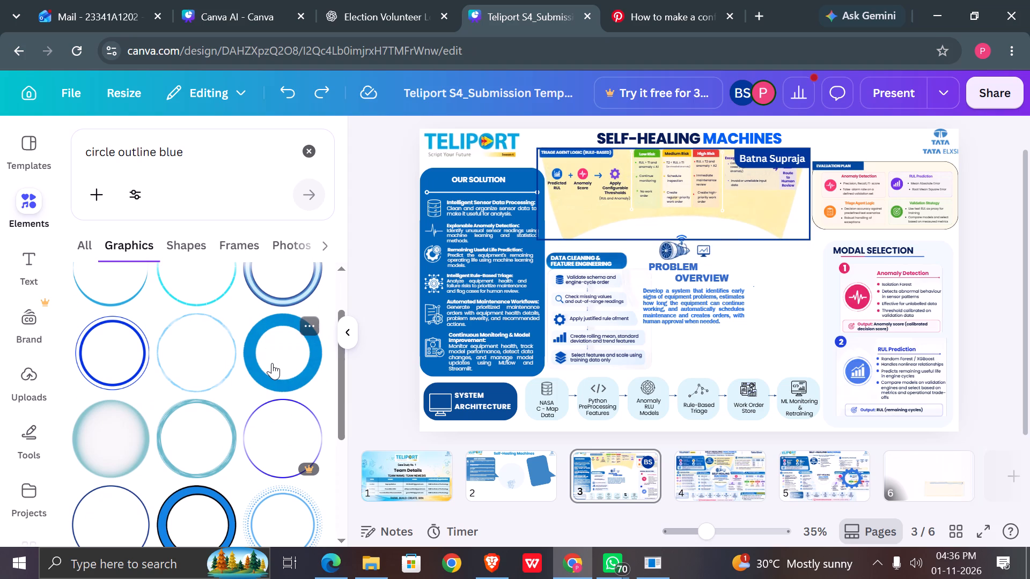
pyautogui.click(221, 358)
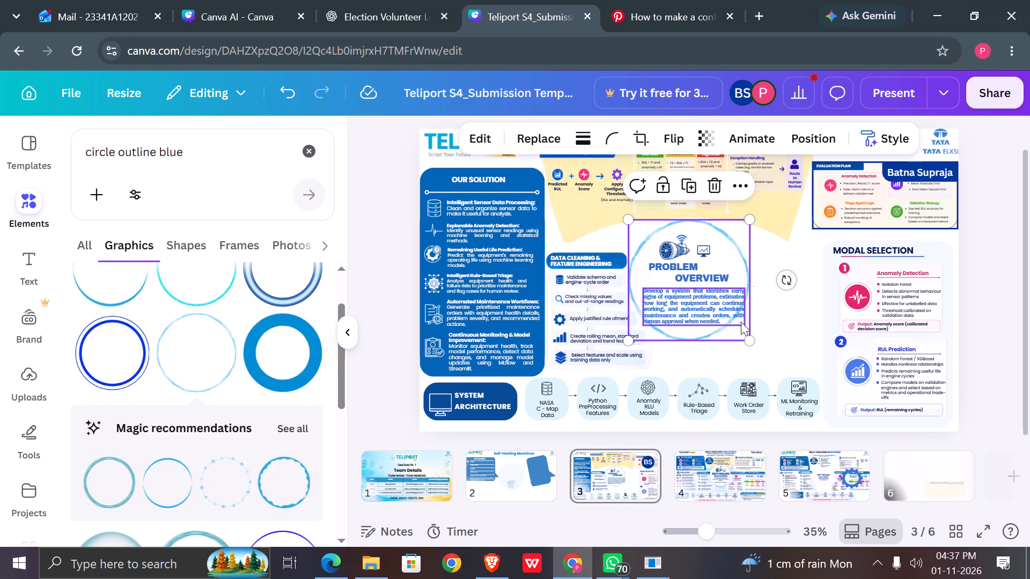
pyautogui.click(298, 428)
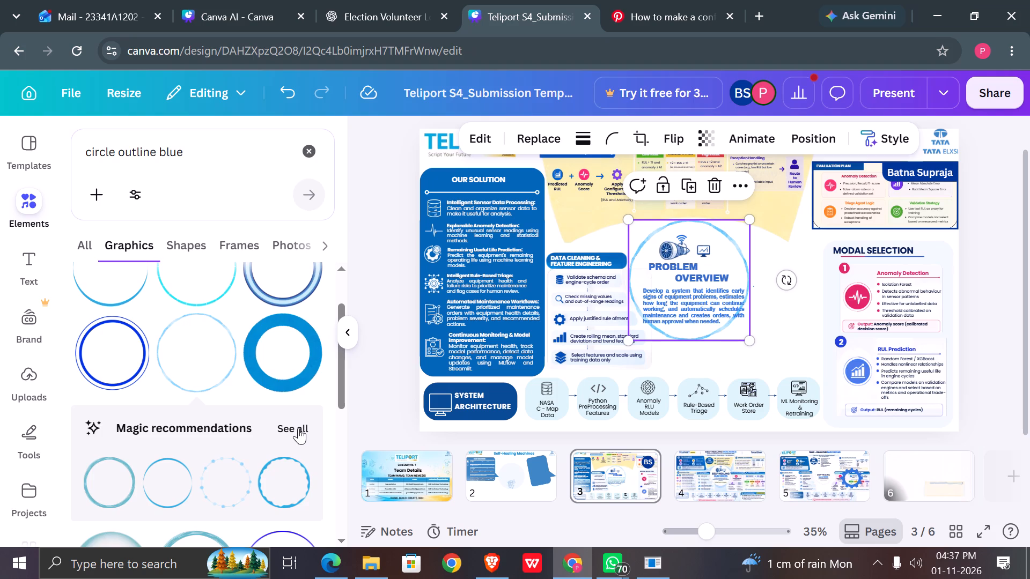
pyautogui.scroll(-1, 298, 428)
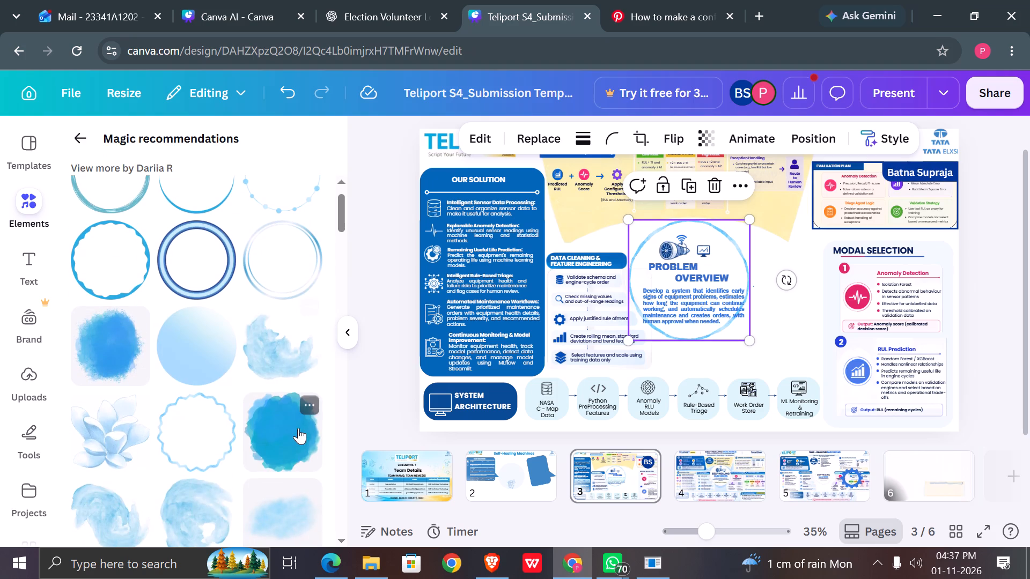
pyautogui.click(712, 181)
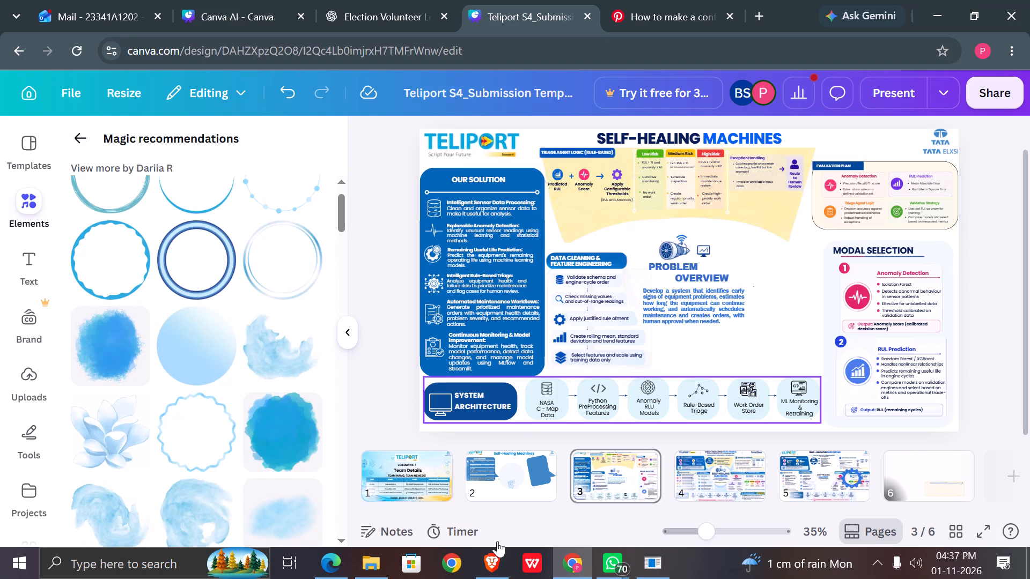
# Switch to YouTube in Brave and pause the "Sahiba" video.
pyautogui.click(489, 561)
pyautogui.press('space')
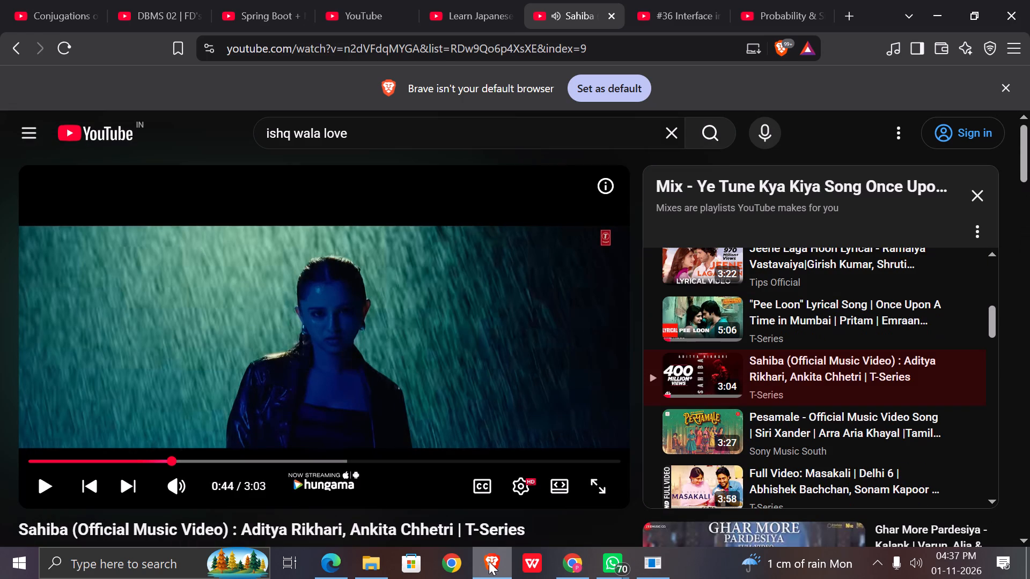
# Return to the Canva poster and browse the Magic recommendations for a circle graphic to place behind the Problem Overview.
pyautogui.click(489, 561)
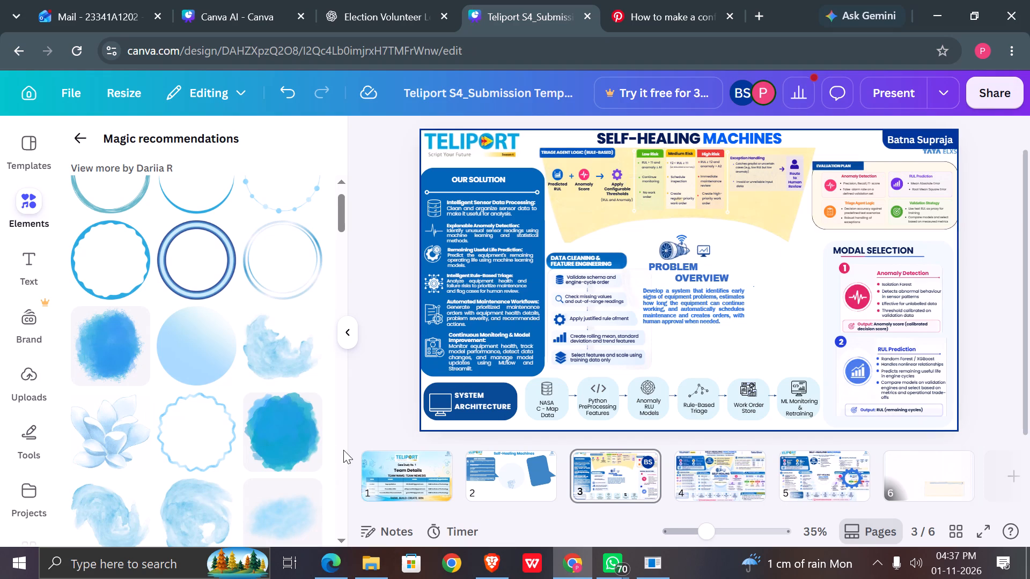
pyautogui.scroll(-7, 266, 457)
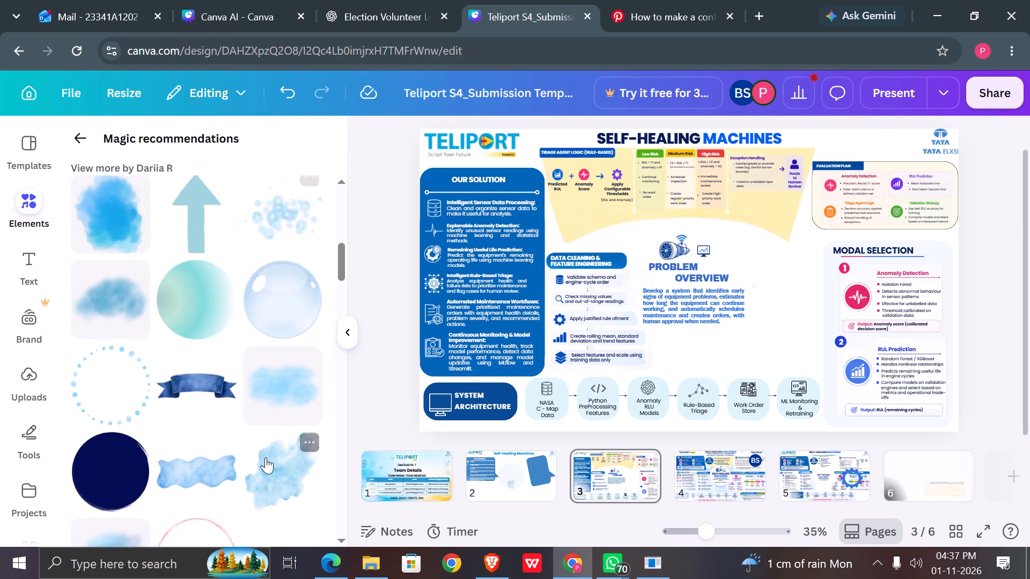
pyautogui.scroll(-6, 266, 457)
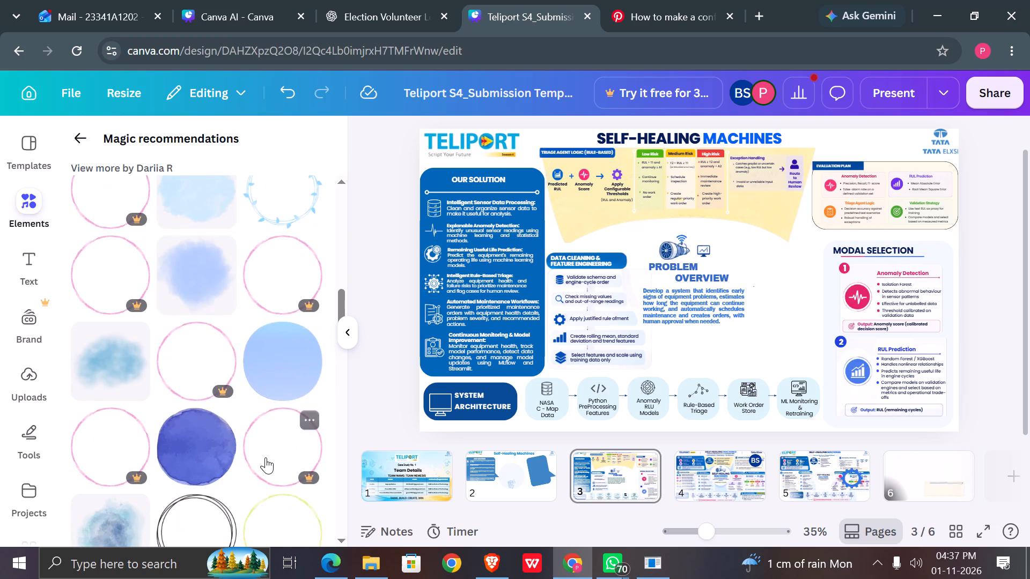
pyautogui.scroll(-7, 266, 457)
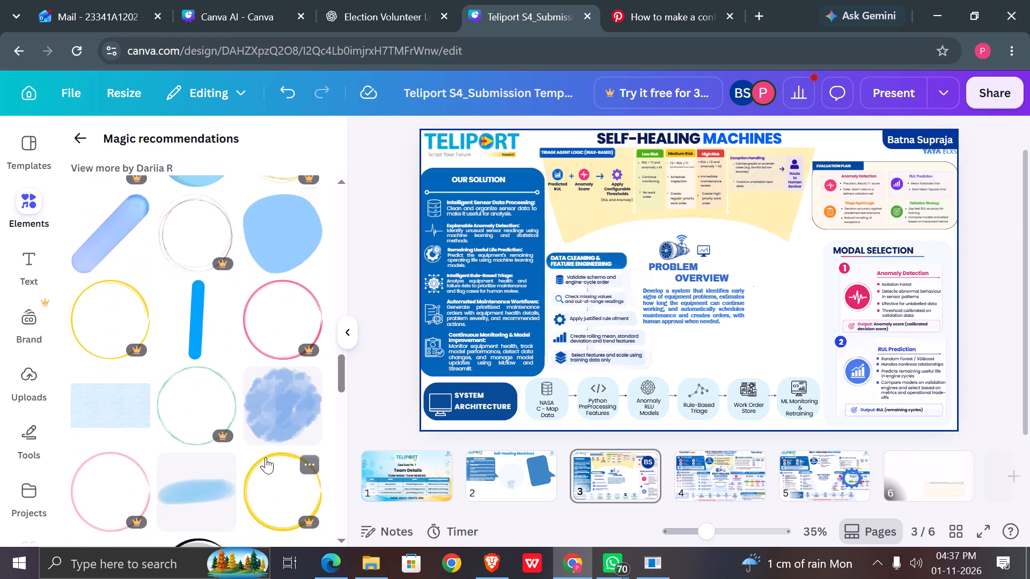
pyautogui.scroll(-2, 266, 457)
pyautogui.scroll(7, 266, 457)
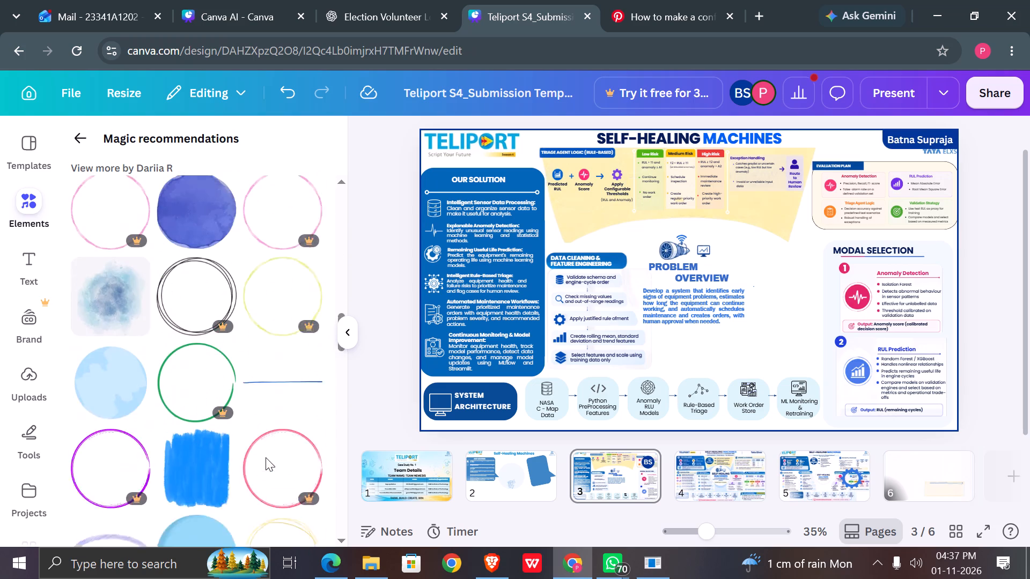
pyautogui.scroll(7, 266, 457)
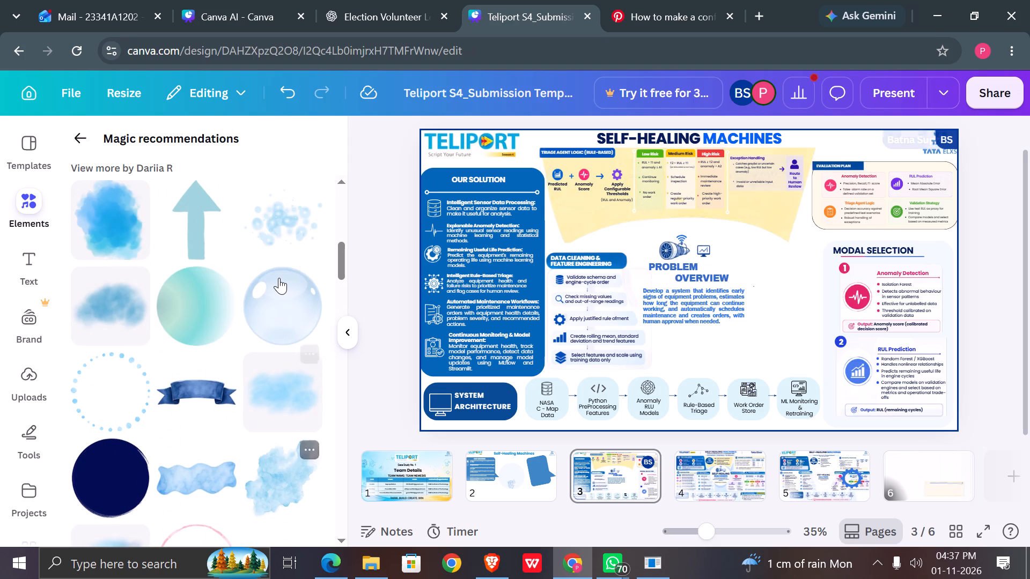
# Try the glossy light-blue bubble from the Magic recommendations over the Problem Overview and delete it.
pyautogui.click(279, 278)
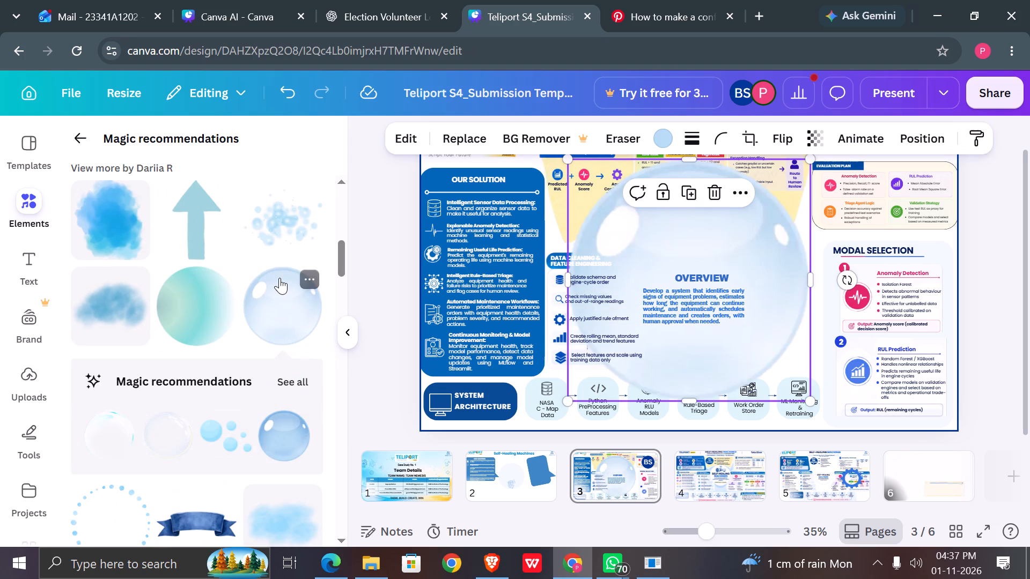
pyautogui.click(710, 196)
# Look further through the bubble's Magic recommendations for a circle or ring suited to the Problem Overview.
pyautogui.scroll(-2, 208, 268)
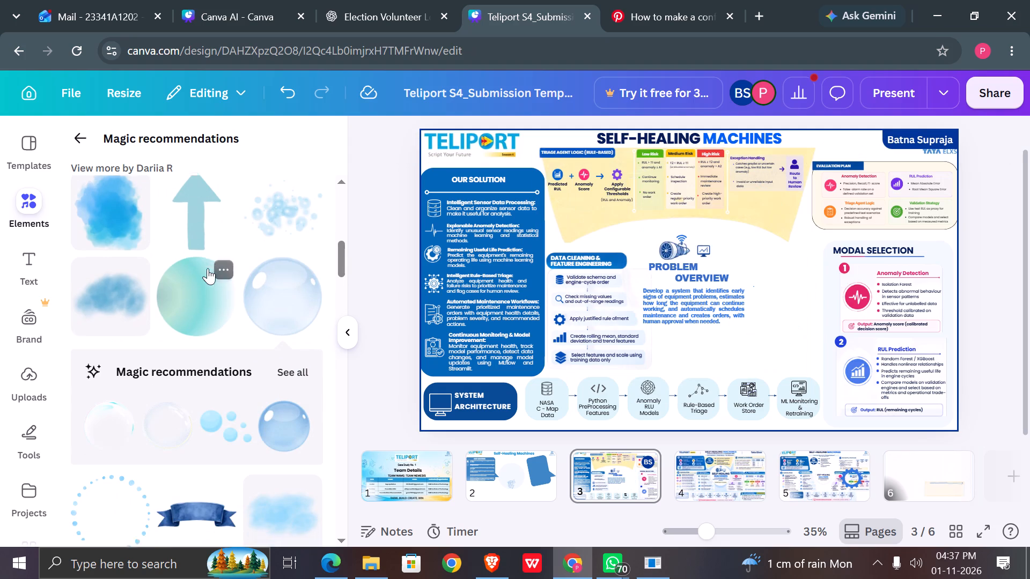
pyautogui.scroll(-10, 208, 268)
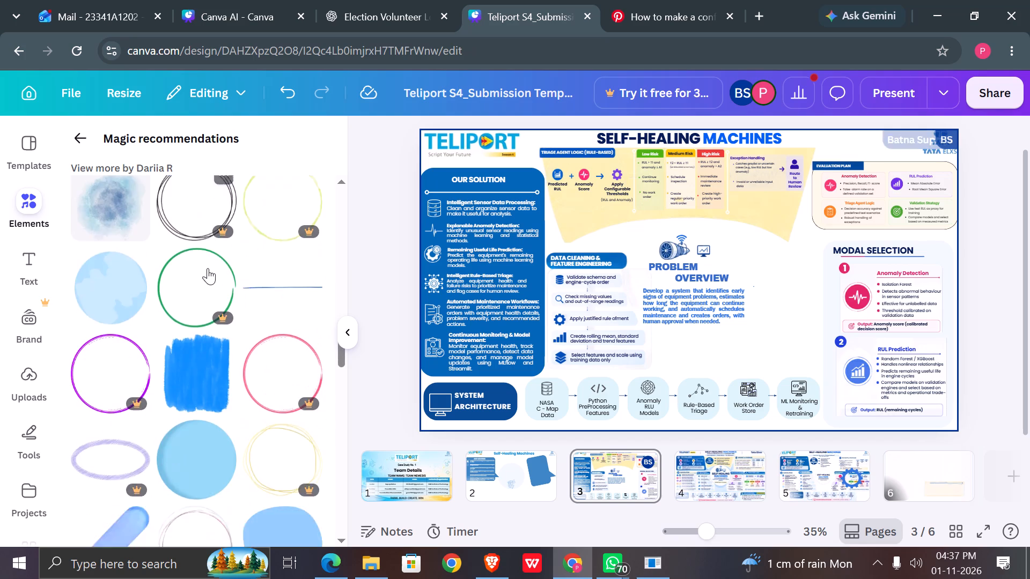
pyautogui.scroll(-8, 208, 268)
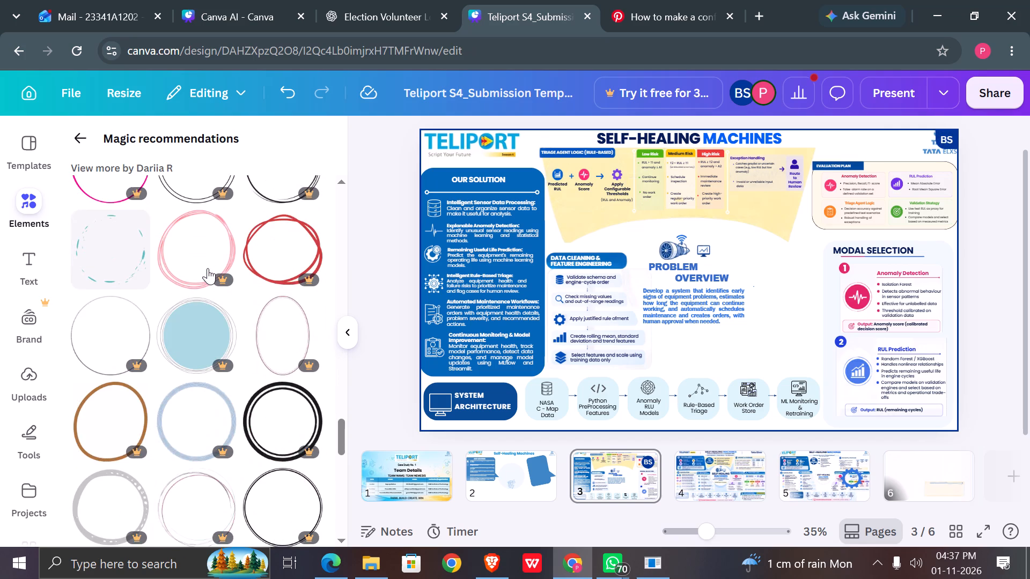
pyautogui.scroll(-3, 208, 268)
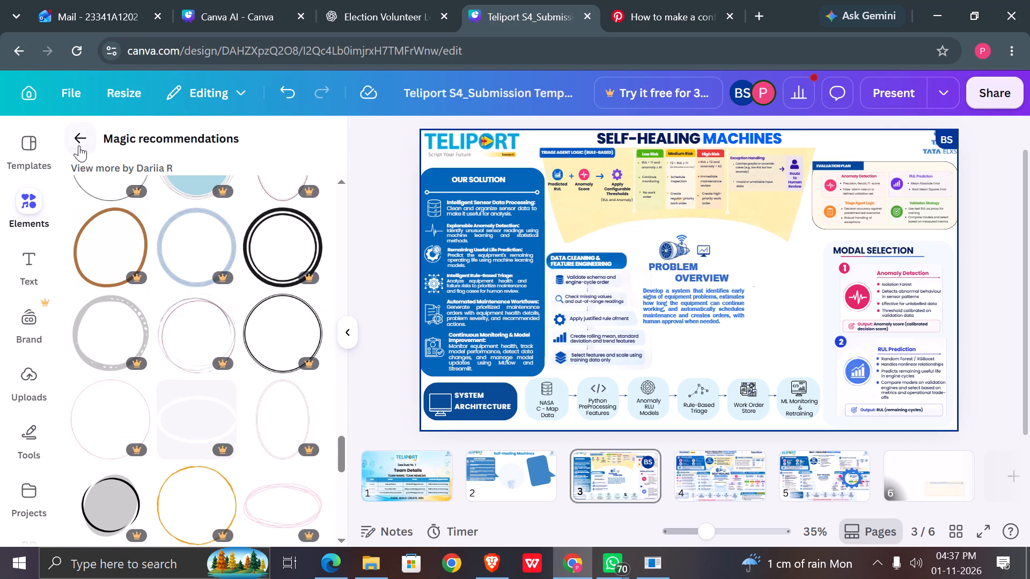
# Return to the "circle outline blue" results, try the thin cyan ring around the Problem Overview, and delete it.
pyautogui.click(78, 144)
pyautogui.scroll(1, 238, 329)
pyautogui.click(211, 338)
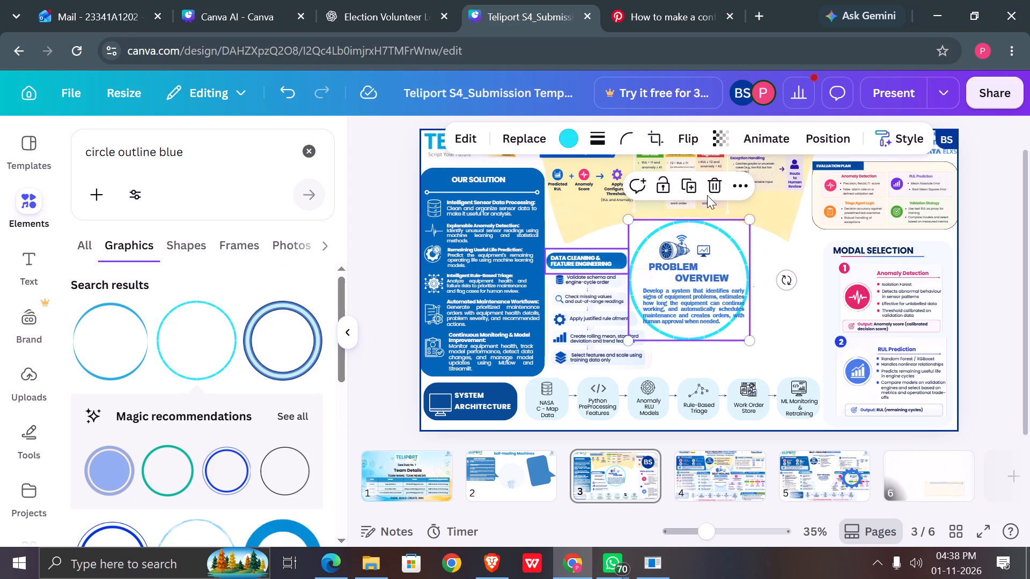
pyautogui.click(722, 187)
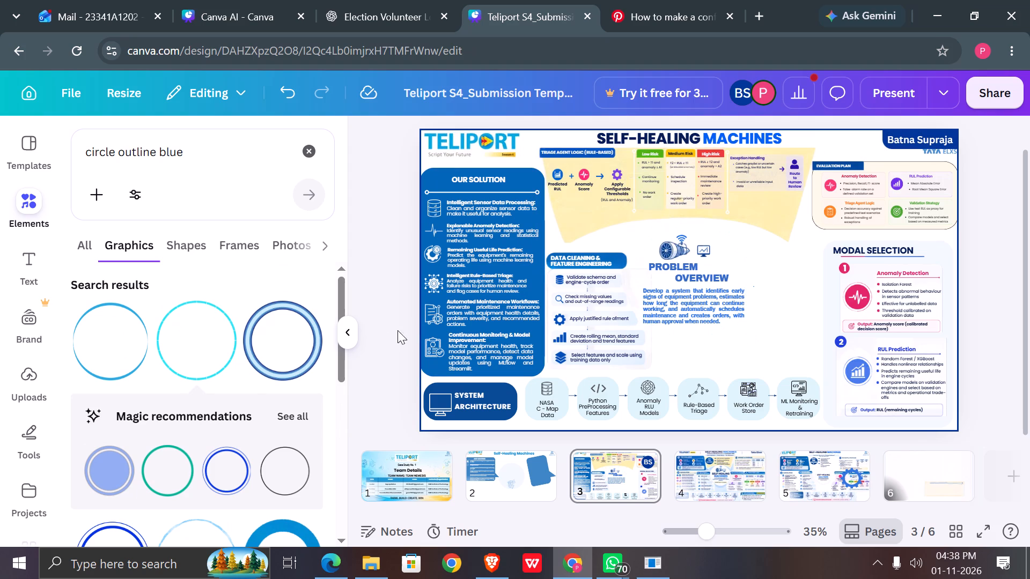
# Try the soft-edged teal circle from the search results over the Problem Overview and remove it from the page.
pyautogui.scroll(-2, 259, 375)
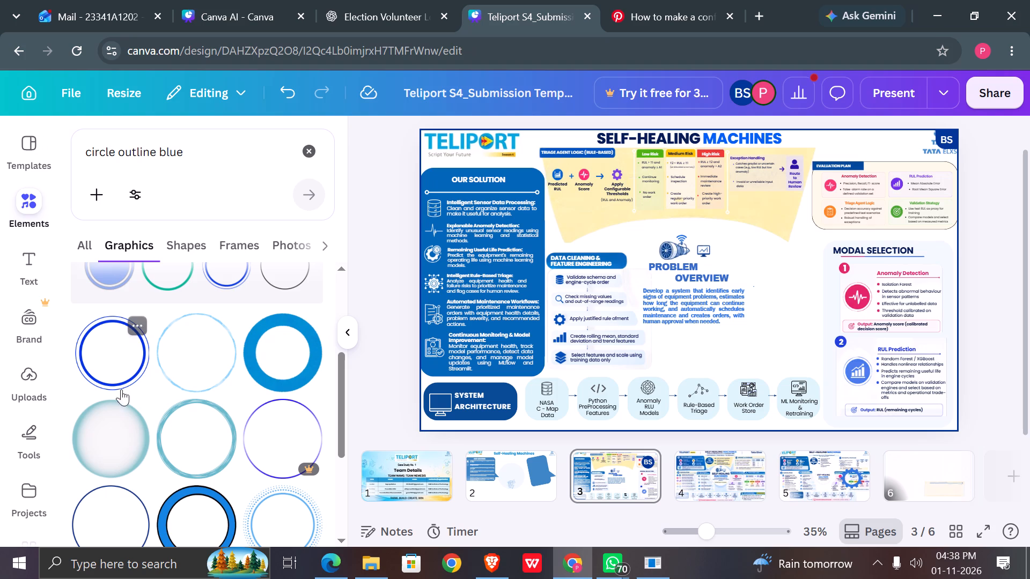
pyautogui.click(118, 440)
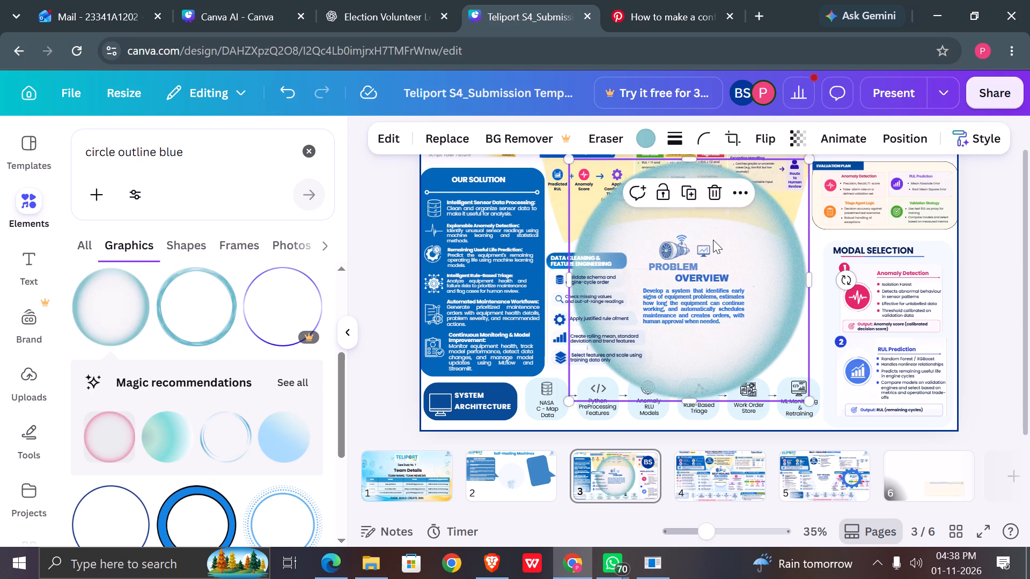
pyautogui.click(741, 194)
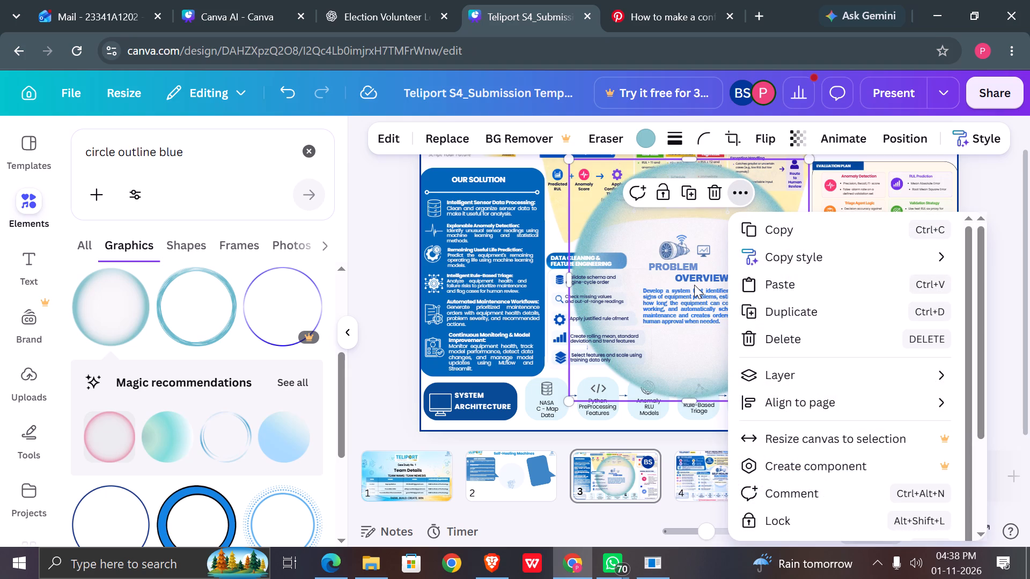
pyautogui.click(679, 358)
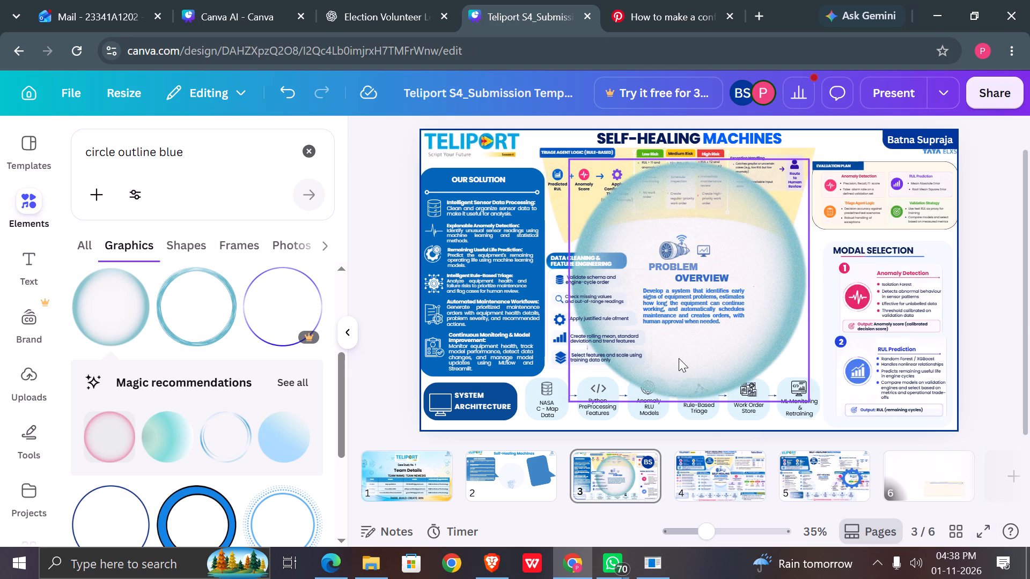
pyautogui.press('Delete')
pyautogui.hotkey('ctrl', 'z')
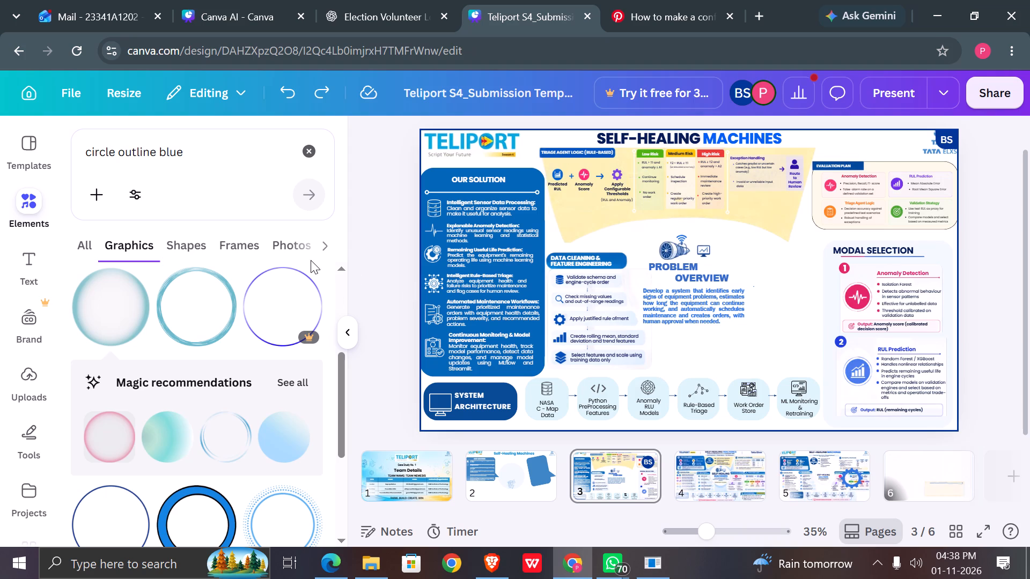
# Clear the element search, add the recently used glossy light-blue bubble, and shrink and position it over the Problem Overview.
pyautogui.click(311, 155)
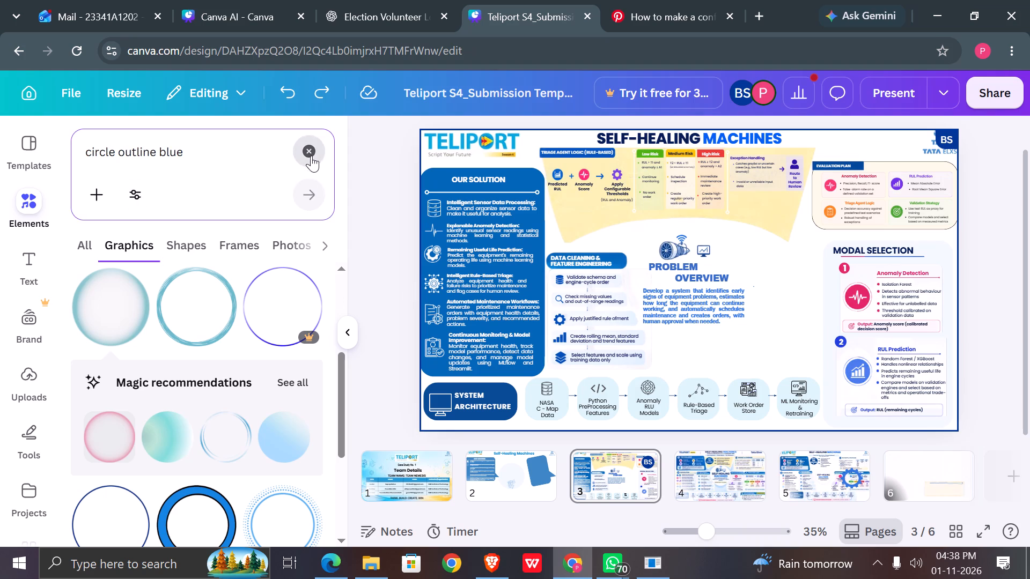
pyautogui.click(375, 259)
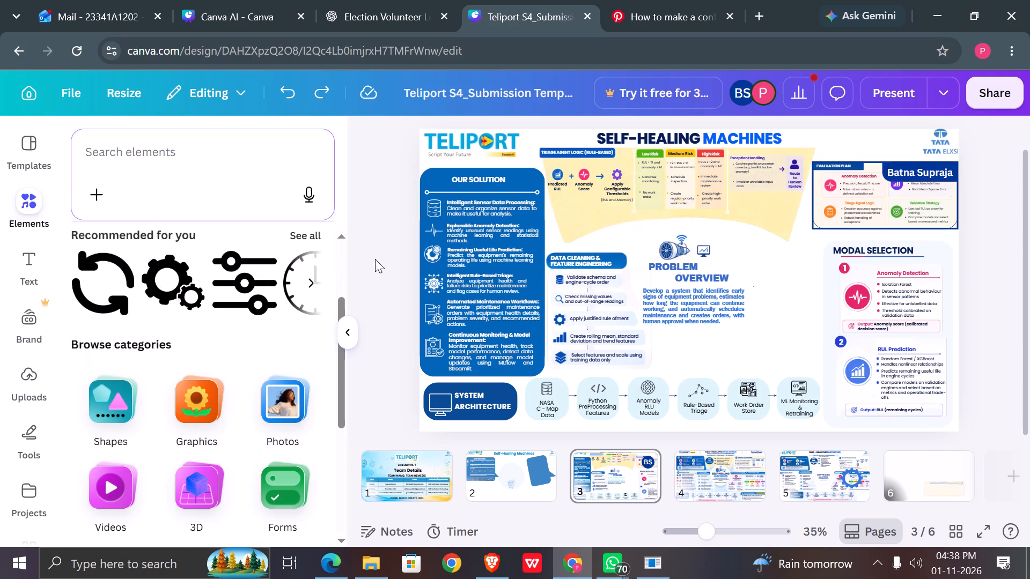
pyautogui.scroll(4, 278, 286)
pyautogui.hscroll(6, 120, 204)
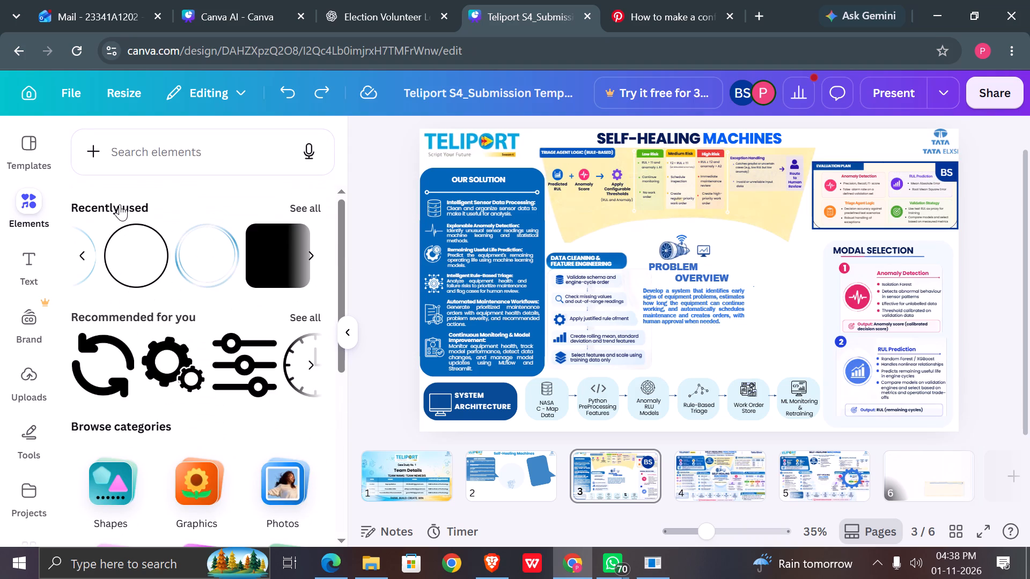
pyautogui.hscroll(4, 152, 245)
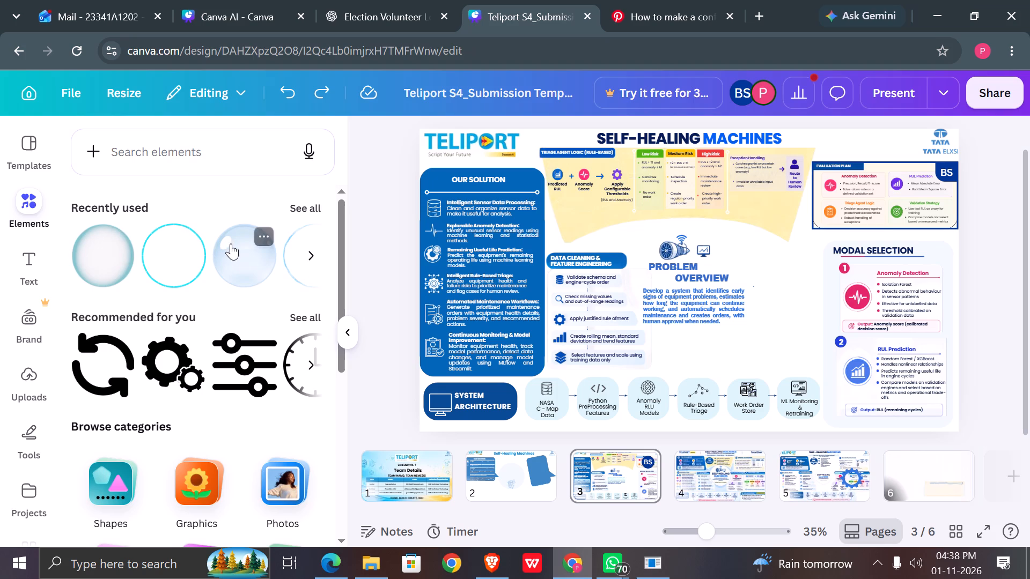
pyautogui.click(231, 243)
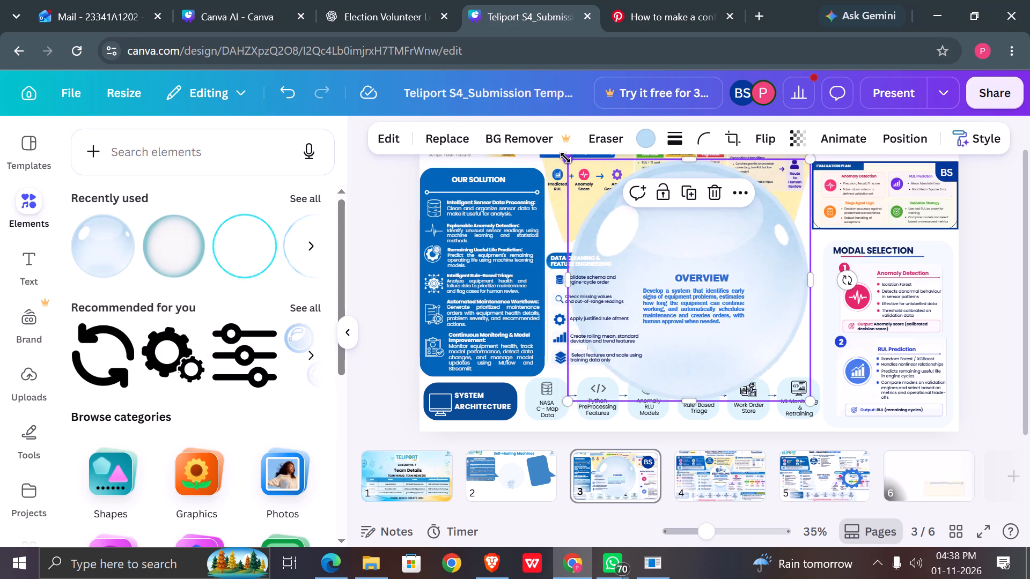
pyautogui.moveTo(565, 158); pyautogui.dragTo(657, 222)
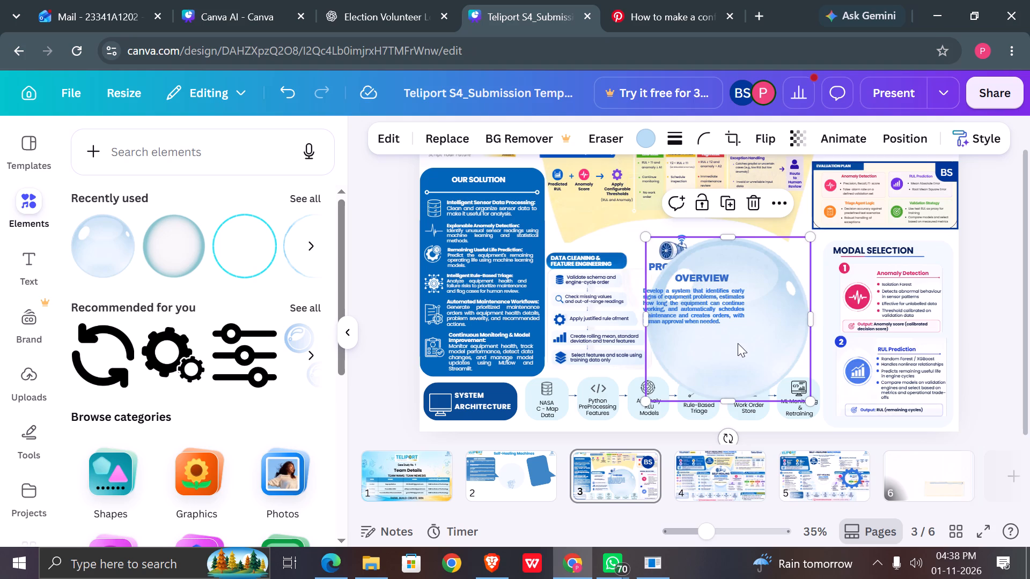
pyautogui.moveTo(737, 341); pyautogui.dragTo(713, 301)
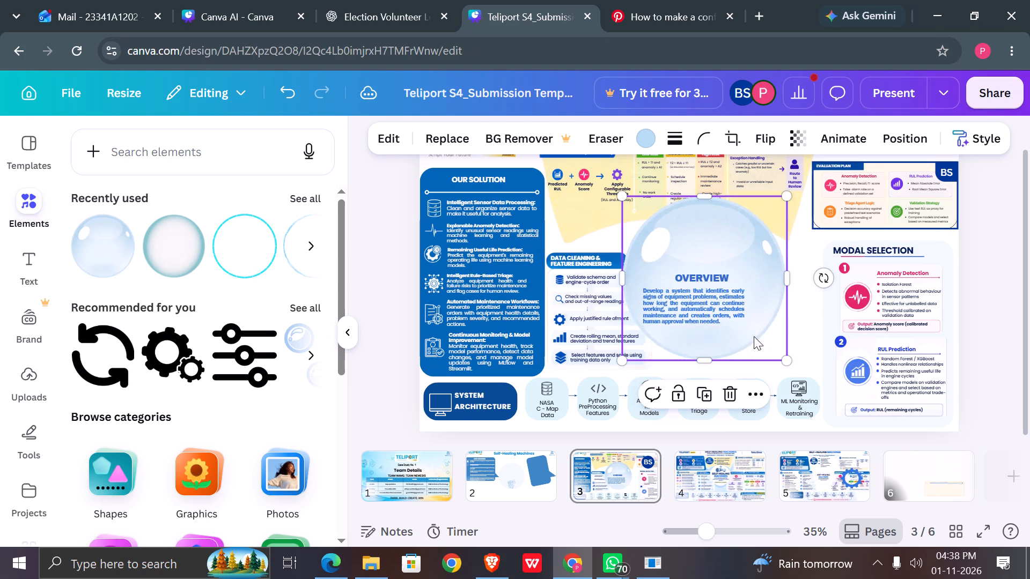
pyautogui.moveTo(784, 194); pyautogui.dragTo(771, 214)
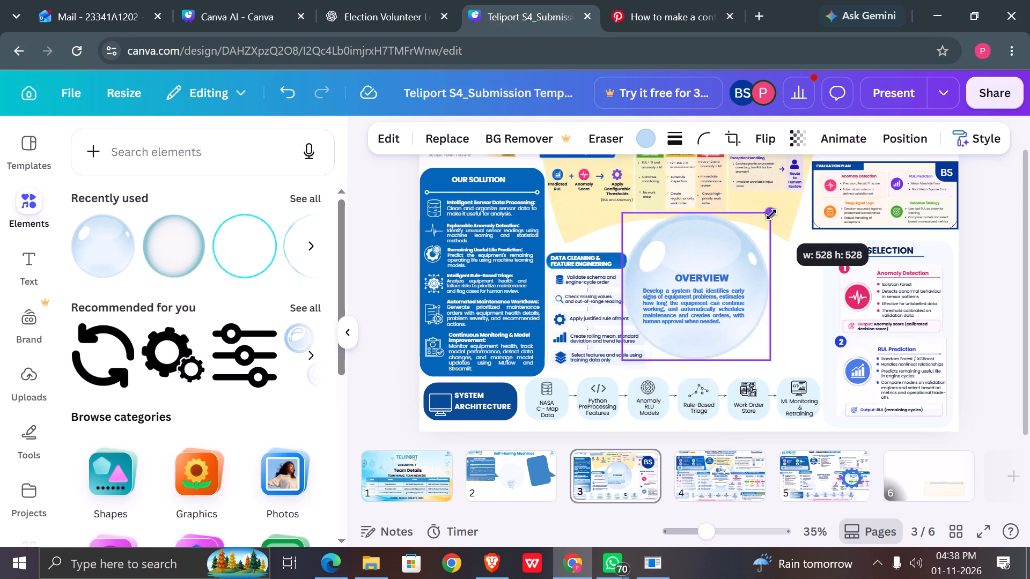
pyautogui.moveTo(771, 214); pyautogui.dragTo(783, 210)
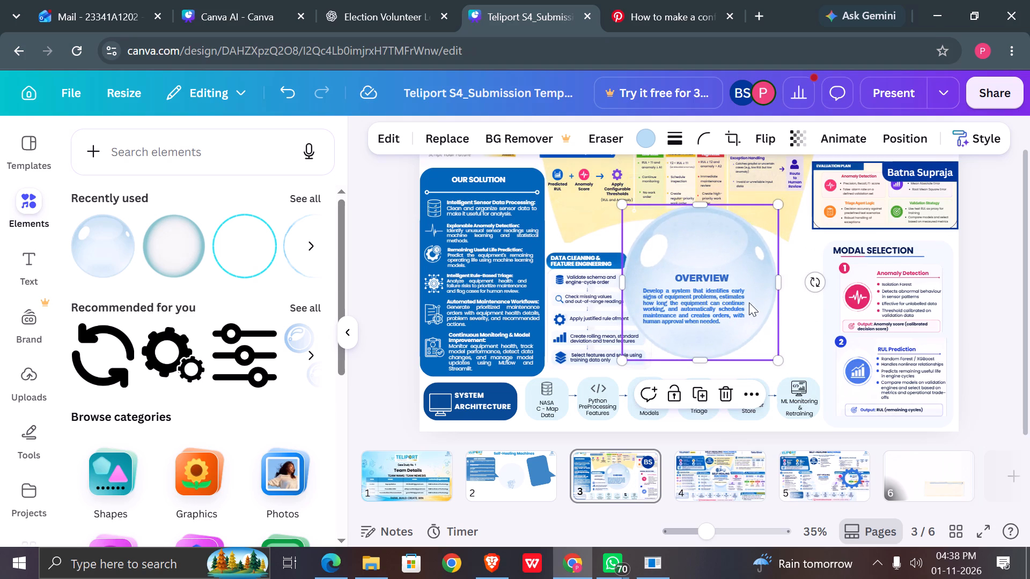
pyautogui.click(747, 307)
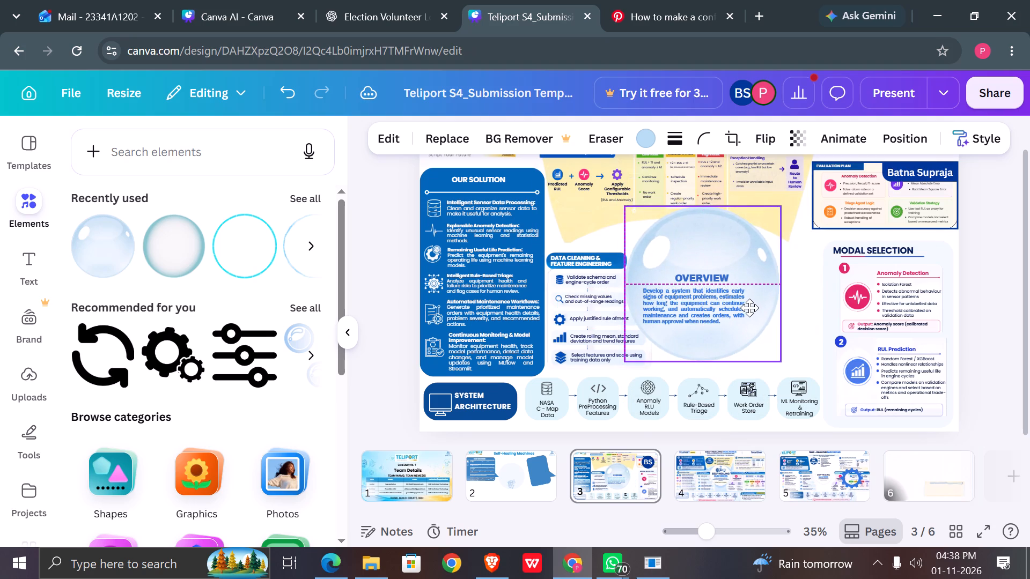
# Move the bubble's layer behind the Problem Overview text and icons, directly below the Teliport logo layer and above the white panel.
pyautogui.click(899, 139)
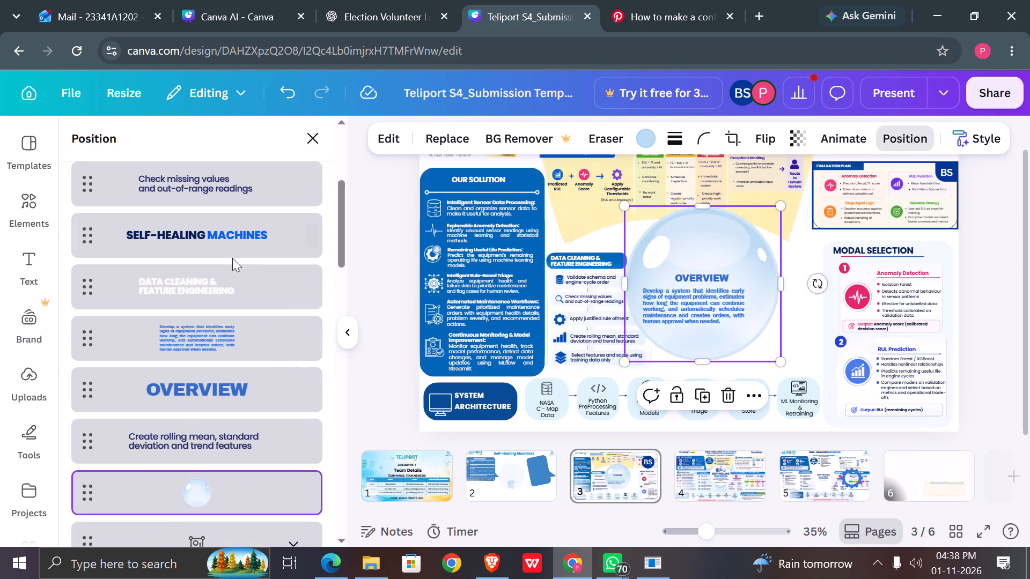
pyautogui.moveTo(230, 500); pyautogui.dragTo(232, 555)
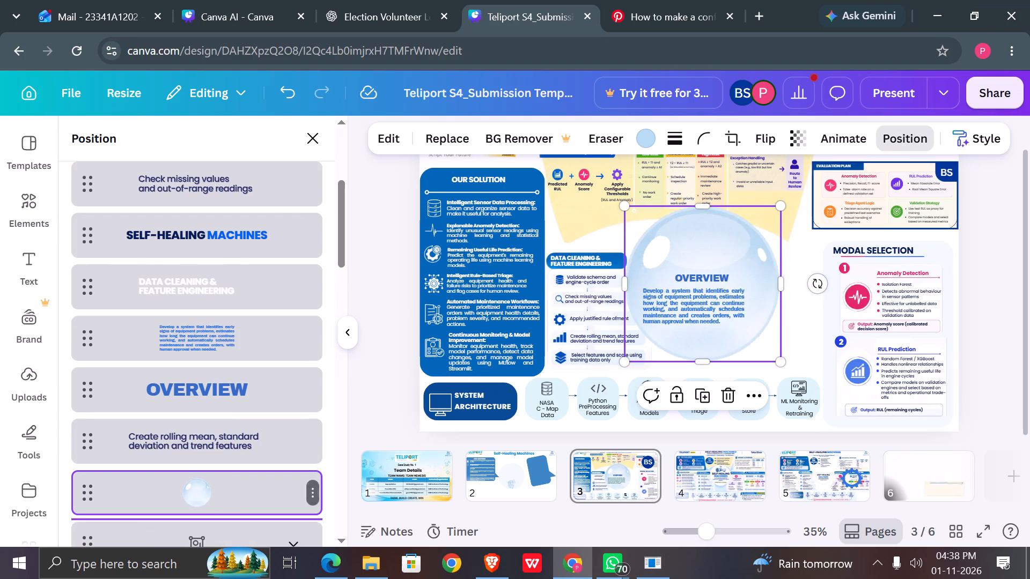
pyautogui.moveTo(232, 555); pyautogui.dragTo(234, 526)
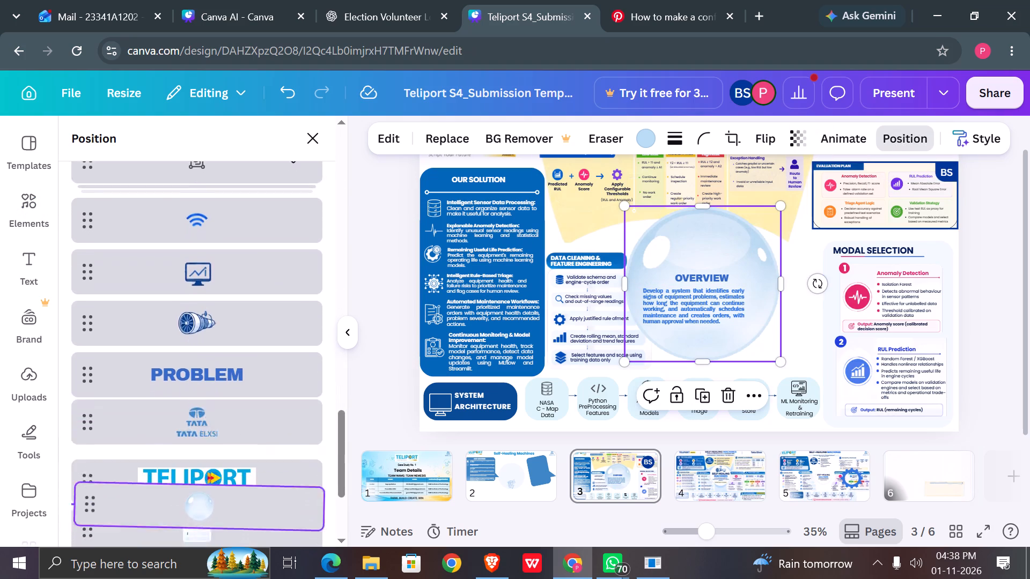
pyautogui.moveTo(234, 526); pyautogui.dragTo(230, 385)
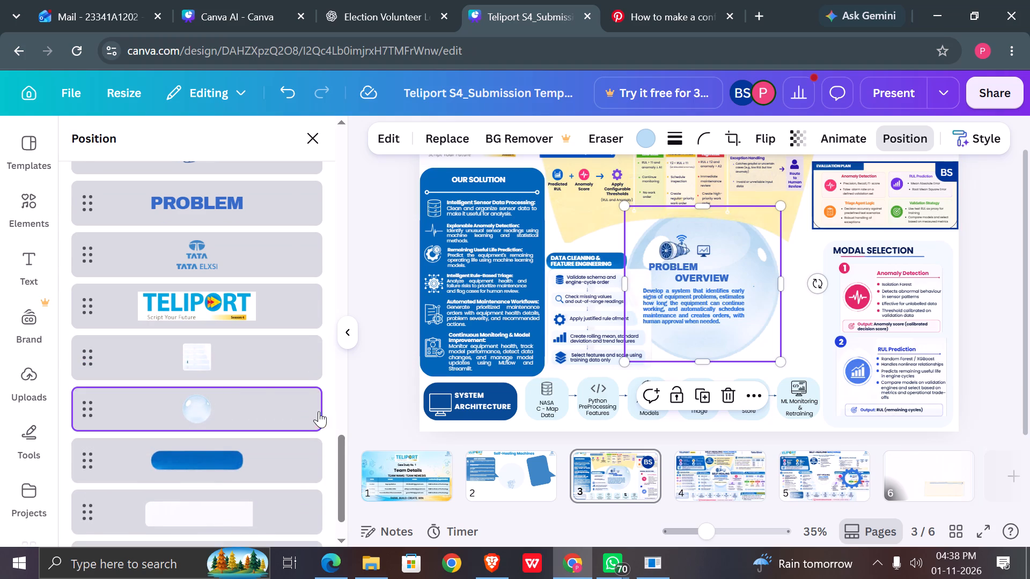
pyautogui.moveTo(253, 411); pyautogui.dragTo(247, 349)
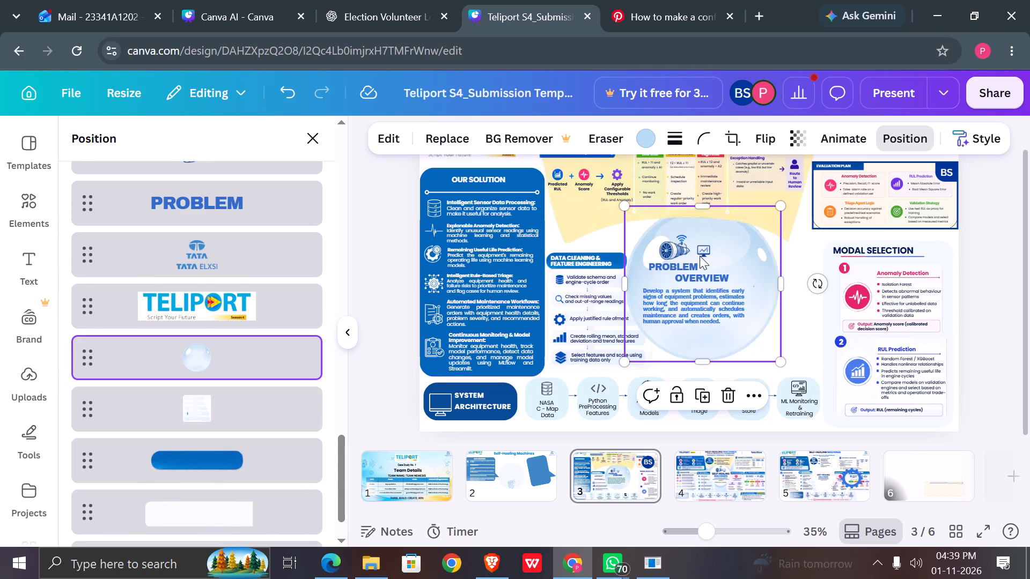
pyautogui.click(797, 344)
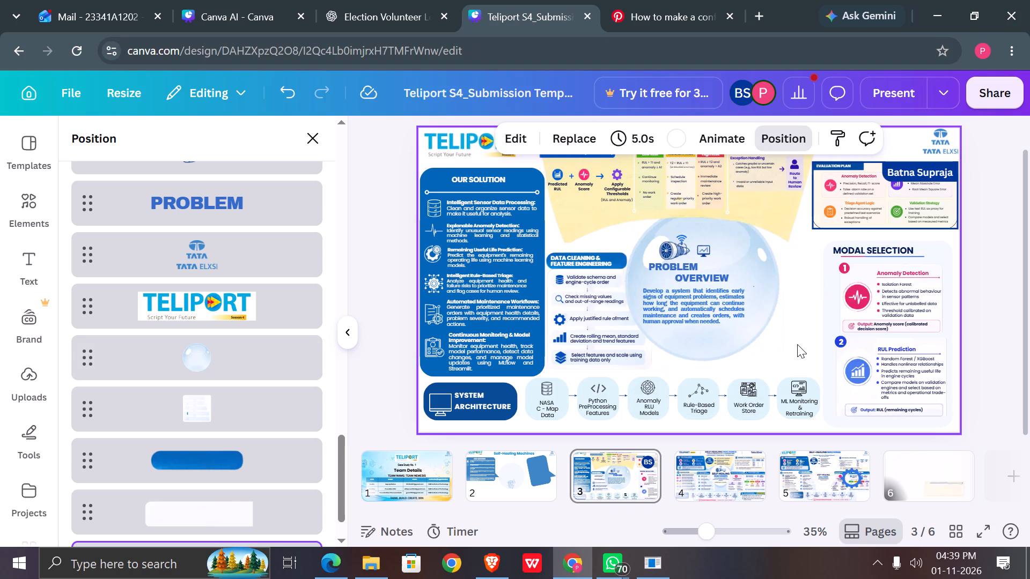
# Fine-tune the bubble's position so it sits centred behind the Problem Overview heading, icons and paragraph.
pyautogui.moveTo(733, 344); pyautogui.dragTo(736, 354)
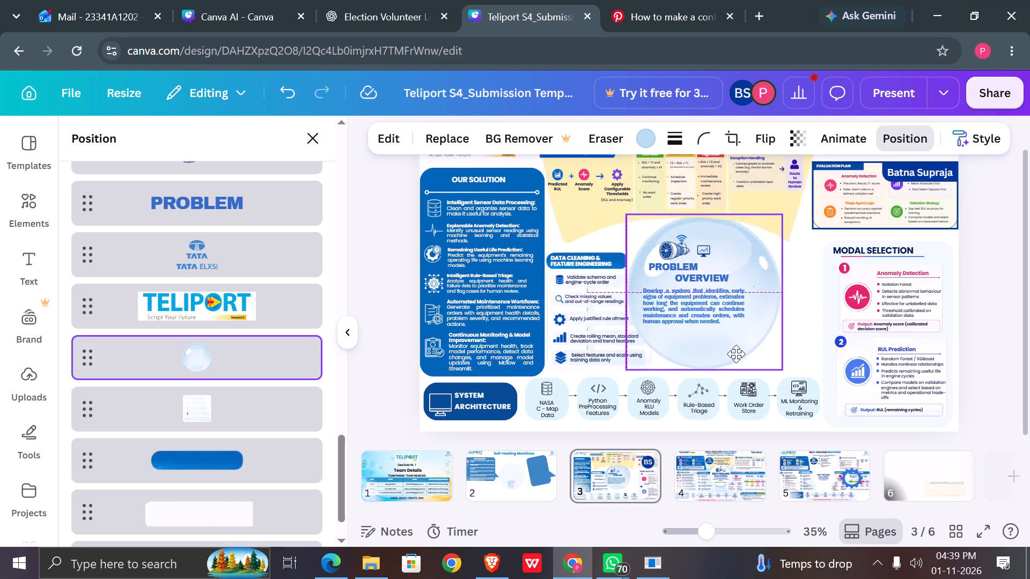
pyautogui.moveTo(736, 354); pyautogui.dragTo(730, 353)
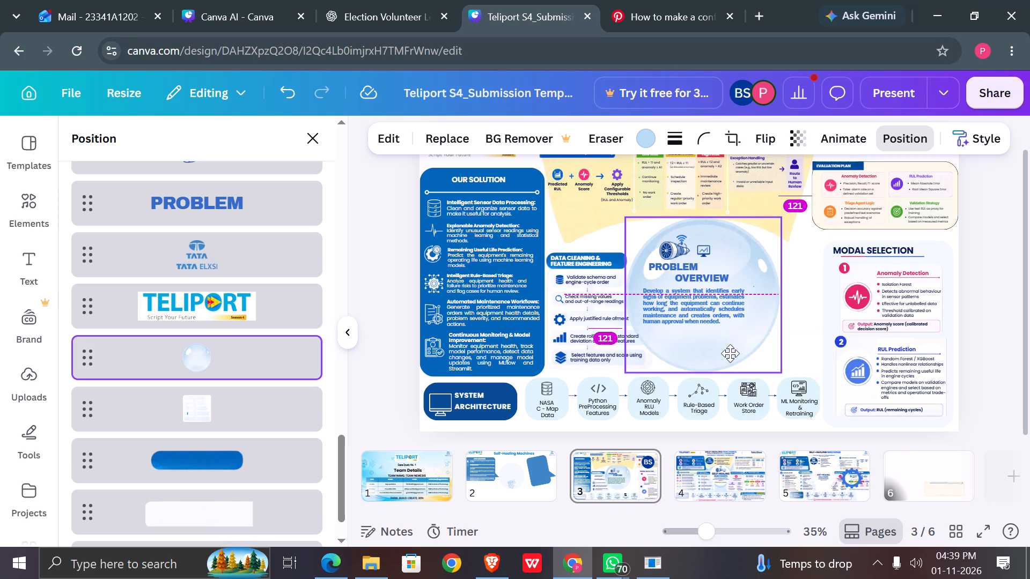
pyautogui.moveTo(730, 353); pyautogui.dragTo(734, 350)
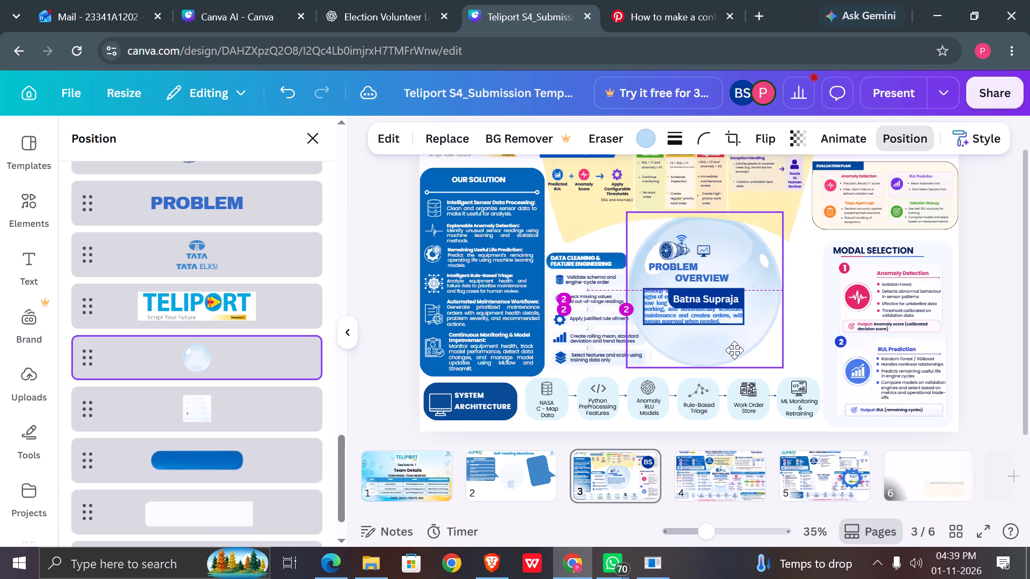
pyautogui.moveTo(734, 350); pyautogui.dragTo(732, 350)
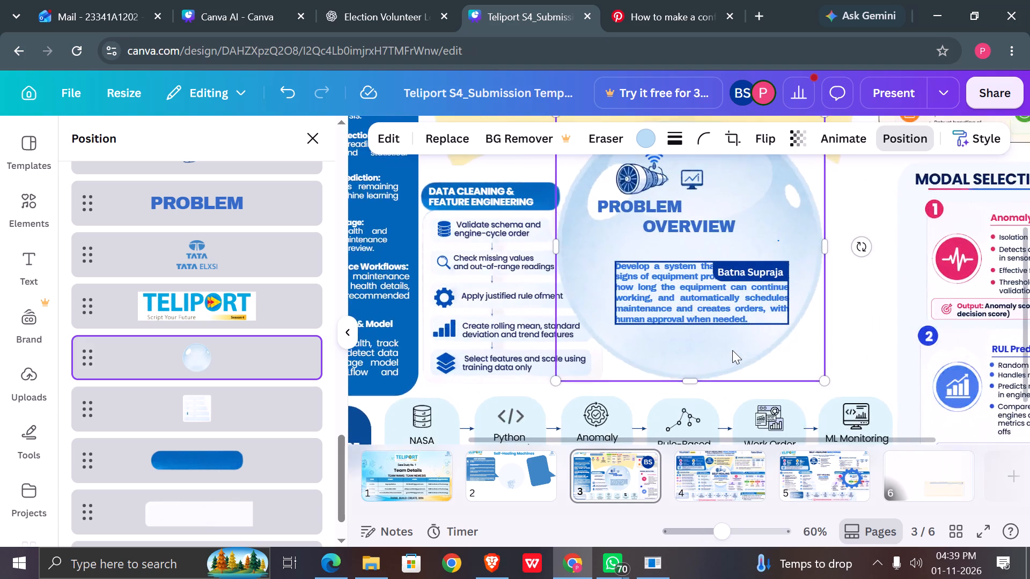
pyautogui.scroll(1, 732, 350)
pyautogui.moveTo(732, 350); pyautogui.dragTo(730, 345)
pyautogui.scroll(1, 730, 345)
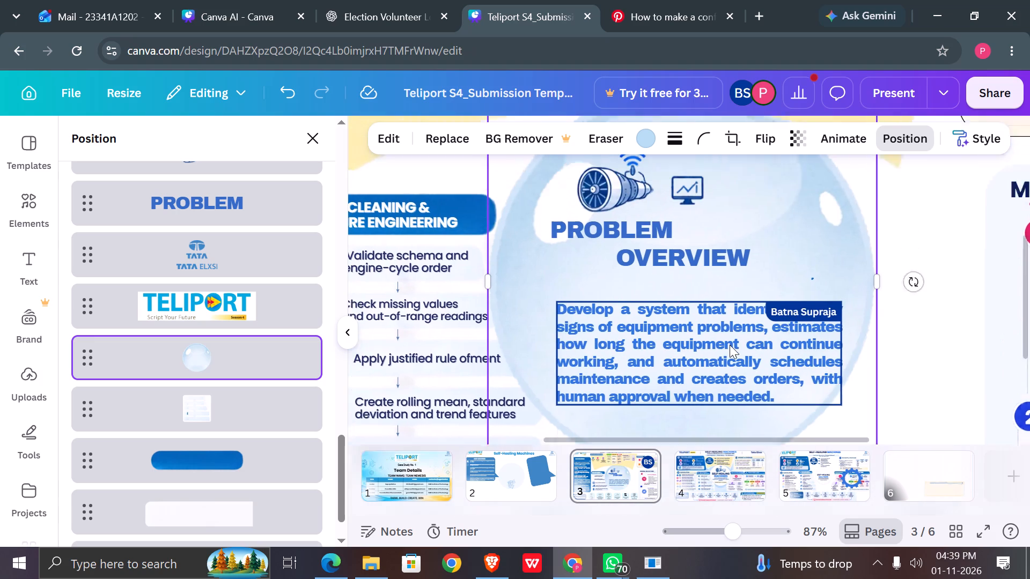
pyautogui.scroll(1, 730, 345)
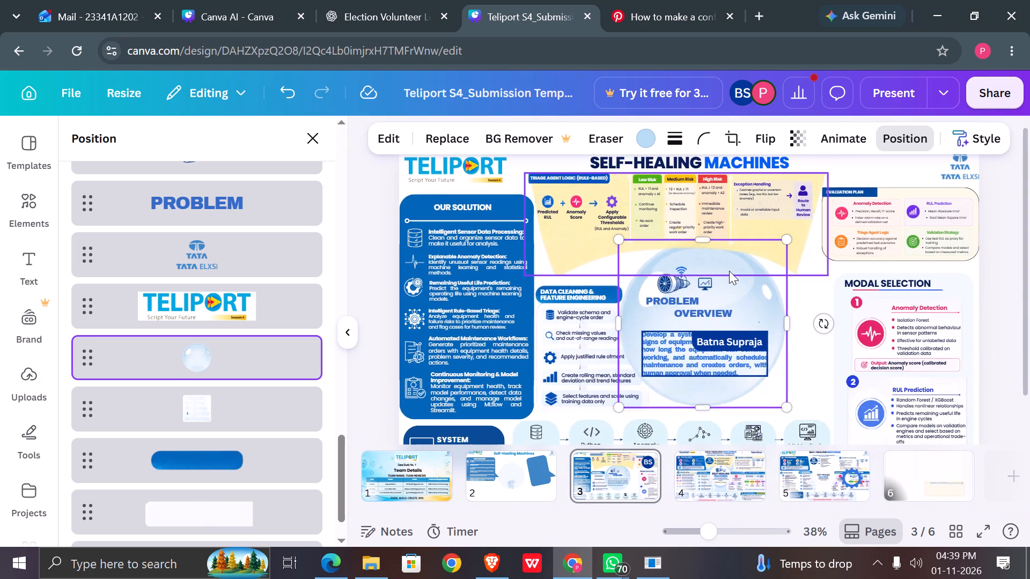
pyautogui.scroll(-1, 729, 271)
pyautogui.moveTo(718, 346); pyautogui.dragTo(720, 349)
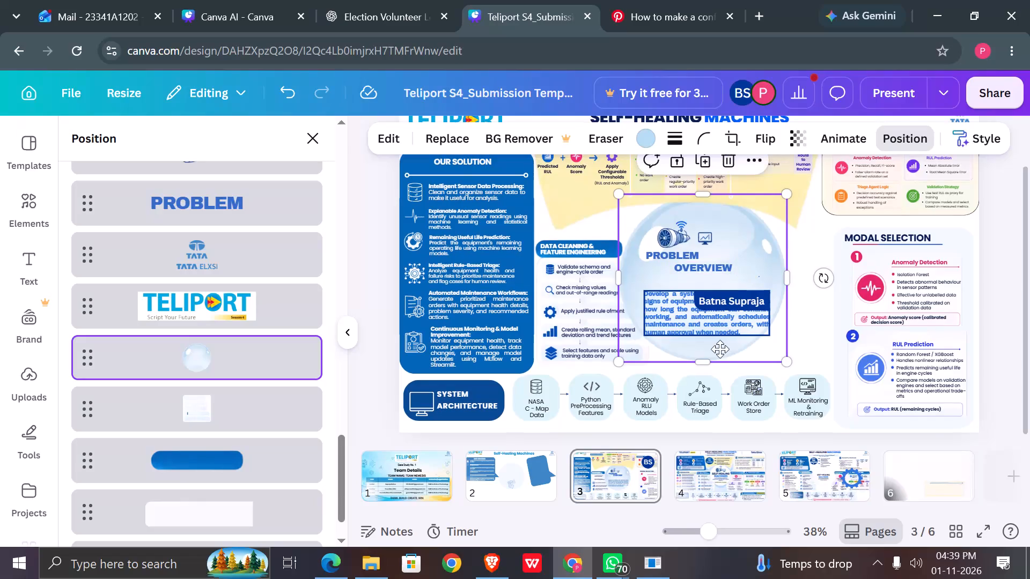
# Reposition the light-blue bubble in small shifts so it evenly encloses the Problem Overview icons, heading and paragraph.
pyautogui.moveTo(720, 349); pyautogui.dragTo(724, 353)
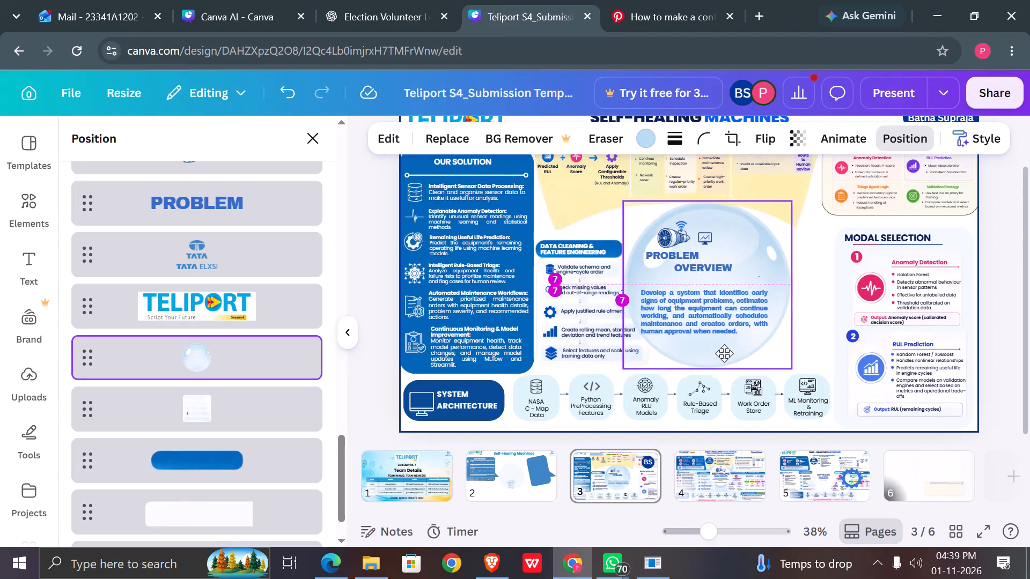
pyautogui.moveTo(724, 353); pyautogui.dragTo(727, 368)
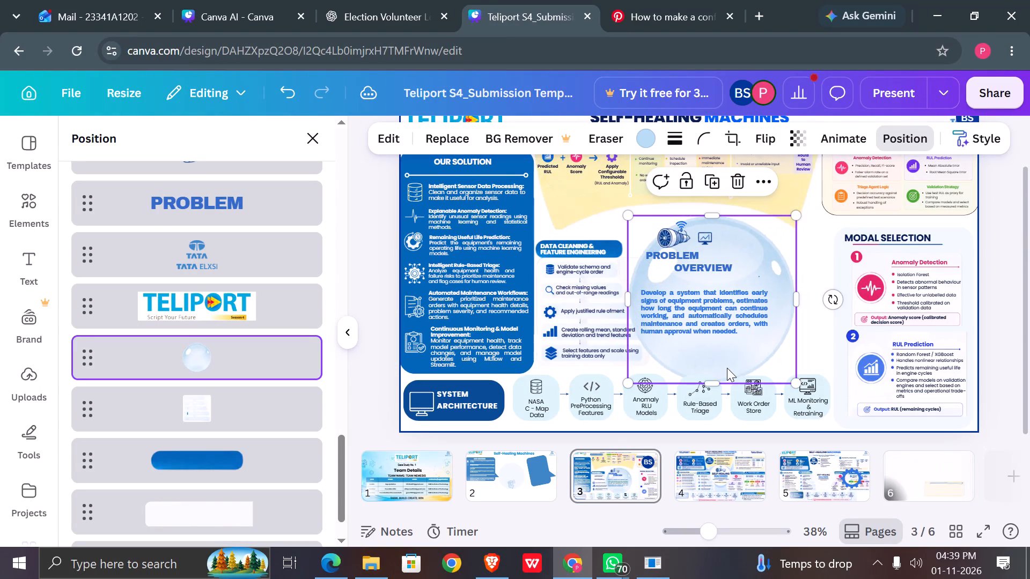
pyautogui.click(805, 351)
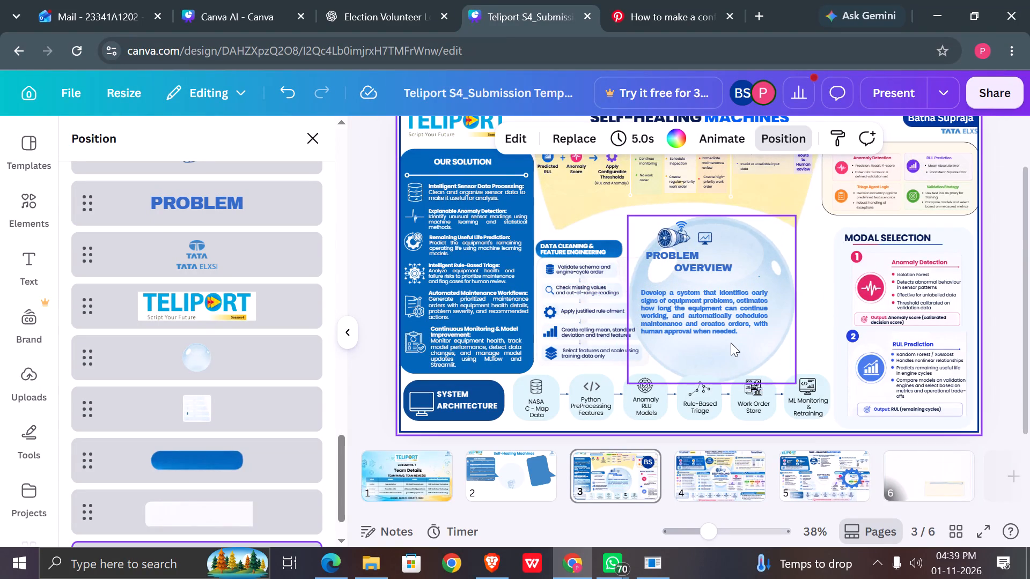
pyautogui.click(731, 343)
pyautogui.moveTo(731, 343); pyautogui.dragTo(722, 323)
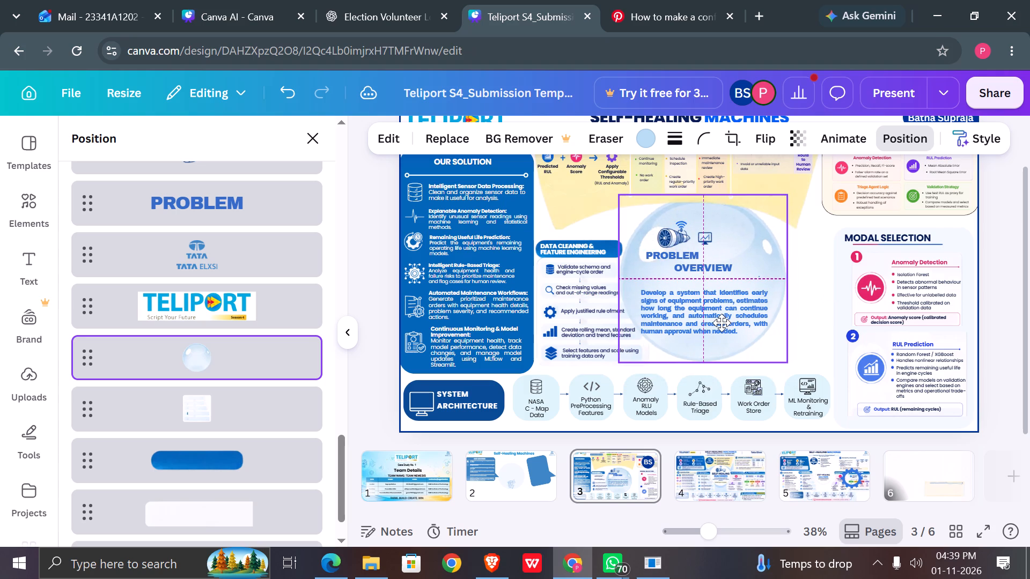
pyautogui.moveTo(722, 323); pyautogui.dragTo(722, 334)
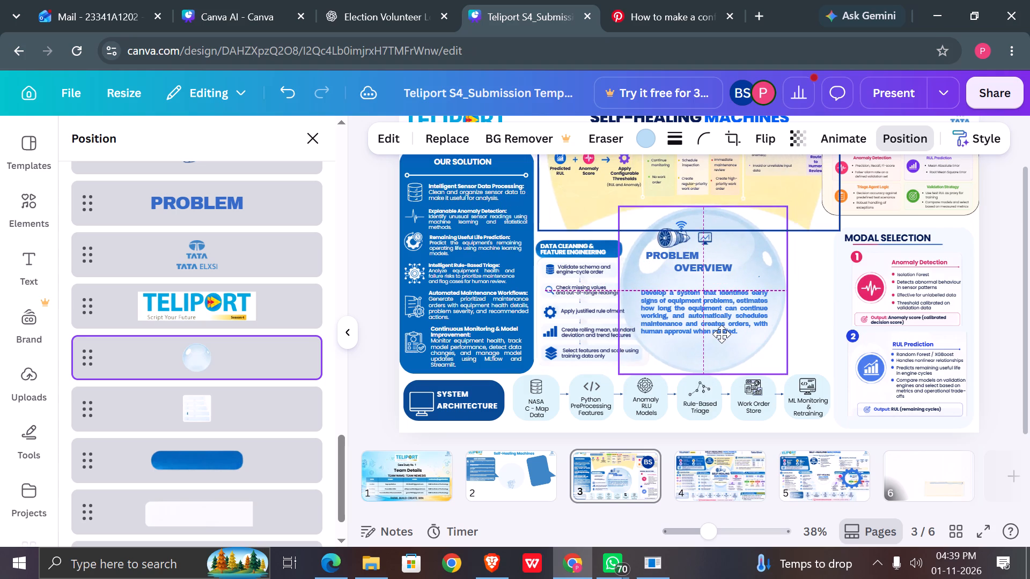
pyautogui.moveTo(722, 334); pyautogui.dragTo(724, 324)
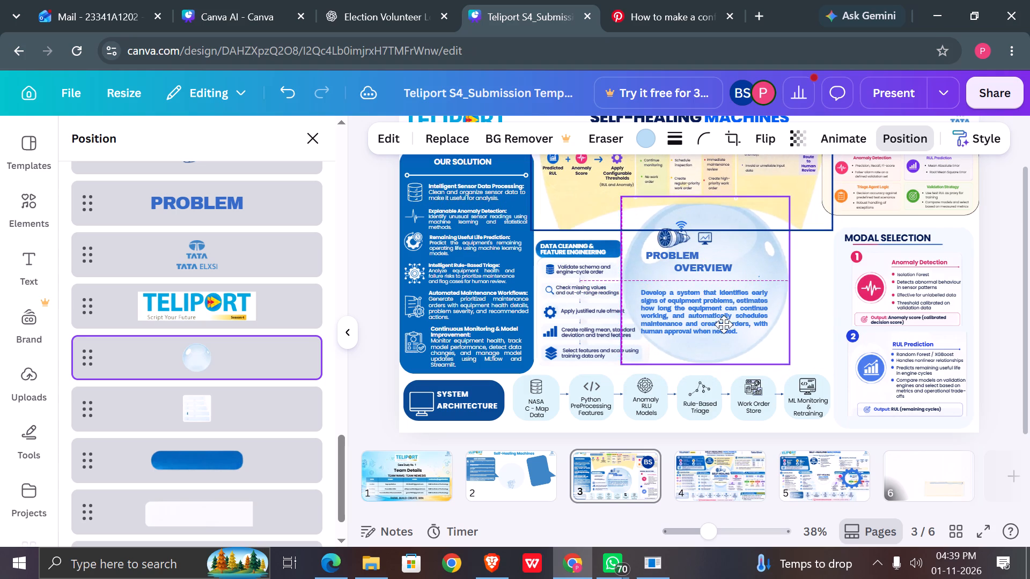
pyautogui.moveTo(724, 324); pyautogui.dragTo(724, 322)
pyautogui.click(803, 328)
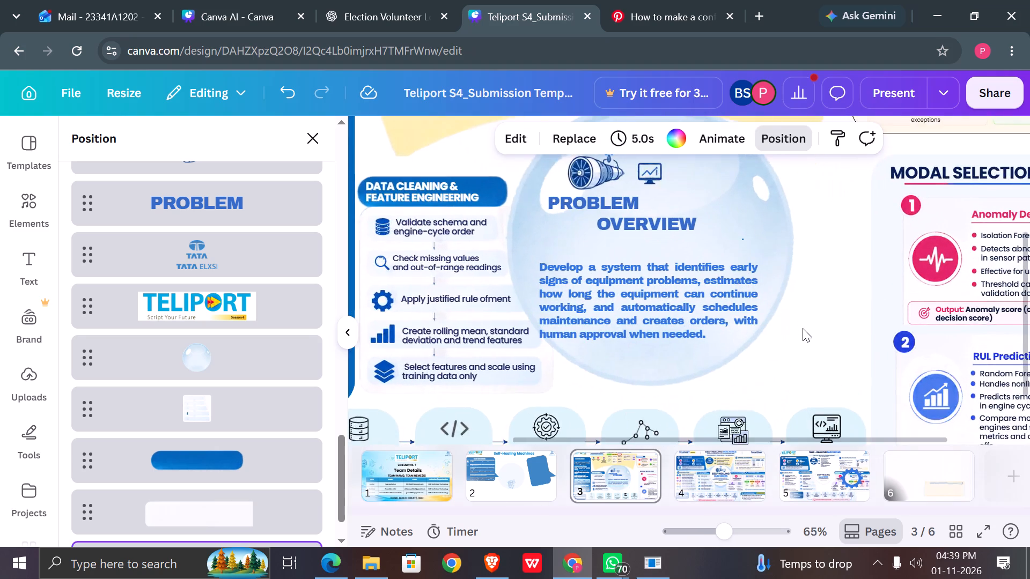
pyautogui.hscroll(1, 744, 330)
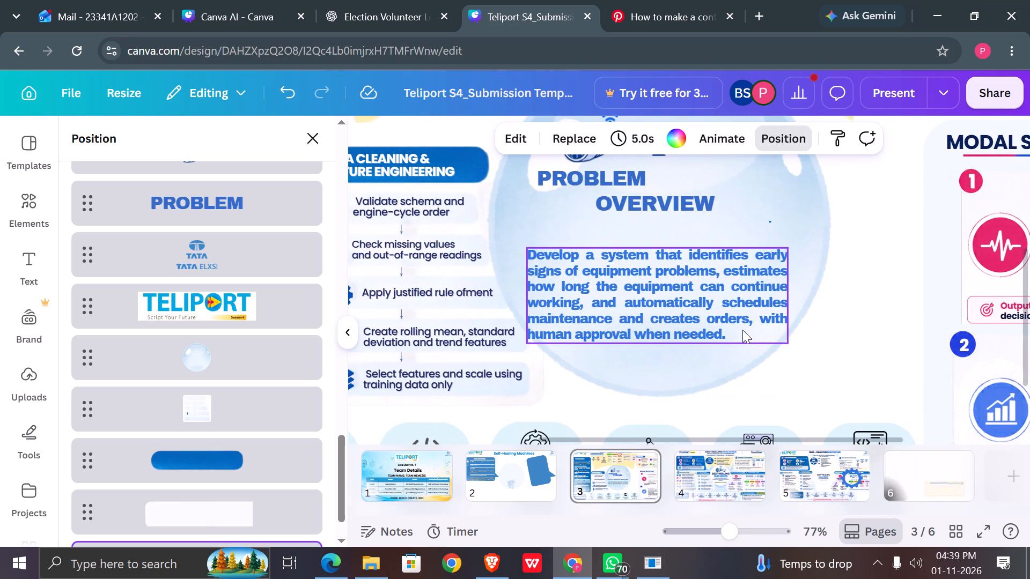
pyautogui.moveTo(663, 362); pyautogui.dragTo(654, 361)
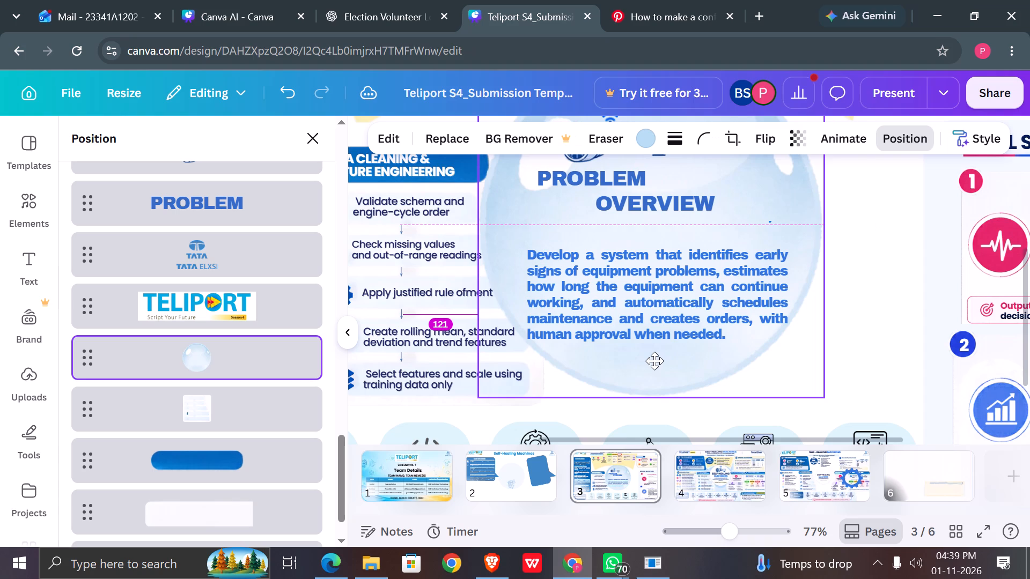
pyautogui.moveTo(654, 361); pyautogui.dragTo(657, 361)
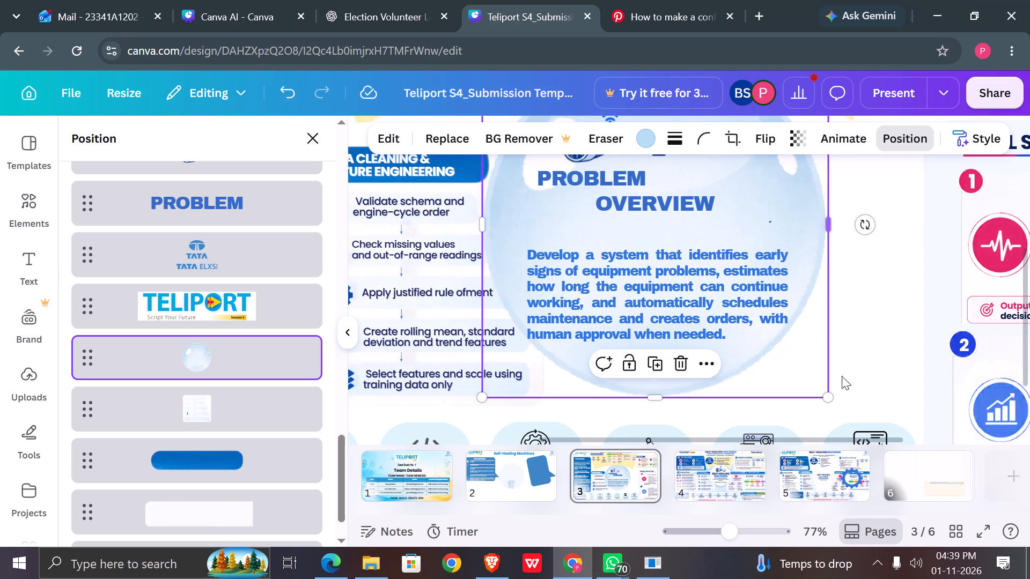
pyautogui.click(853, 376)
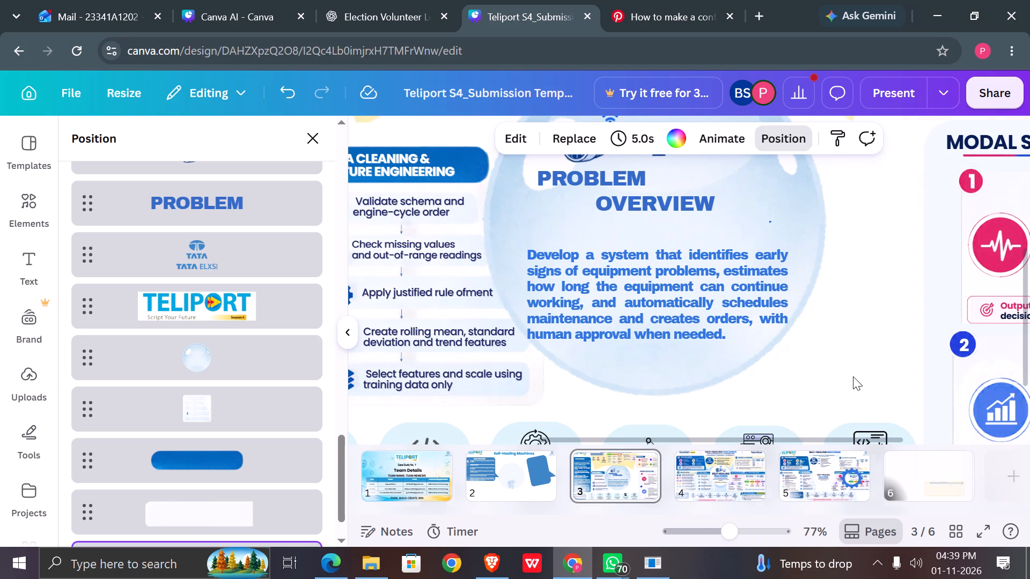
# Move the Problem Overview paragraph slightly up inside the bubble, closer to the heading.
pyautogui.hscroll(-1, 853, 376)
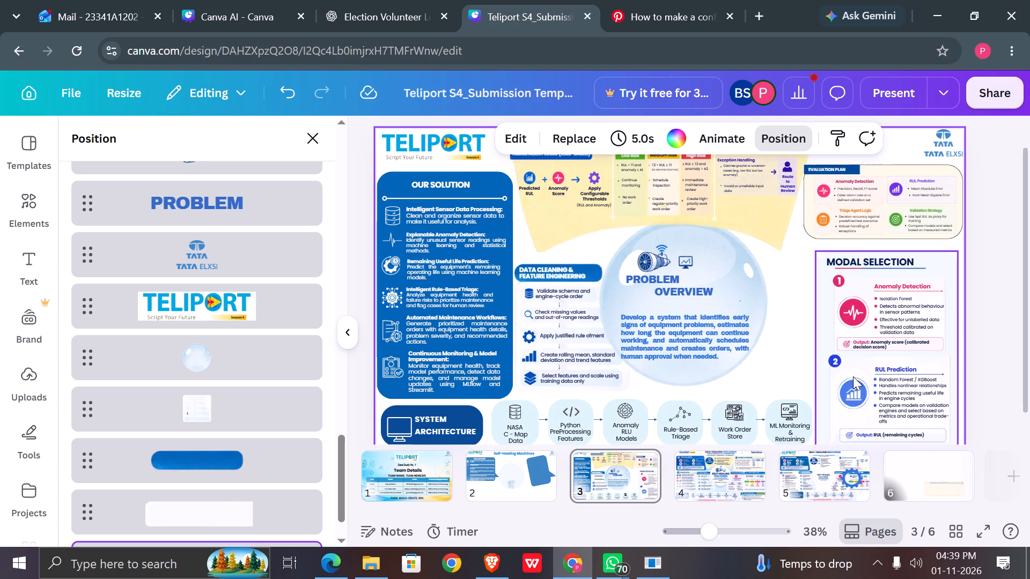
pyautogui.hscroll(-1, 853, 376)
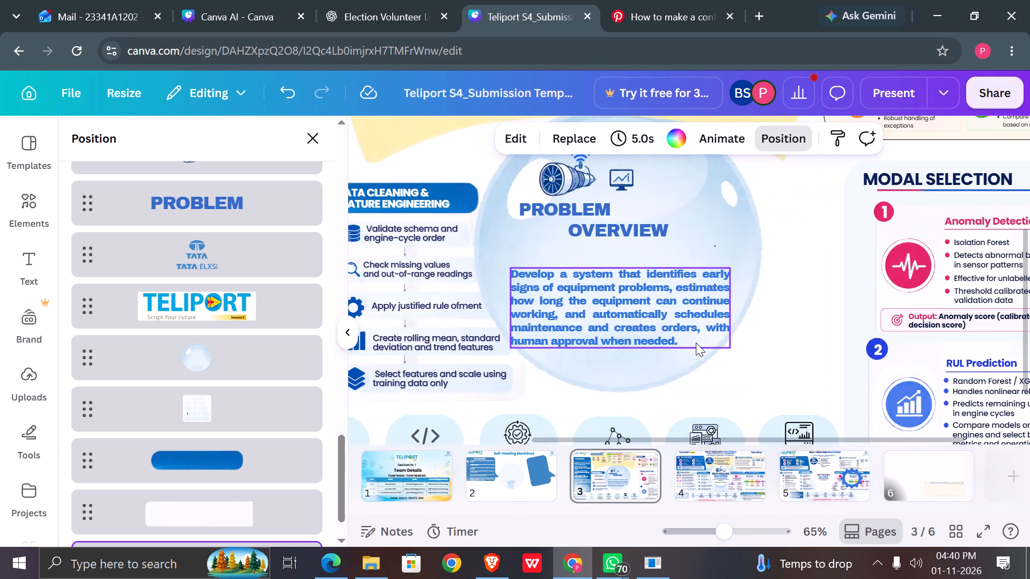
pyautogui.moveTo(681, 337); pyautogui.dragTo(683, 326)
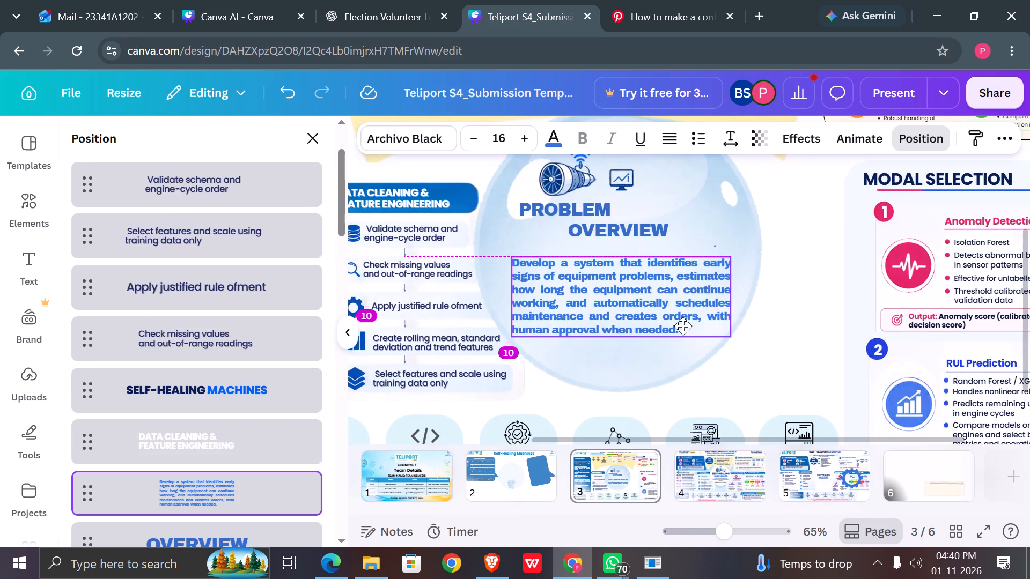
pyautogui.moveTo(683, 326); pyautogui.dragTo(685, 326)
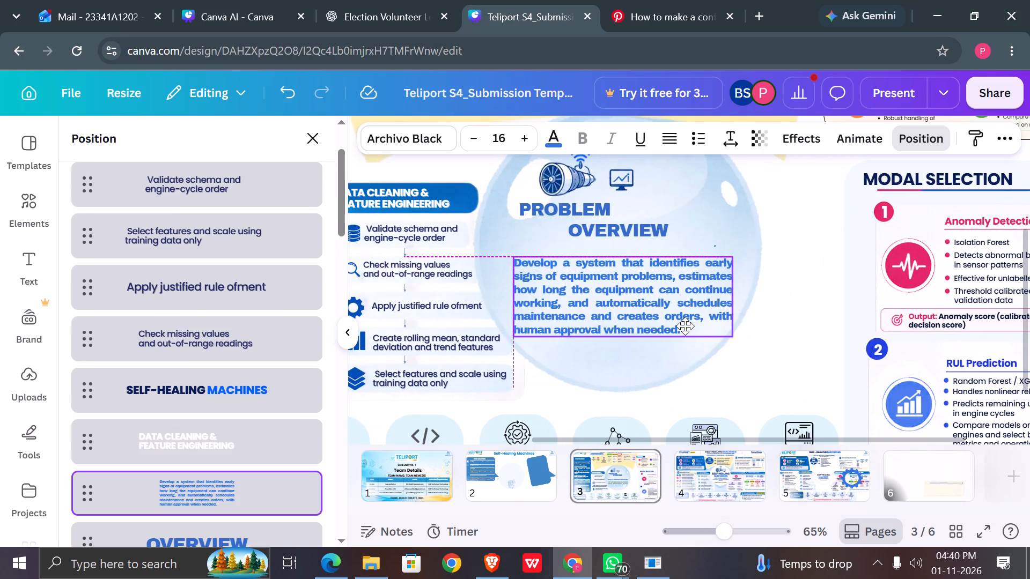
pyautogui.moveTo(685, 326); pyautogui.dragTo(684, 326)
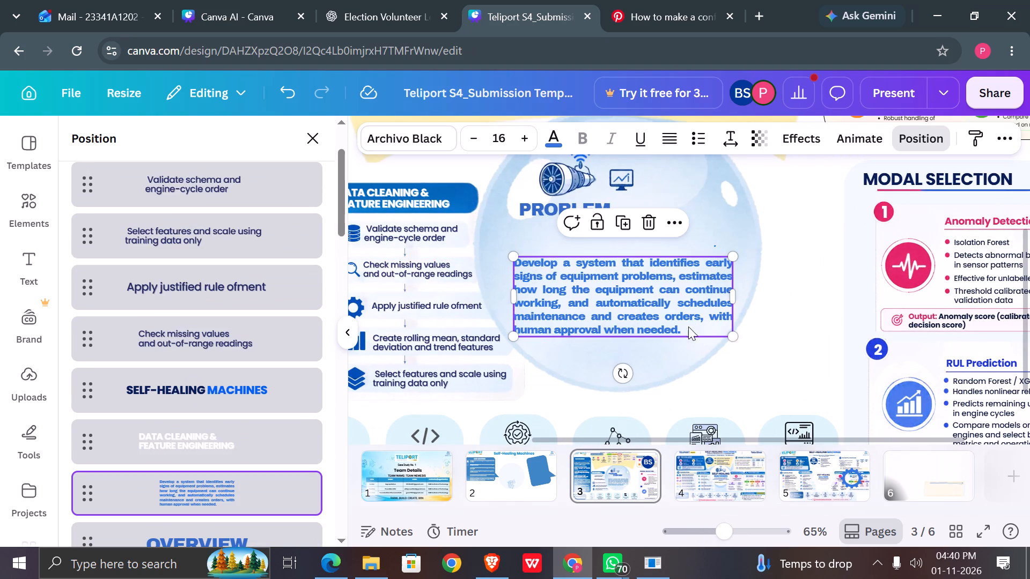
pyautogui.click(772, 350)
# Shift the heading words OVERVIEW and PROBLEM slightly right and down inside the bubble, closer to the paragraph.
pyautogui.scroll(1, 772, 350)
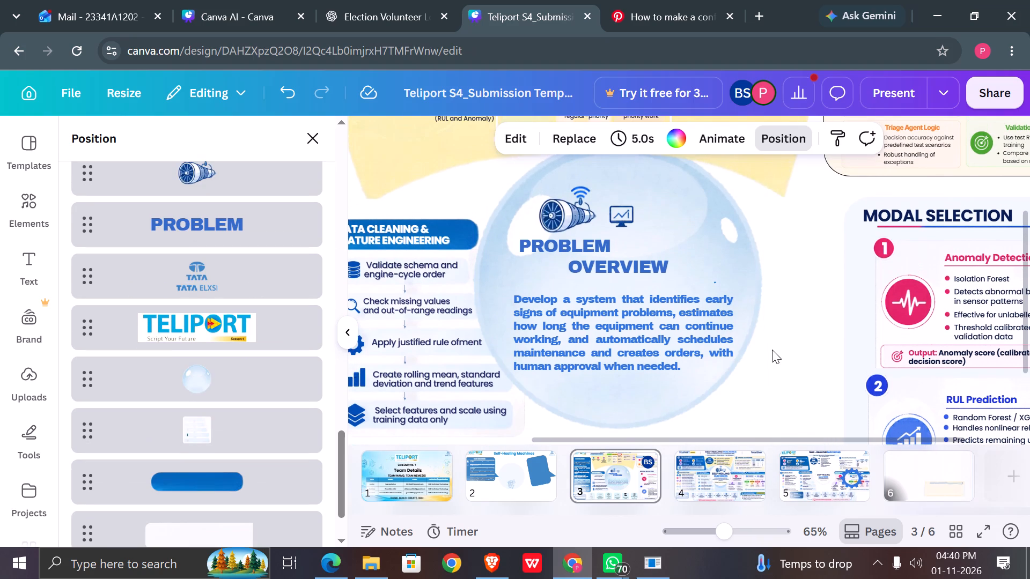
pyautogui.moveTo(621, 266); pyautogui.dragTo(643, 269)
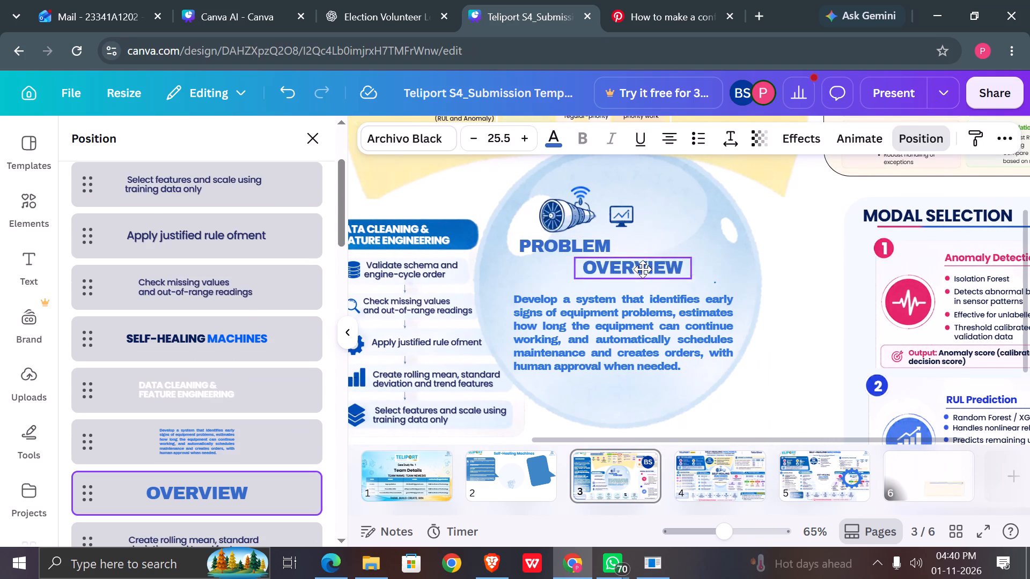
pyautogui.moveTo(643, 269); pyautogui.dragTo(652, 277)
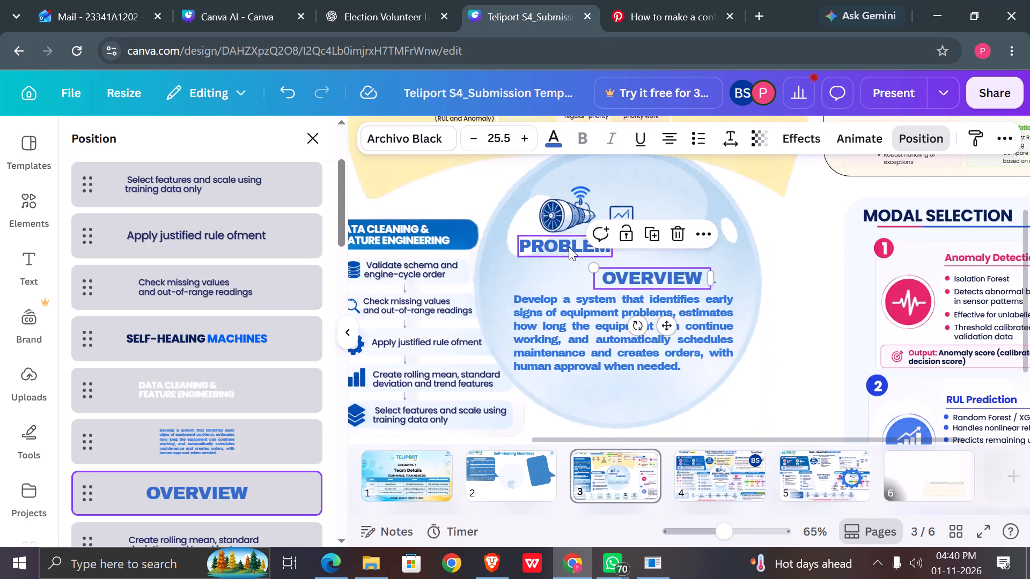
pyautogui.moveTo(569, 246); pyautogui.dragTo(583, 255)
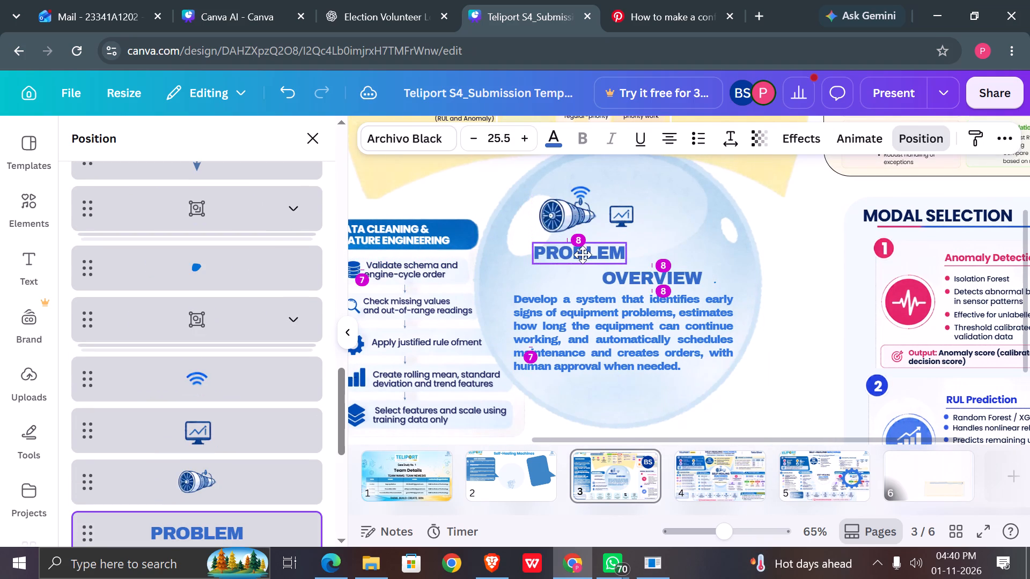
pyautogui.moveTo(583, 255); pyautogui.dragTo(586, 256)
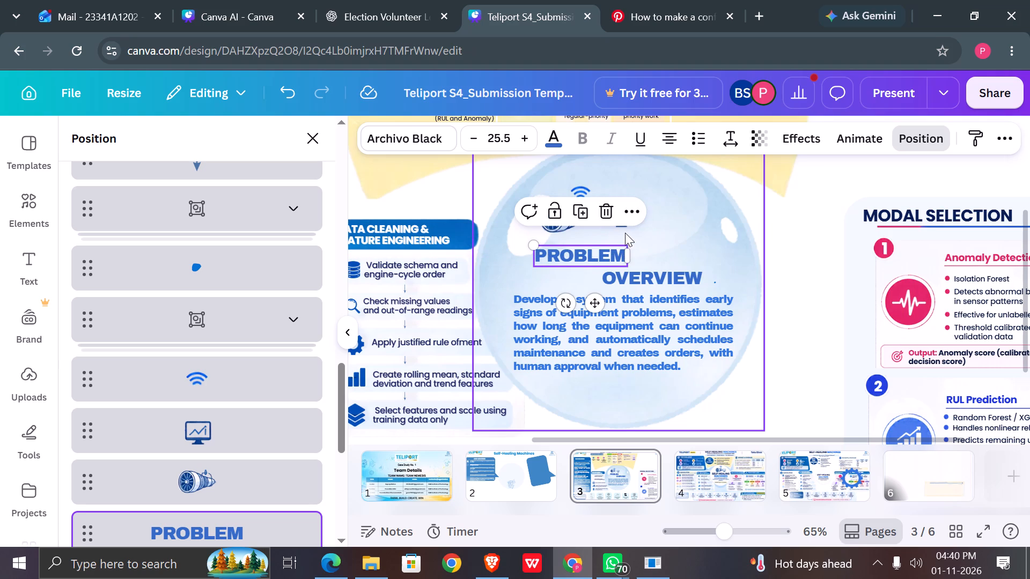
pyautogui.click(791, 301)
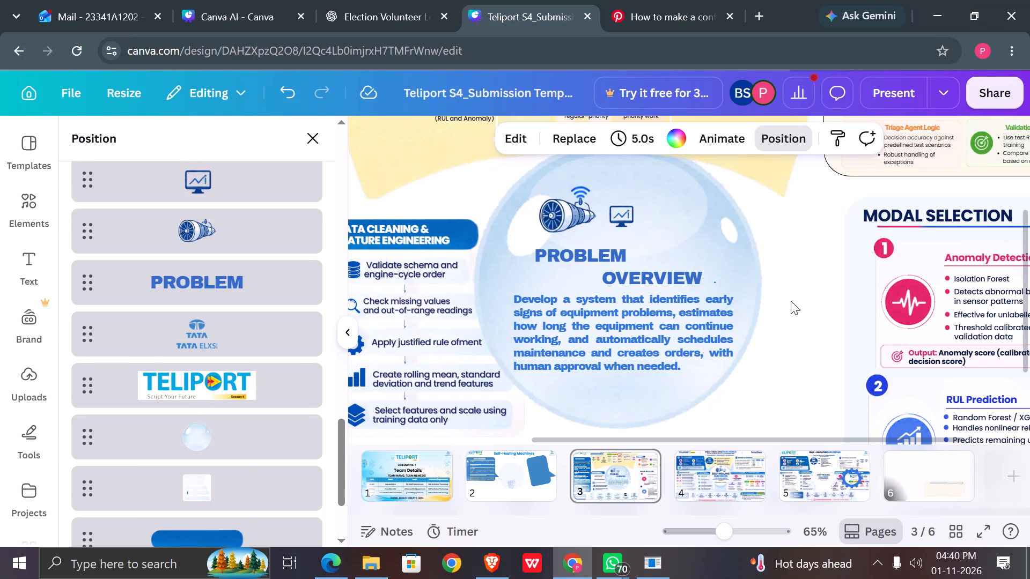
# Move the monitor icon and the engine icon to the right above the Problem Overview heading.
pyautogui.moveTo(626, 221); pyautogui.dragTo(627, 221)
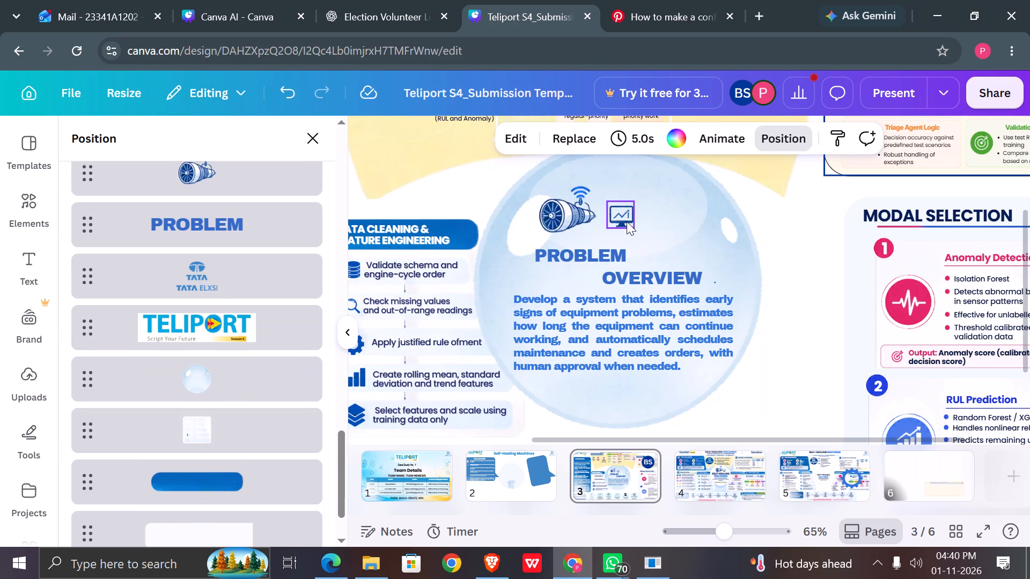
pyautogui.moveTo(627, 221); pyautogui.dragTo(661, 219)
pyautogui.moveTo(571, 208); pyautogui.dragTo(571, 208)
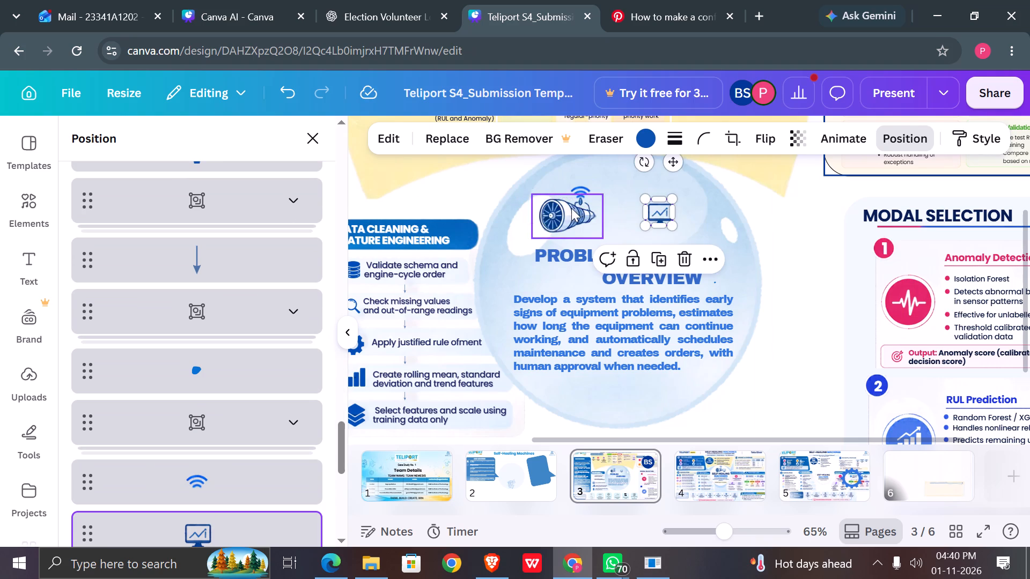
pyautogui.moveTo(571, 208); pyautogui.dragTo(596, 209)
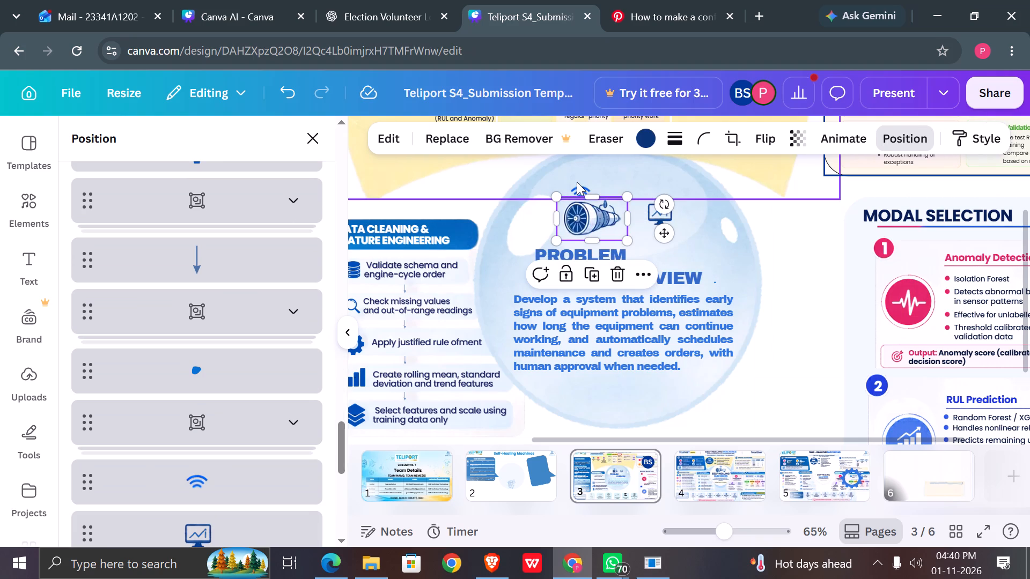
pyautogui.click(535, 230)
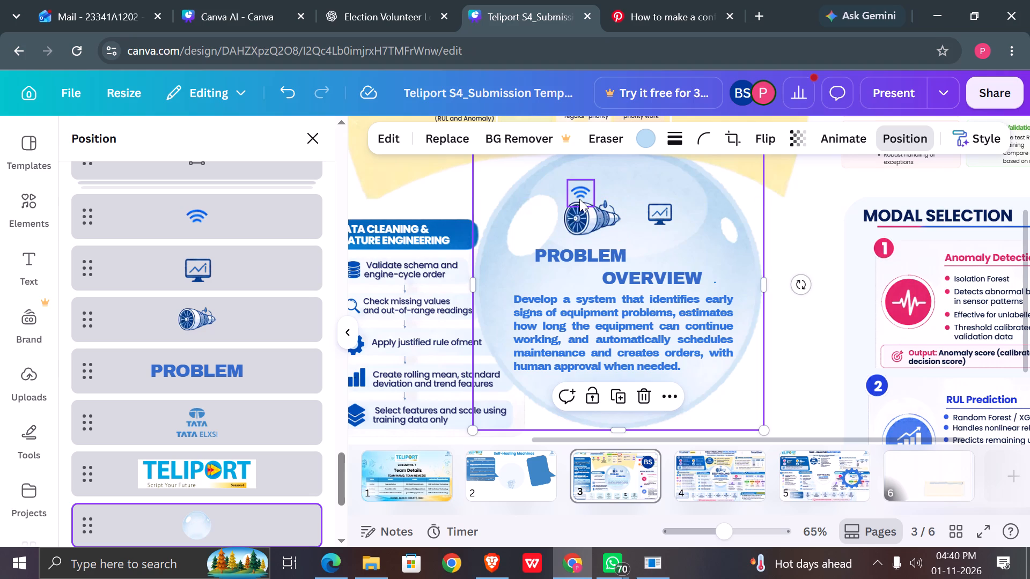
# Align the blue Wi-Fi icon directly above the small antenna on top of the engine icon.
pyautogui.moveTo(583, 199); pyautogui.dragTo(598, 205)
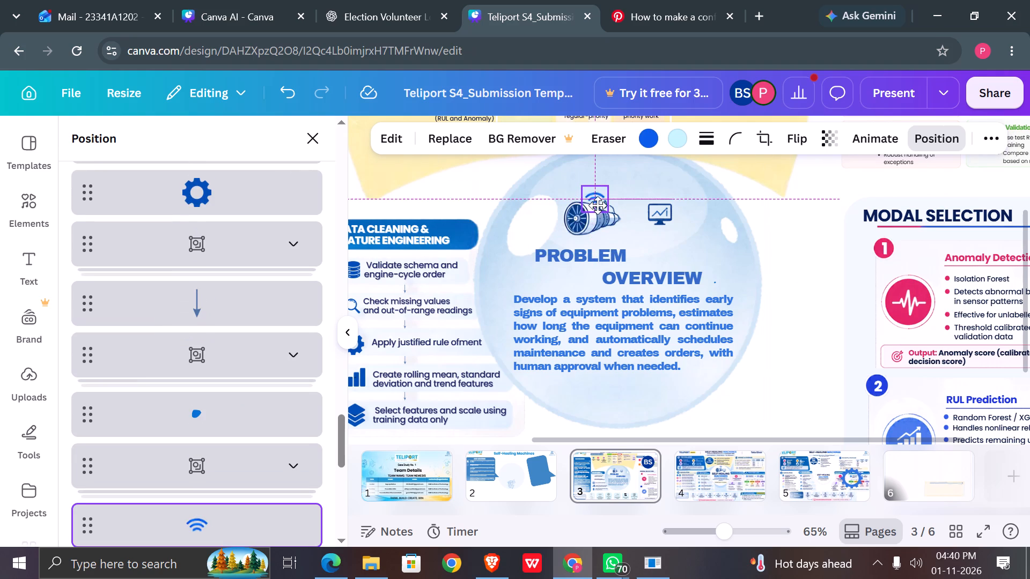
pyautogui.moveTo(598, 205); pyautogui.dragTo(602, 203)
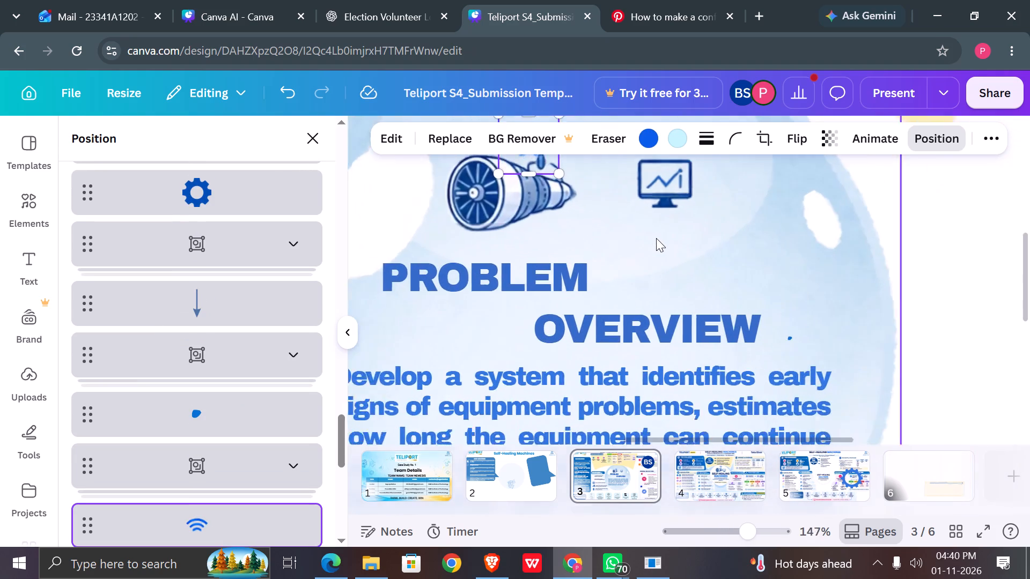
pyautogui.scroll(1, 656, 238)
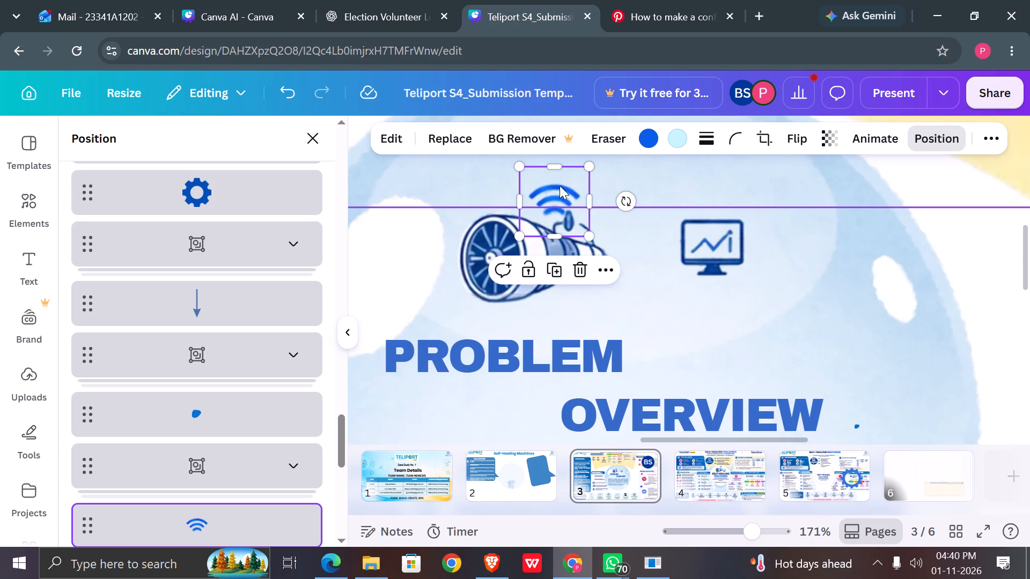
pyautogui.moveTo(562, 228); pyautogui.dragTo(570, 225)
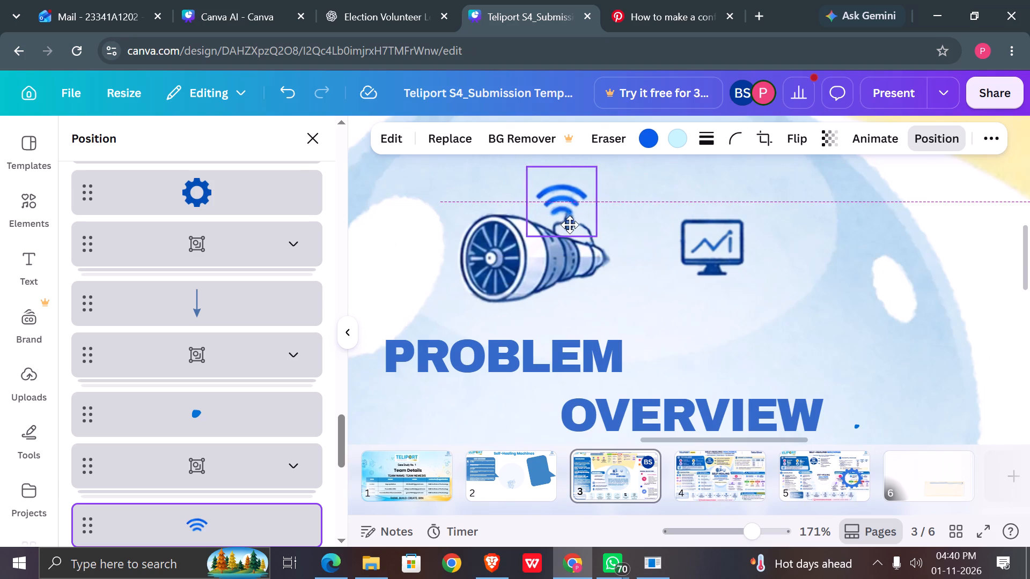
pyautogui.moveTo(570, 225); pyautogui.dragTo(578, 222)
# Move the monitor icon left so it sits close beside the engine's tip, level with the engine.
pyautogui.moveTo(705, 239); pyautogui.dragTo(704, 240)
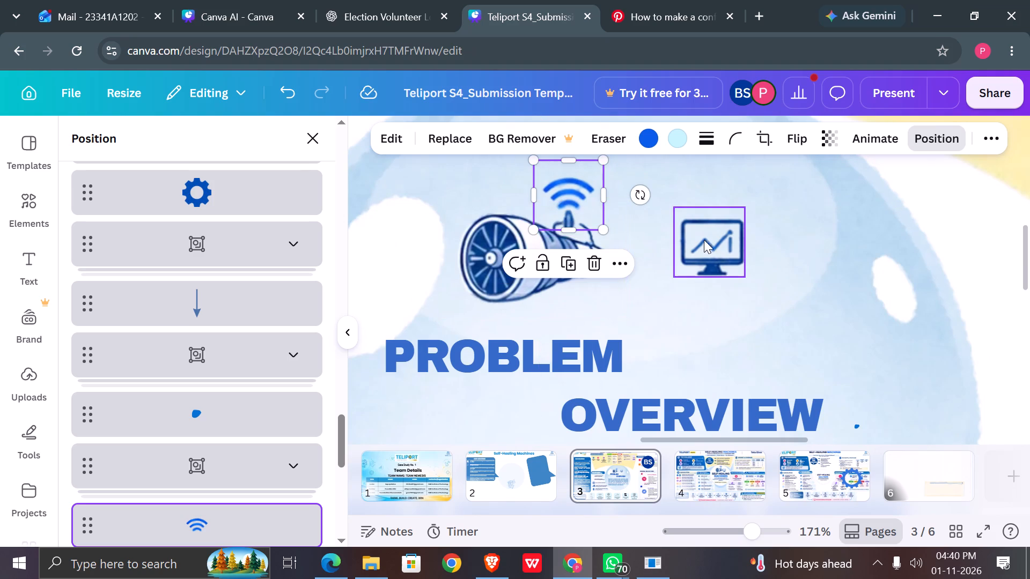
pyautogui.moveTo(704, 240); pyautogui.dragTo(647, 246)
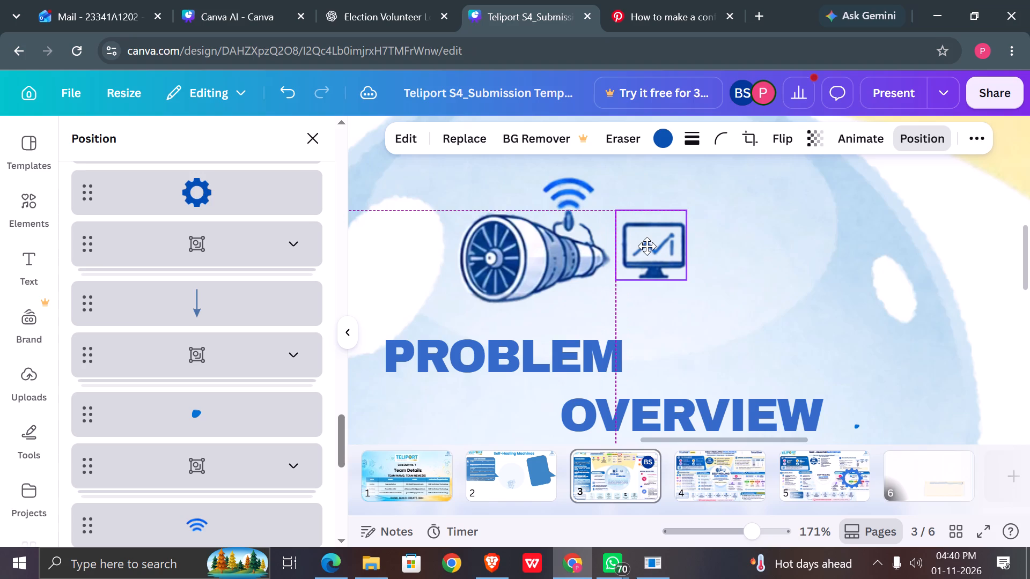
pyautogui.moveTo(647, 246); pyautogui.dragTo(645, 246)
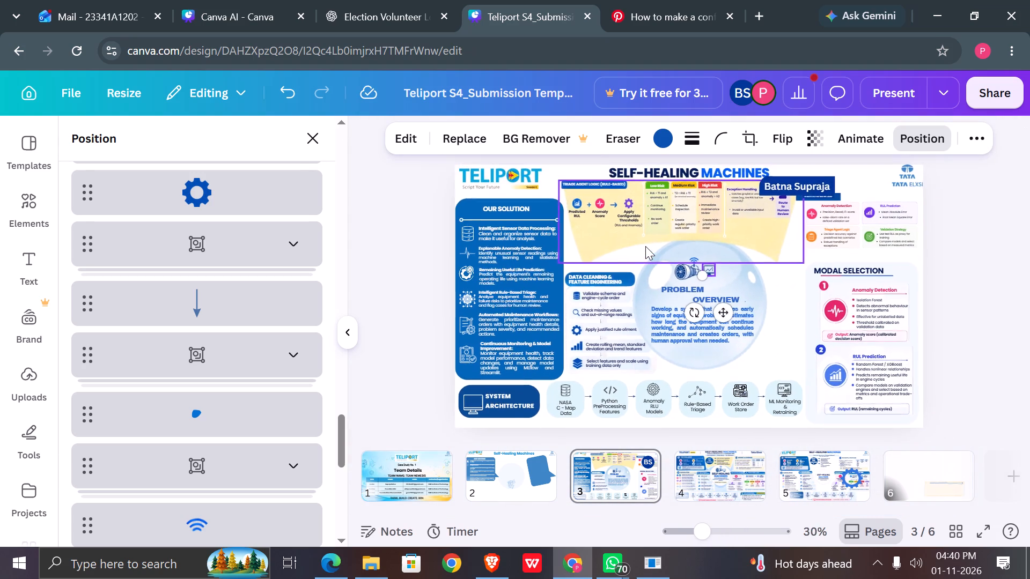
pyautogui.hscroll(-1, 645, 246)
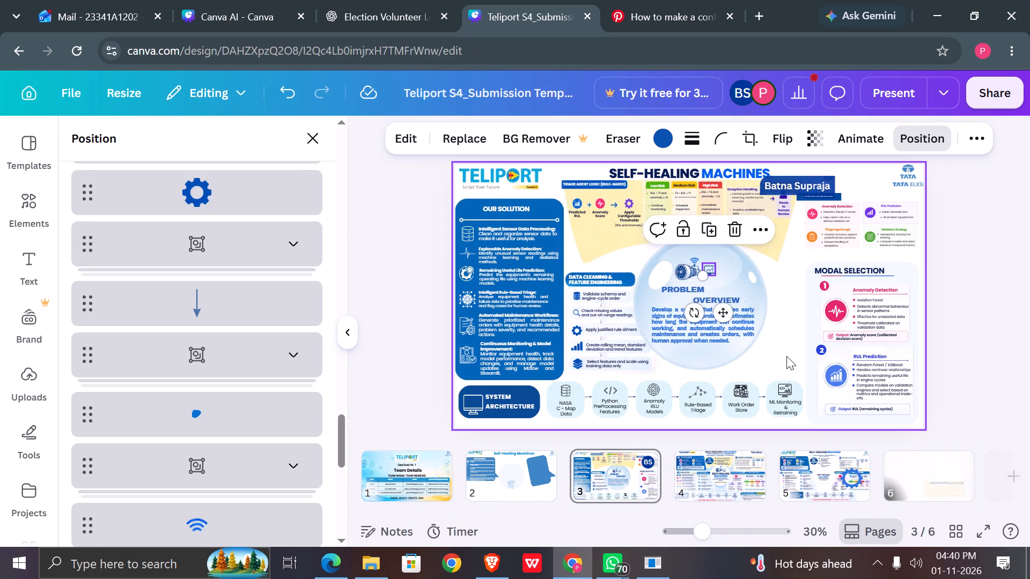
pyautogui.click(786, 356)
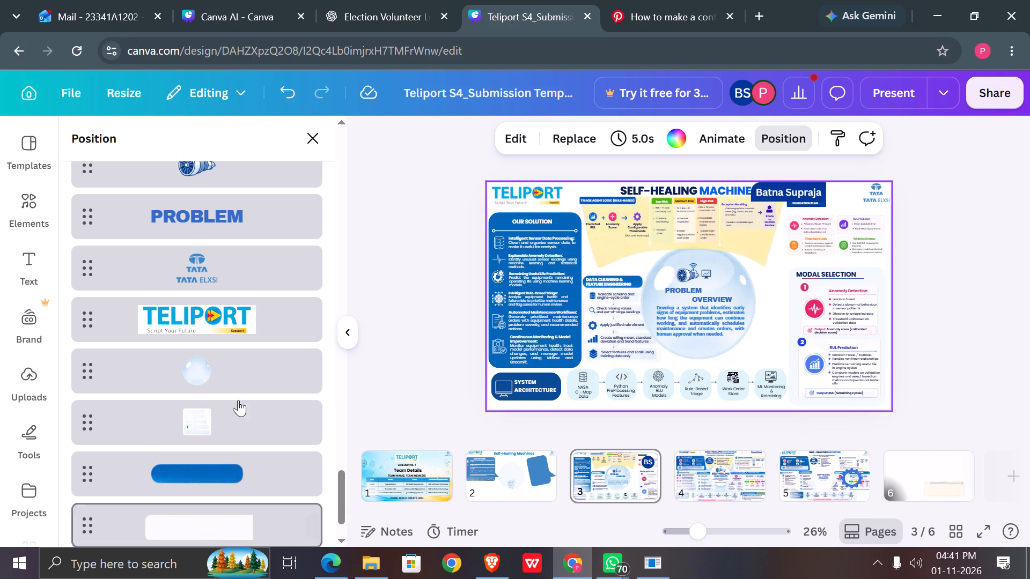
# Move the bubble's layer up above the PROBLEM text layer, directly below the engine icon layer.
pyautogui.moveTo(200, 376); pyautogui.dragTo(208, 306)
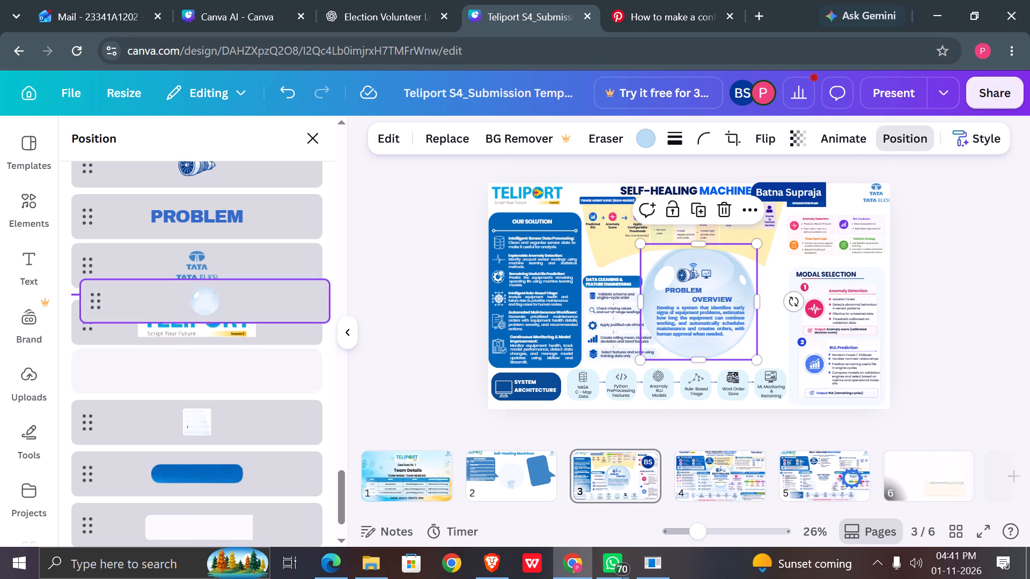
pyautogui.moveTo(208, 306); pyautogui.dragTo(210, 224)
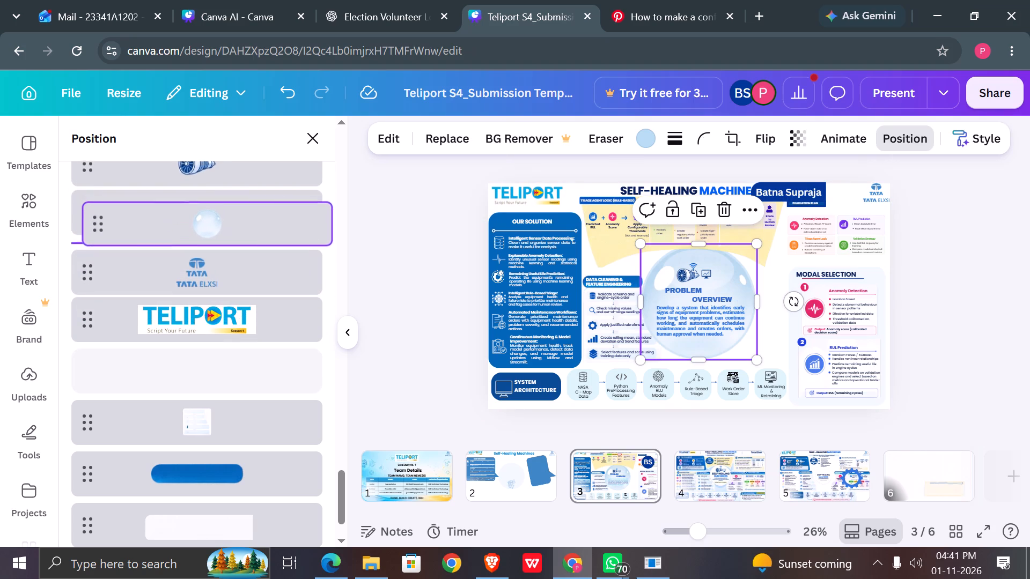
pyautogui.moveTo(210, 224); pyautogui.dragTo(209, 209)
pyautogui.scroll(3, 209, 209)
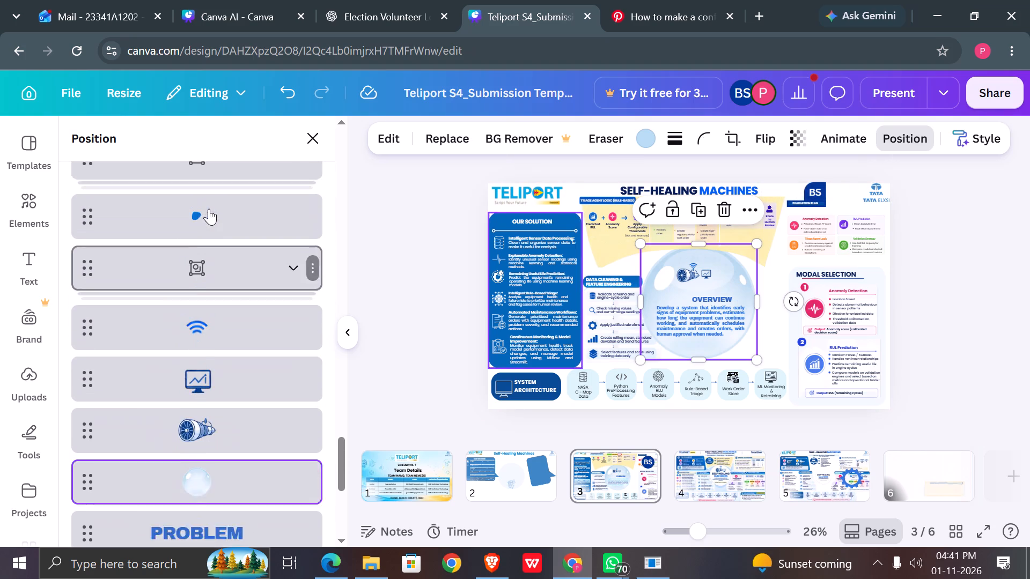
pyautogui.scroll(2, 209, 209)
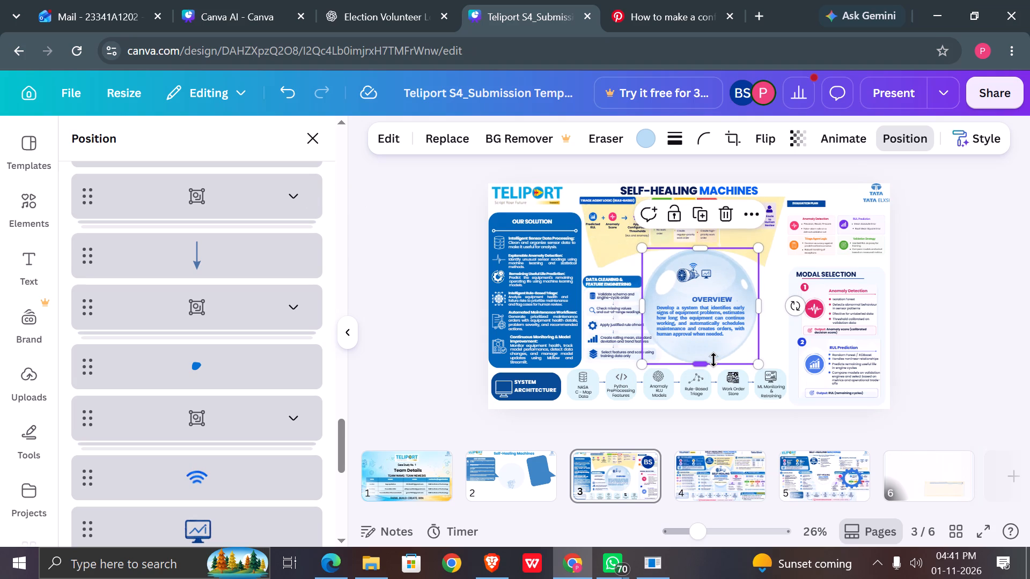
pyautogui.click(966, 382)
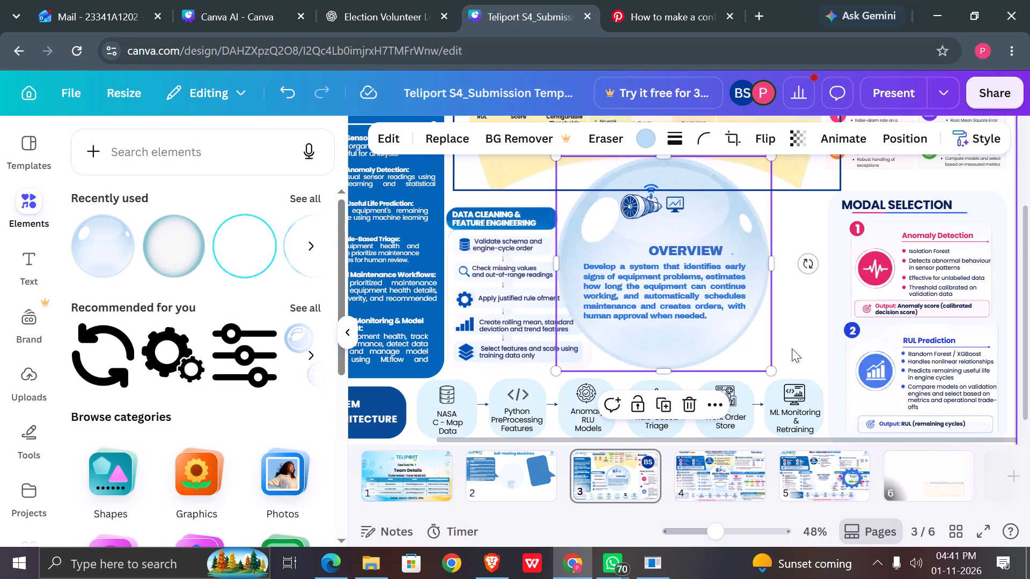
# Move the bubble's layer up above the blue rounded bar and the white card image, directly below the TELIPORT logo layer.
pyautogui.click(795, 347)
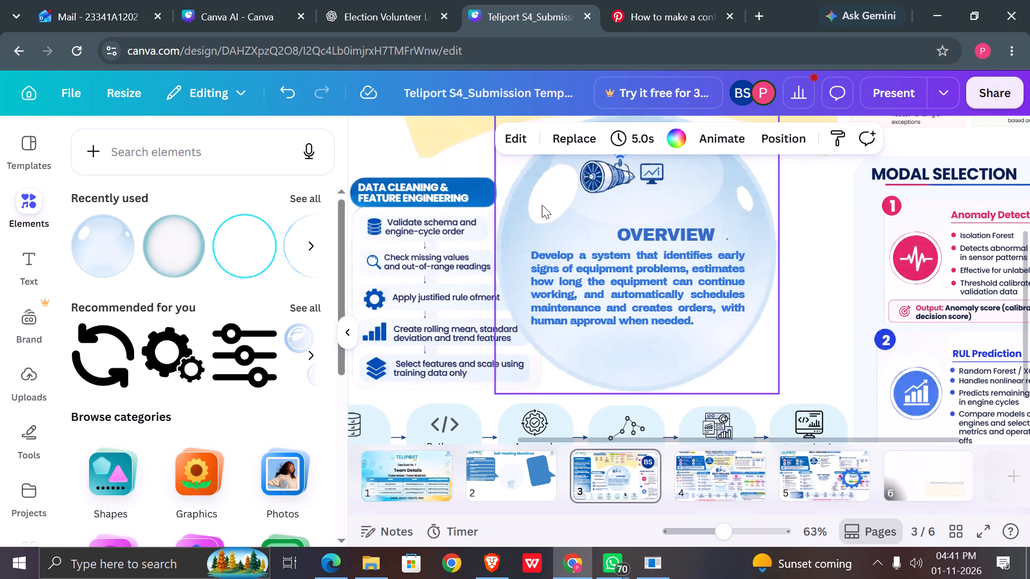
pyautogui.click(623, 355)
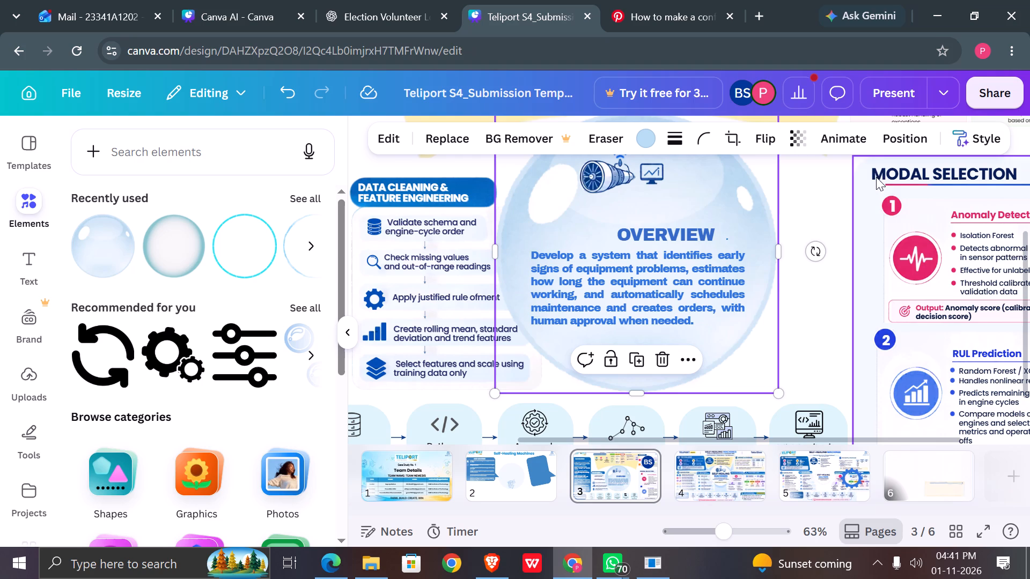
pyautogui.click(891, 145)
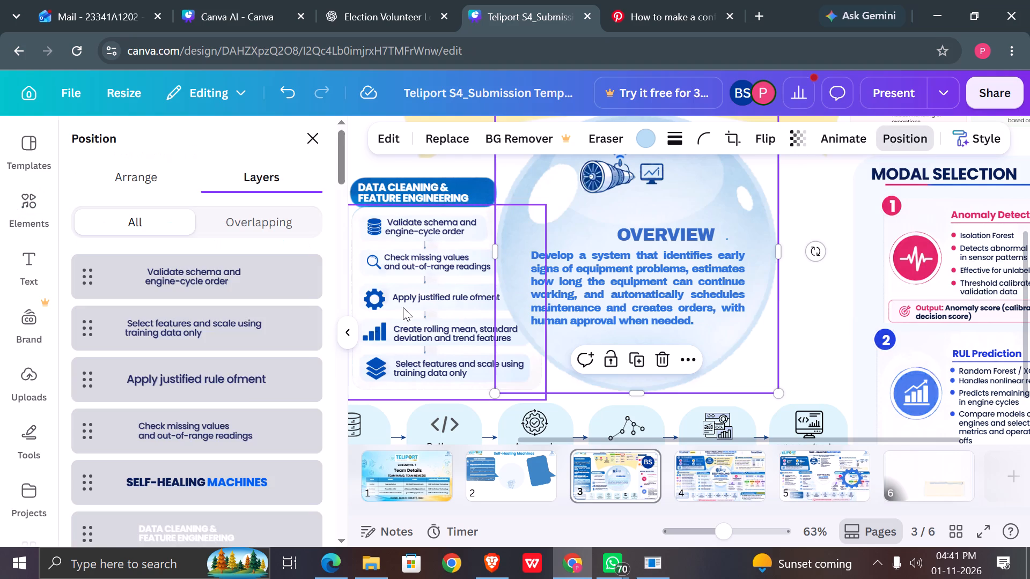
pyautogui.scroll(-10, 178, 406)
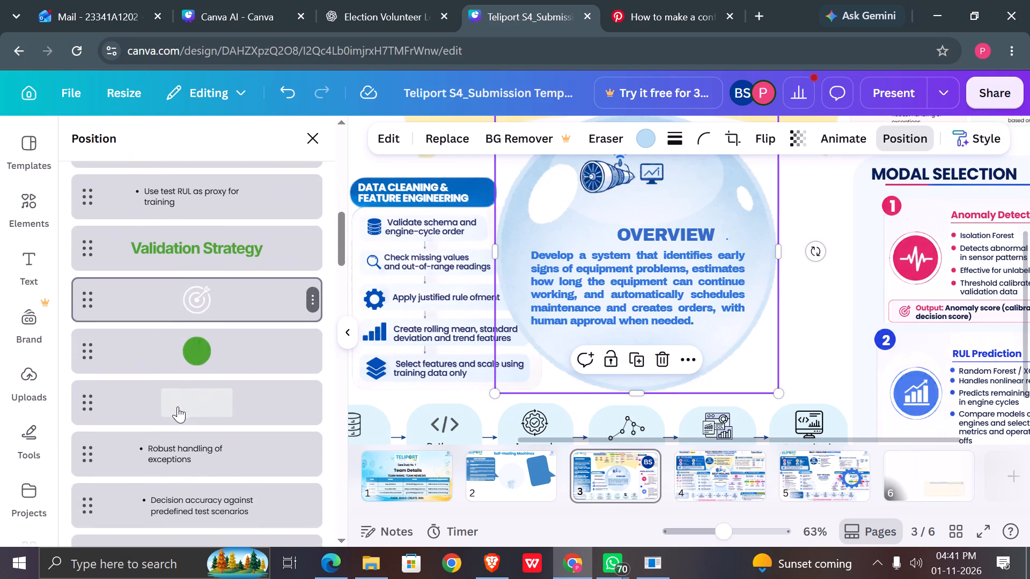
pyautogui.scroll(-10, 178, 406)
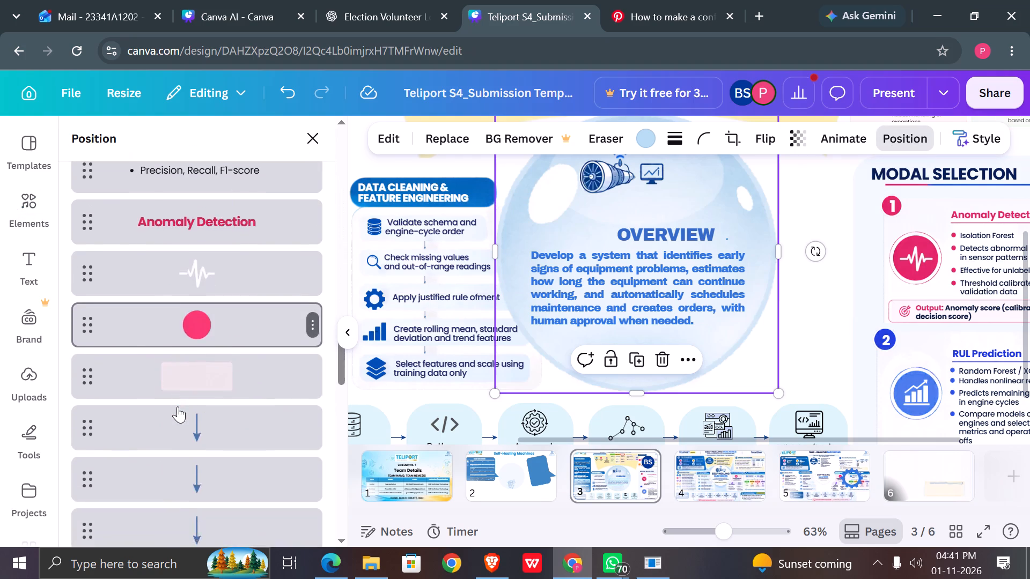
pyautogui.scroll(-11, 178, 406)
pyautogui.scroll(1, 178, 406)
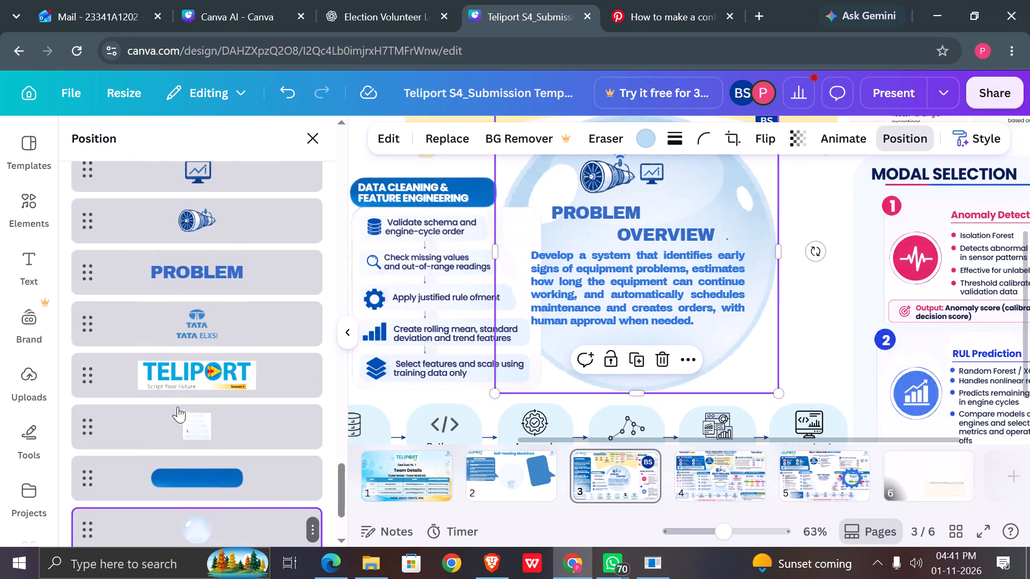
pyautogui.scroll(2, 178, 406)
pyautogui.scroll(2, 182, 203)
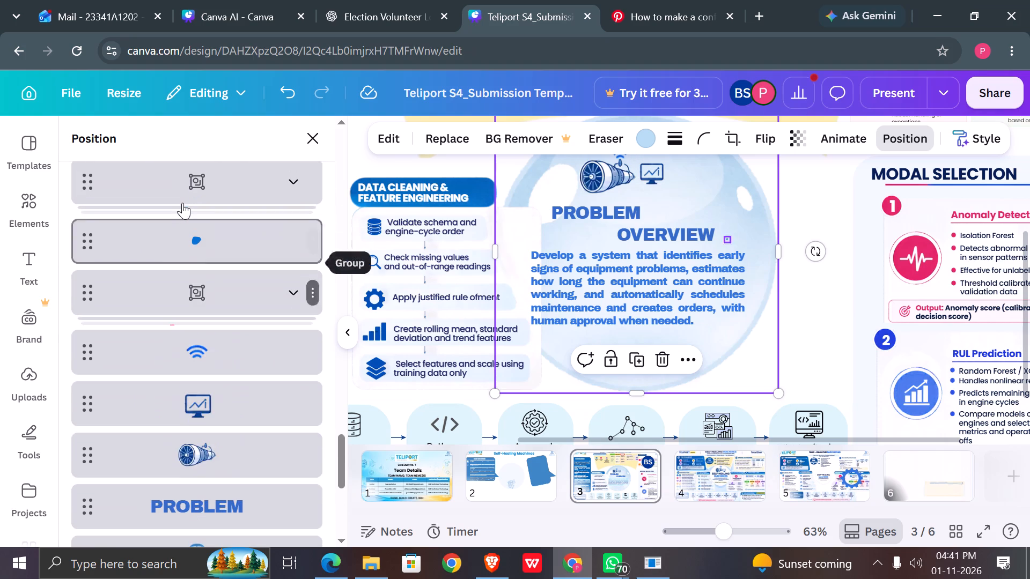
pyautogui.scroll(4, 182, 203)
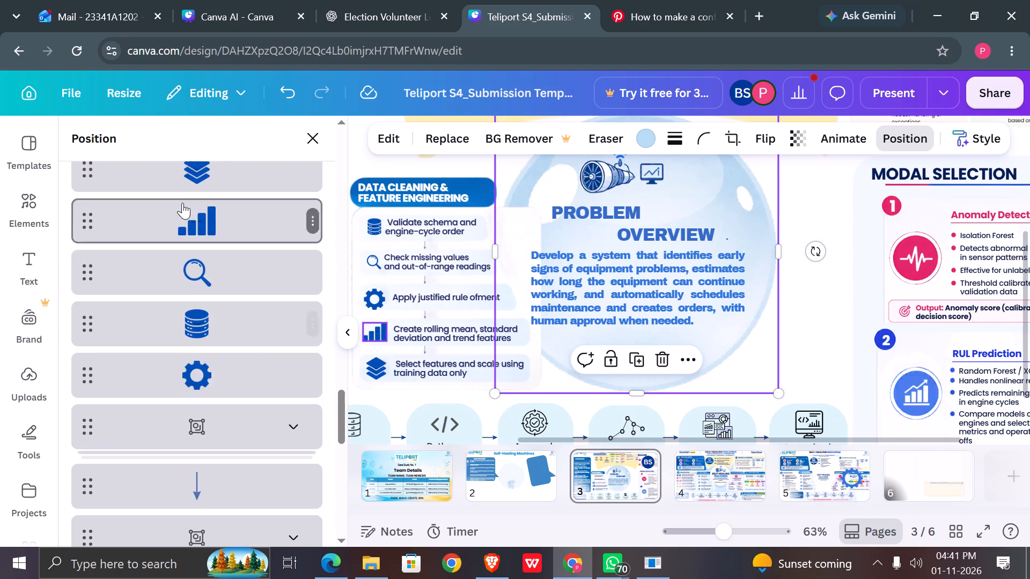
pyautogui.scroll(1, 182, 203)
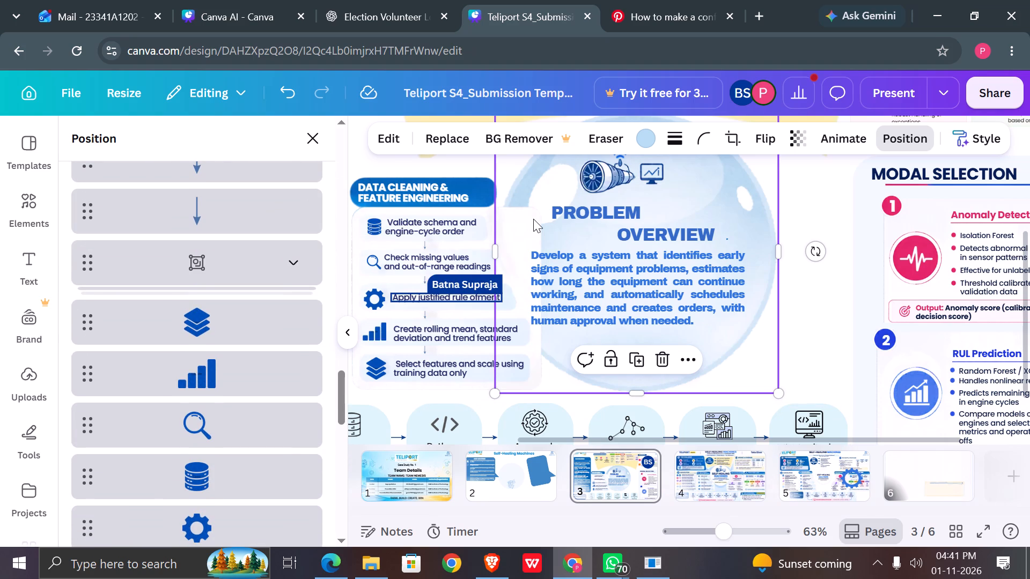
pyautogui.scroll(-3, 264, 330)
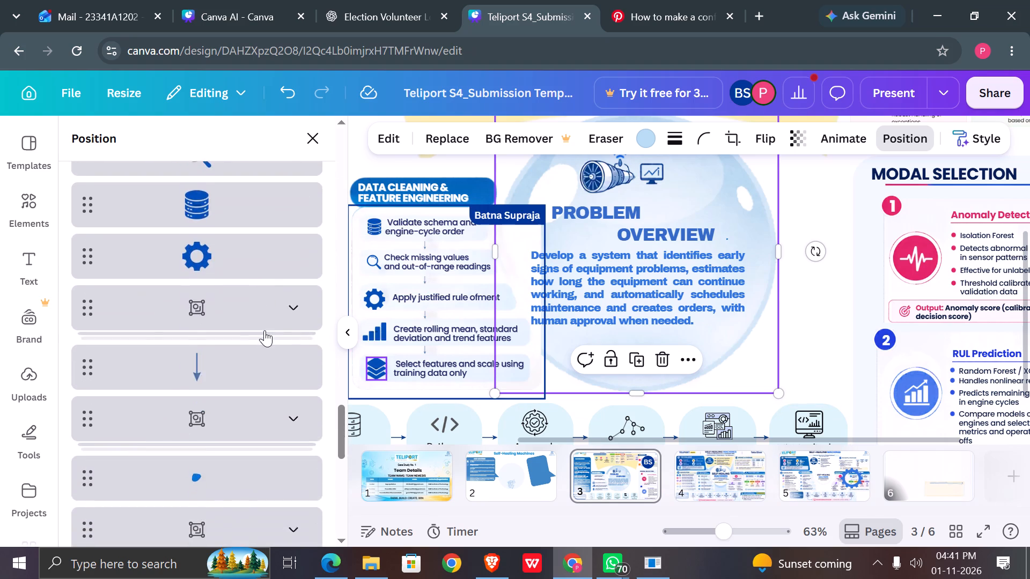
pyautogui.scroll(-8, 264, 330)
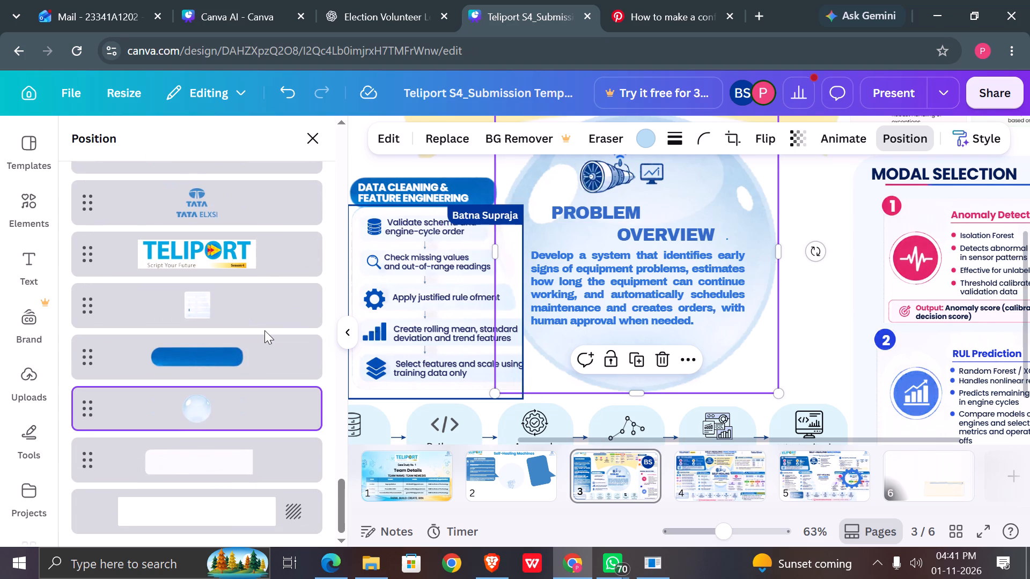
pyautogui.moveTo(220, 411); pyautogui.dragTo(222, 299)
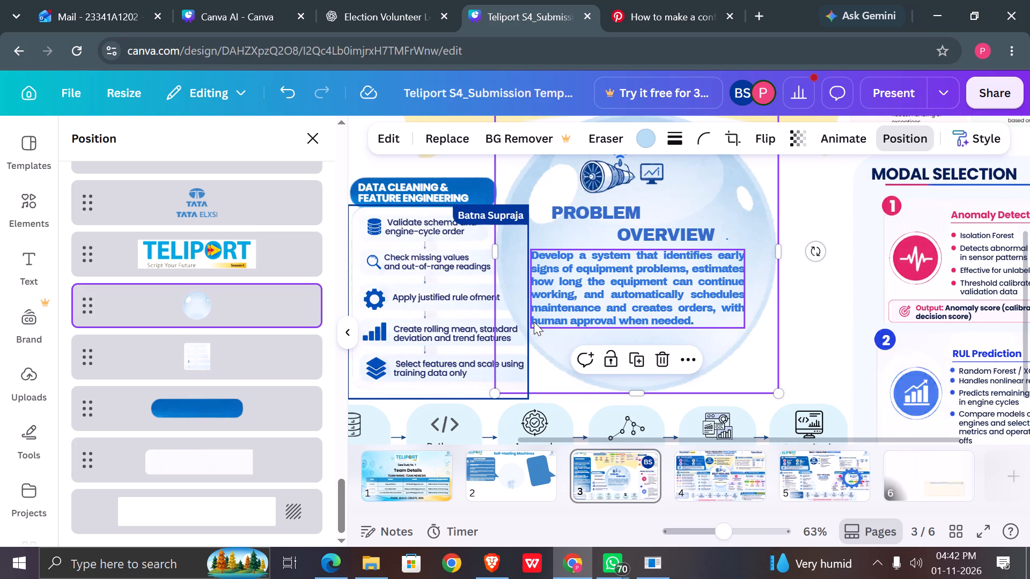
pyautogui.click(826, 313)
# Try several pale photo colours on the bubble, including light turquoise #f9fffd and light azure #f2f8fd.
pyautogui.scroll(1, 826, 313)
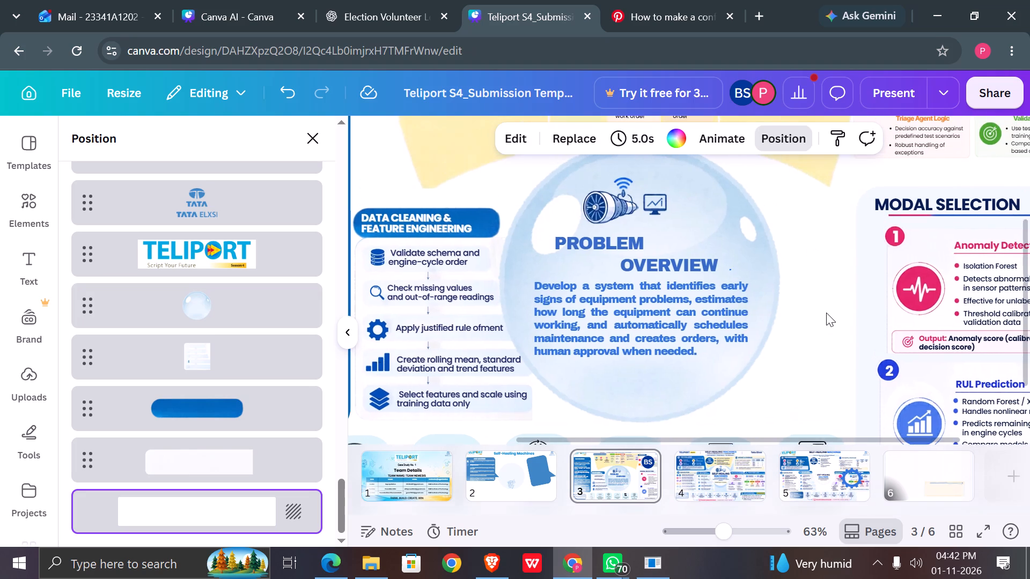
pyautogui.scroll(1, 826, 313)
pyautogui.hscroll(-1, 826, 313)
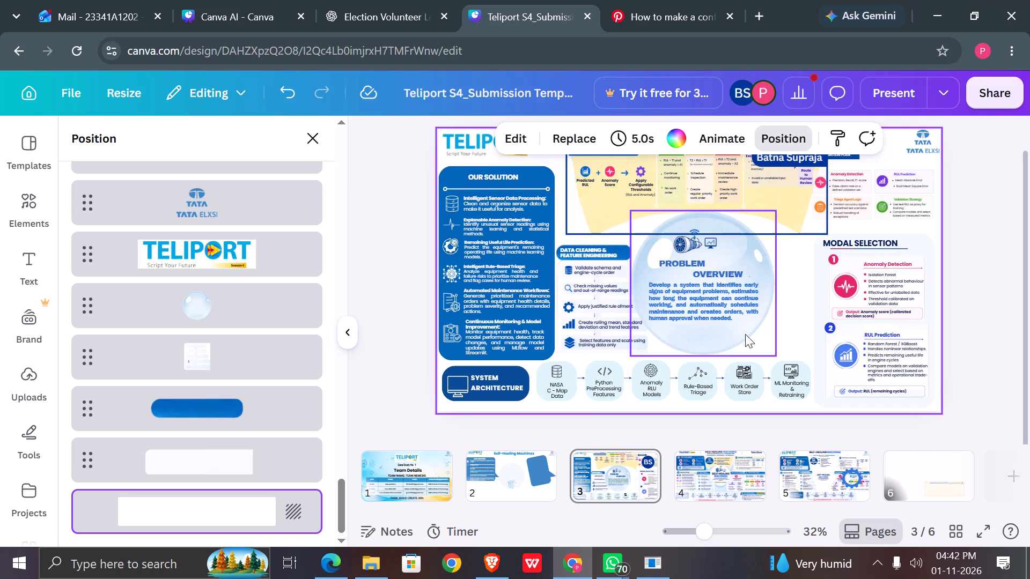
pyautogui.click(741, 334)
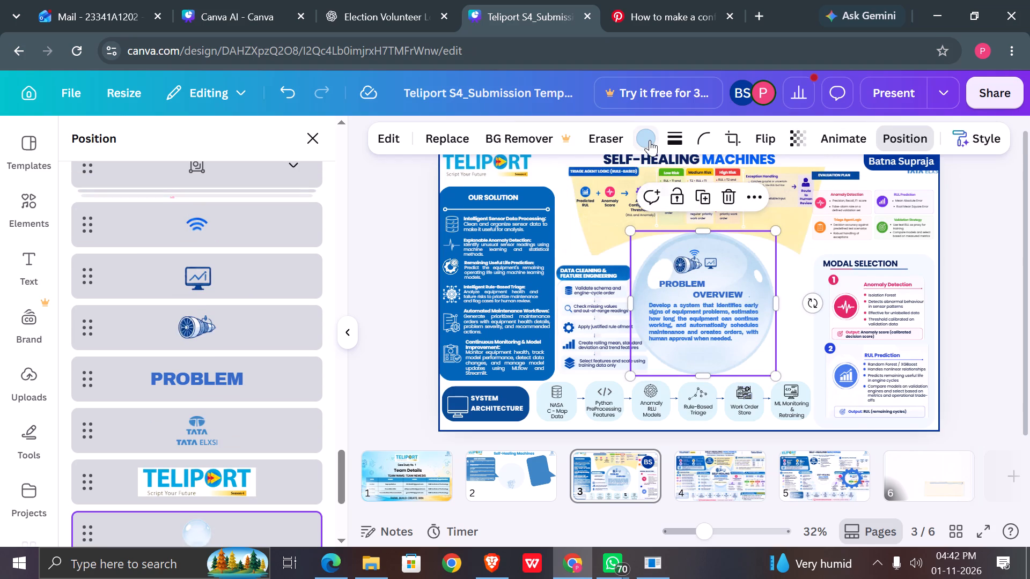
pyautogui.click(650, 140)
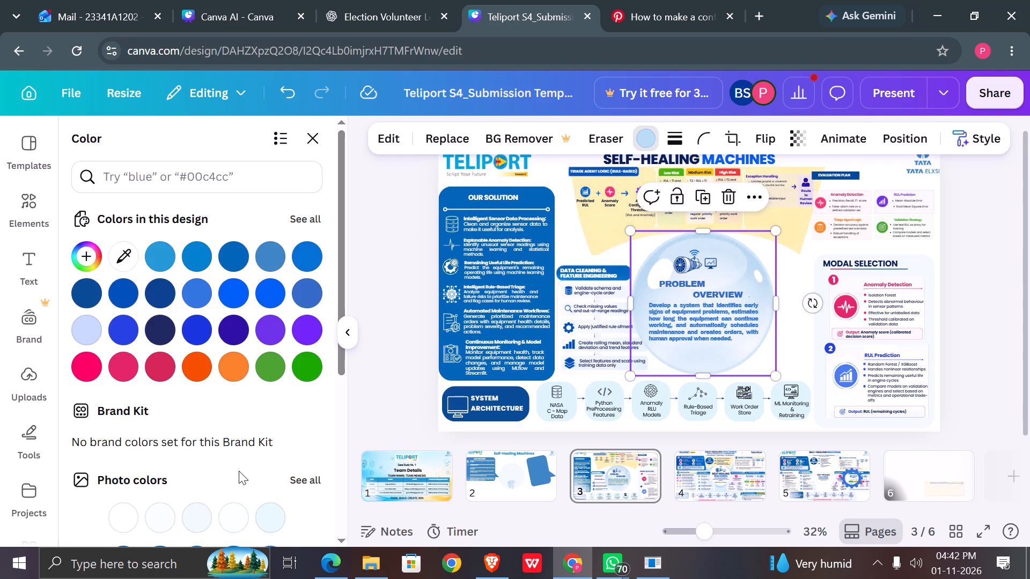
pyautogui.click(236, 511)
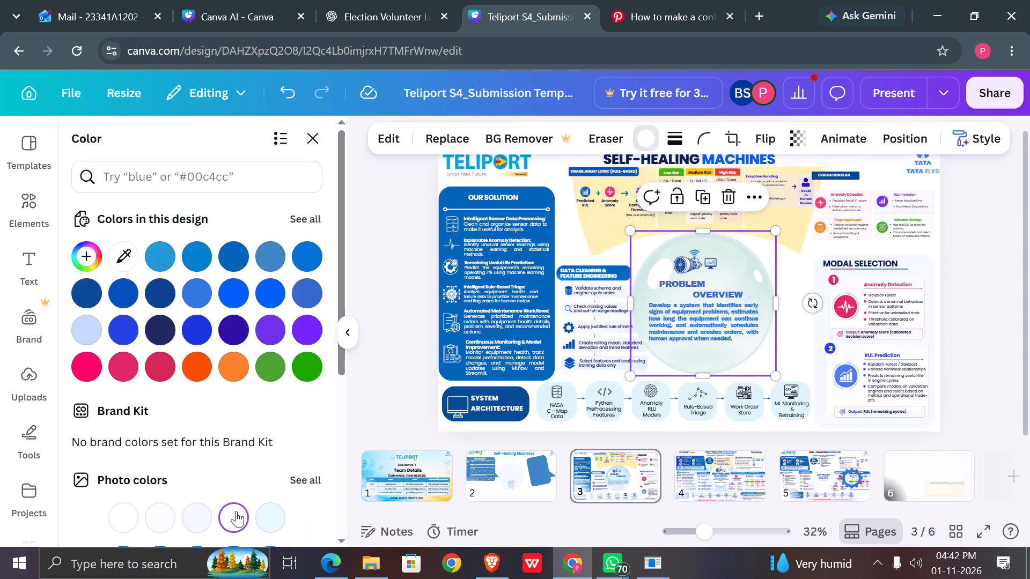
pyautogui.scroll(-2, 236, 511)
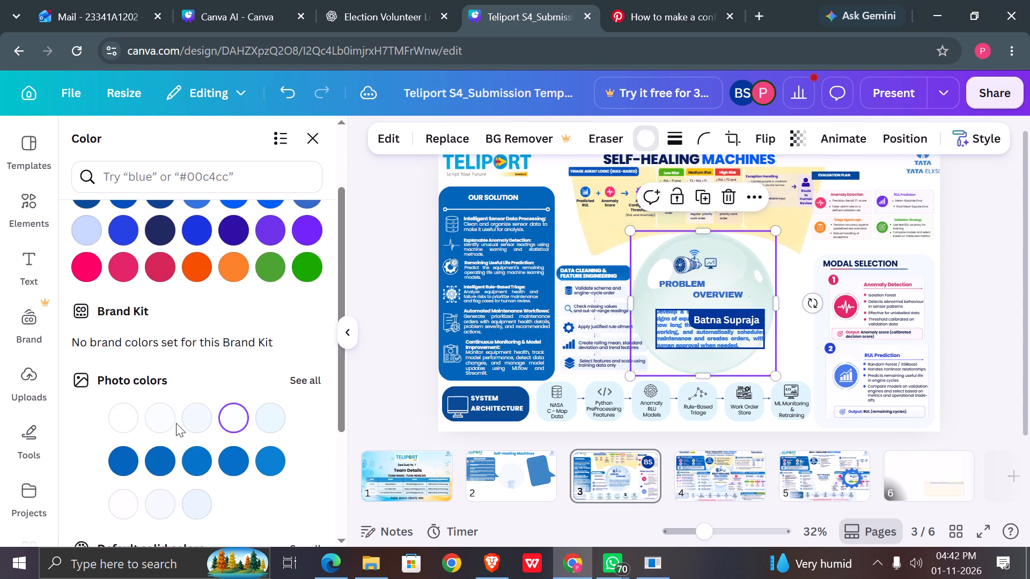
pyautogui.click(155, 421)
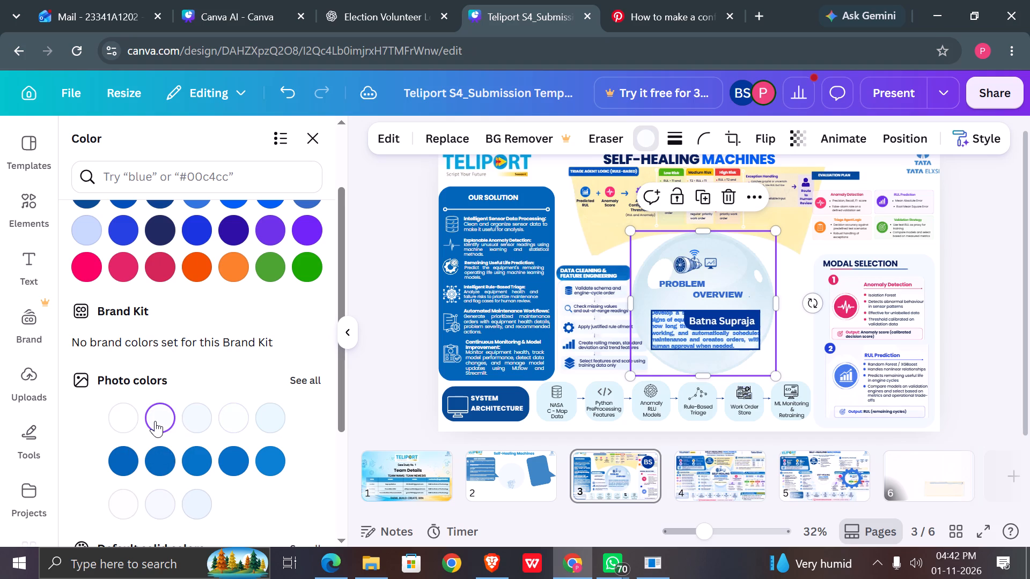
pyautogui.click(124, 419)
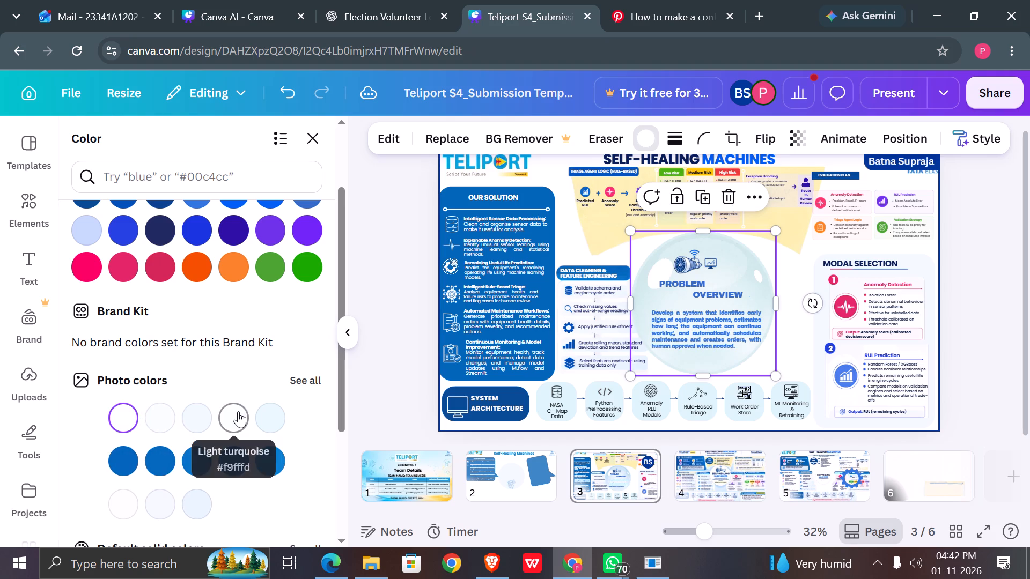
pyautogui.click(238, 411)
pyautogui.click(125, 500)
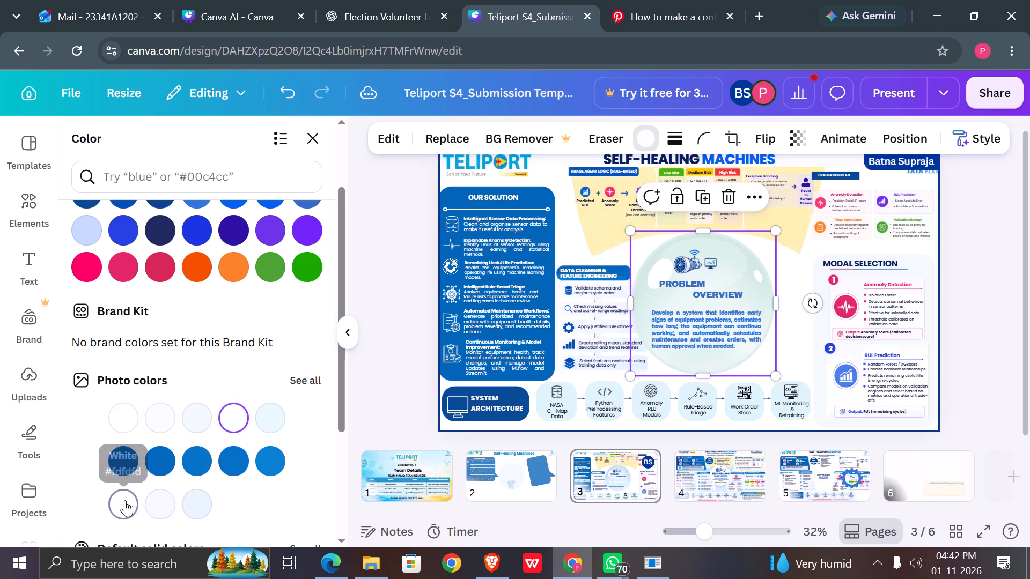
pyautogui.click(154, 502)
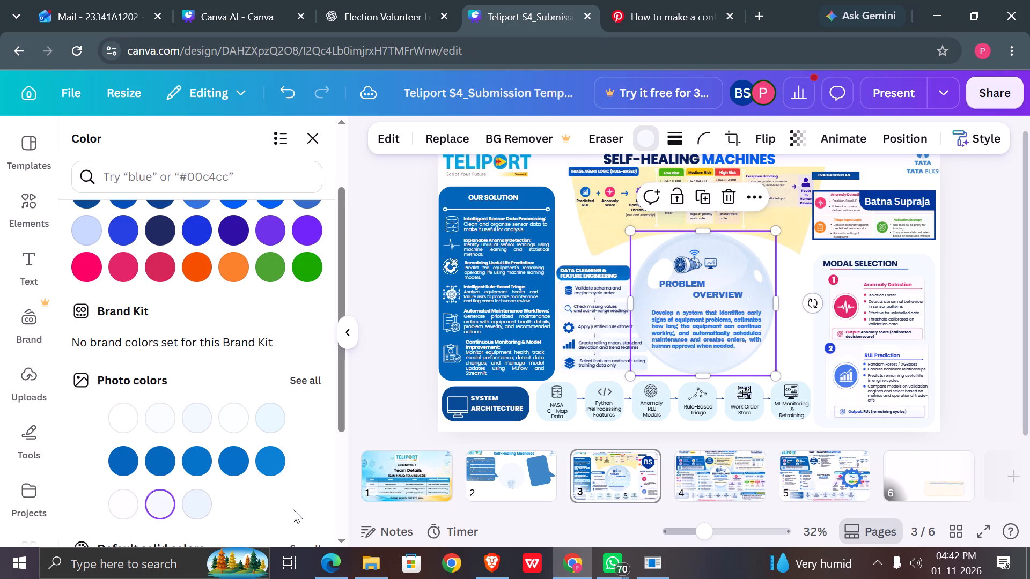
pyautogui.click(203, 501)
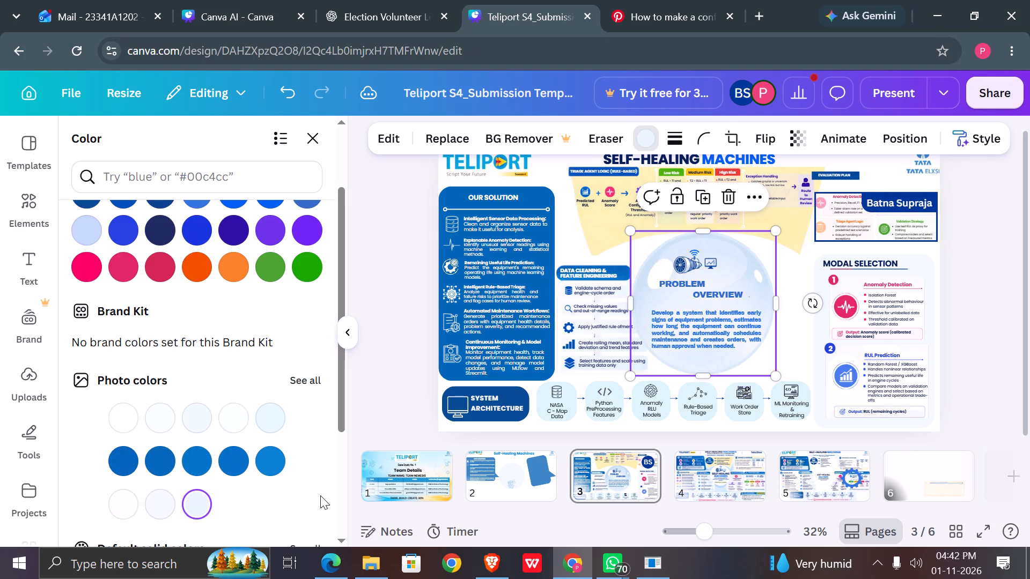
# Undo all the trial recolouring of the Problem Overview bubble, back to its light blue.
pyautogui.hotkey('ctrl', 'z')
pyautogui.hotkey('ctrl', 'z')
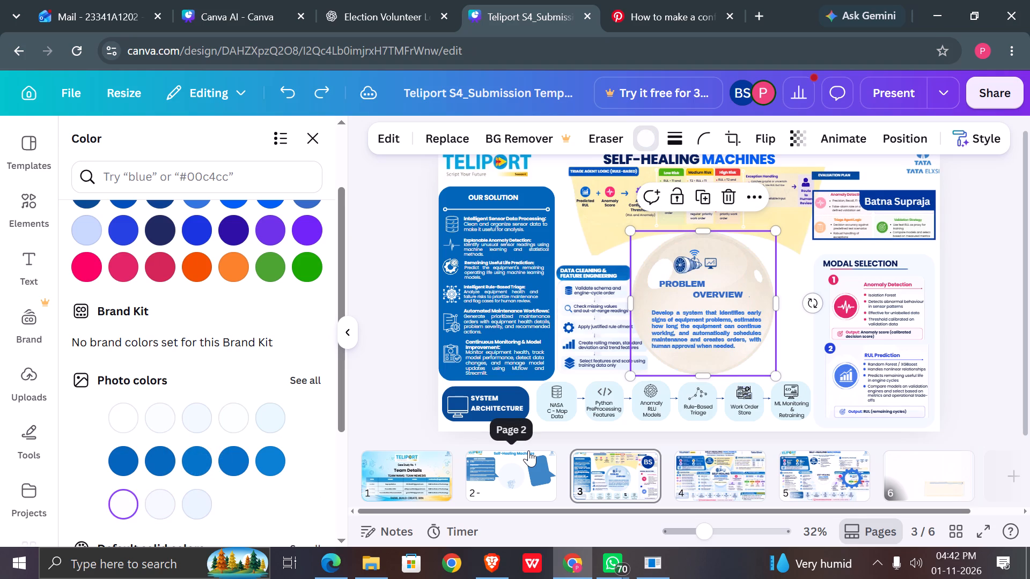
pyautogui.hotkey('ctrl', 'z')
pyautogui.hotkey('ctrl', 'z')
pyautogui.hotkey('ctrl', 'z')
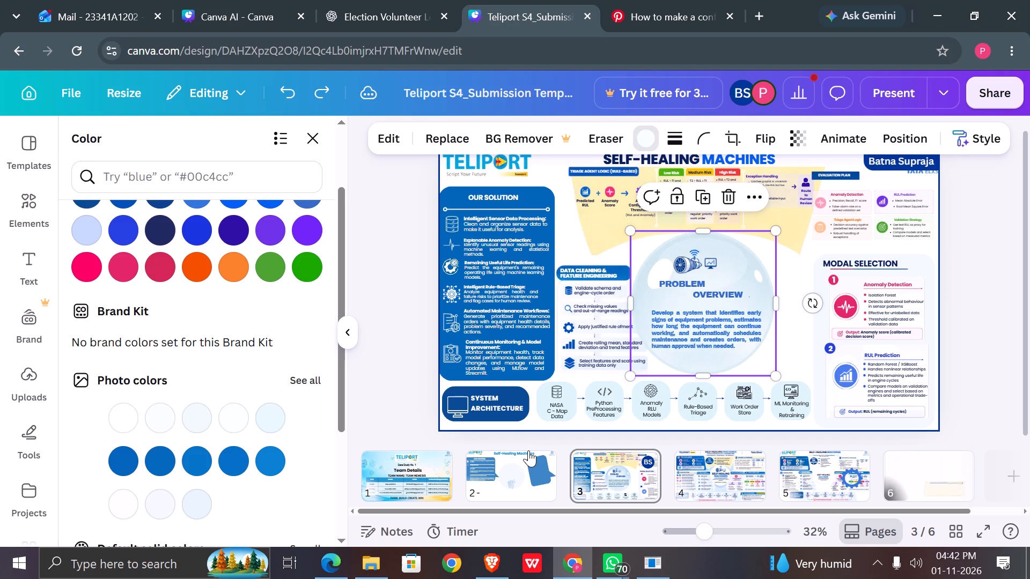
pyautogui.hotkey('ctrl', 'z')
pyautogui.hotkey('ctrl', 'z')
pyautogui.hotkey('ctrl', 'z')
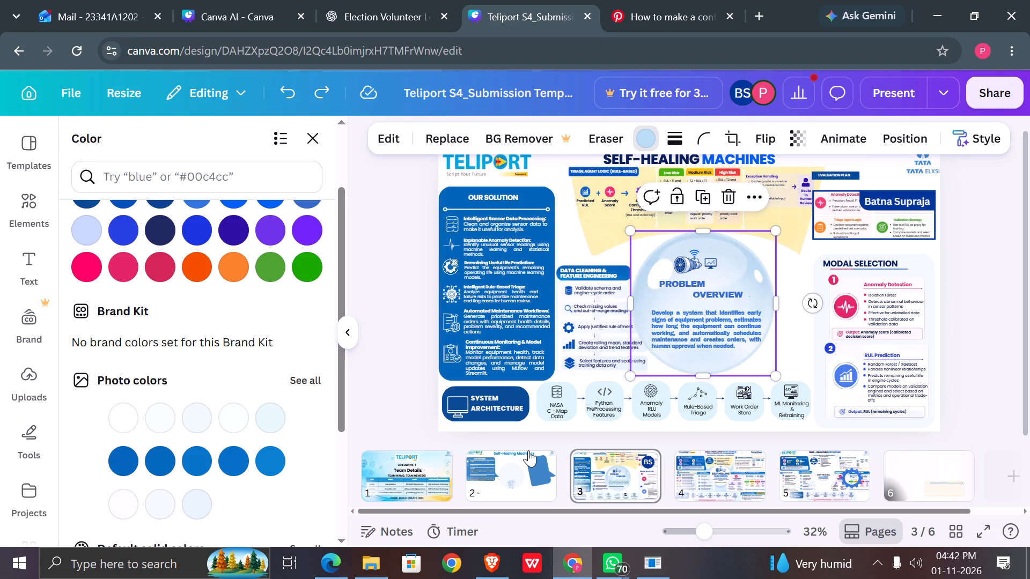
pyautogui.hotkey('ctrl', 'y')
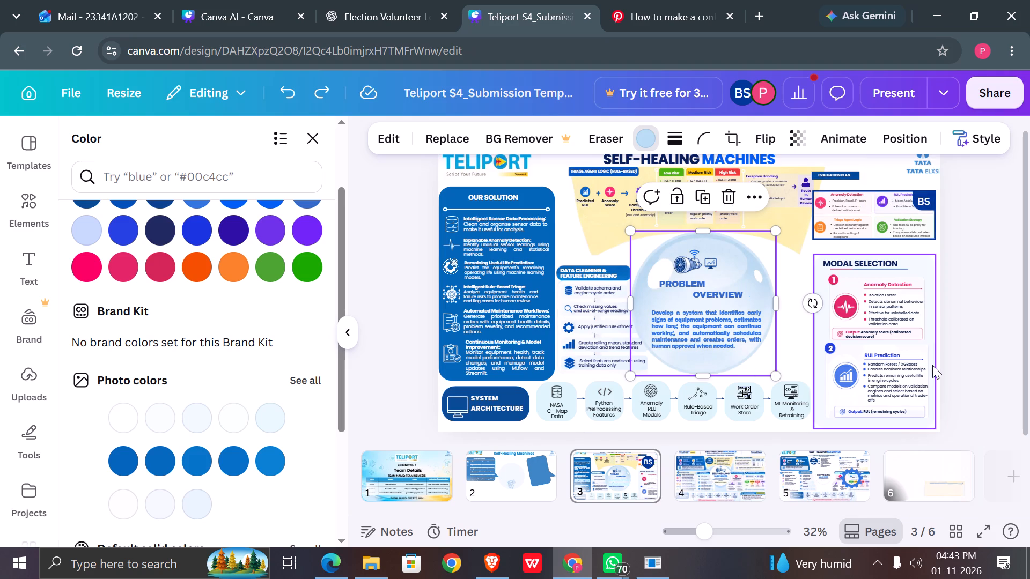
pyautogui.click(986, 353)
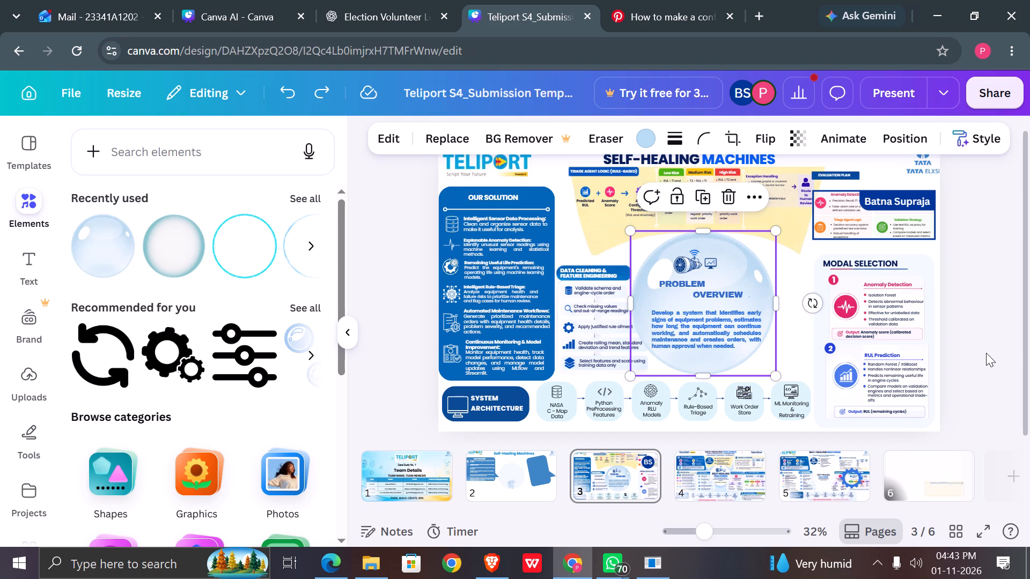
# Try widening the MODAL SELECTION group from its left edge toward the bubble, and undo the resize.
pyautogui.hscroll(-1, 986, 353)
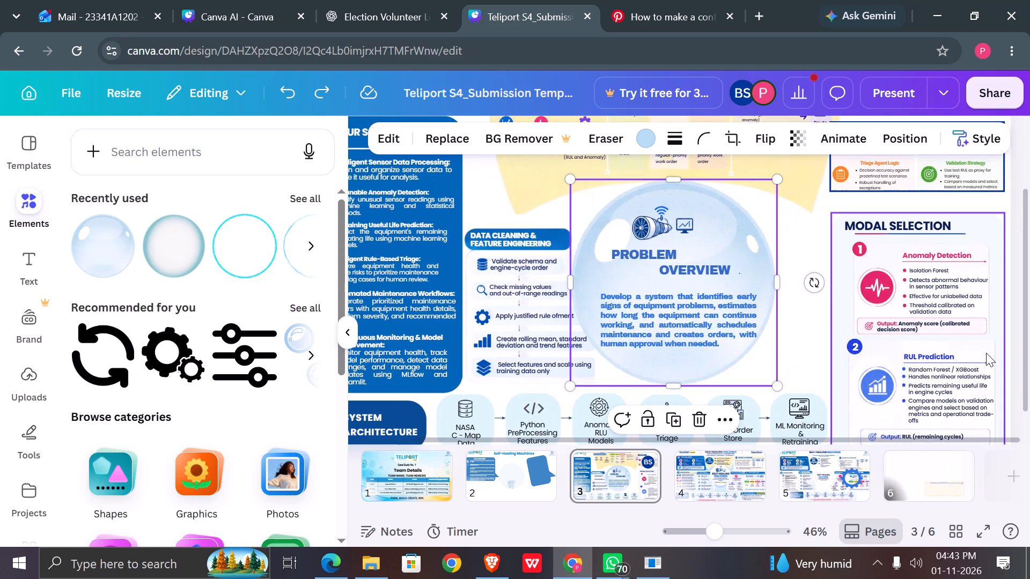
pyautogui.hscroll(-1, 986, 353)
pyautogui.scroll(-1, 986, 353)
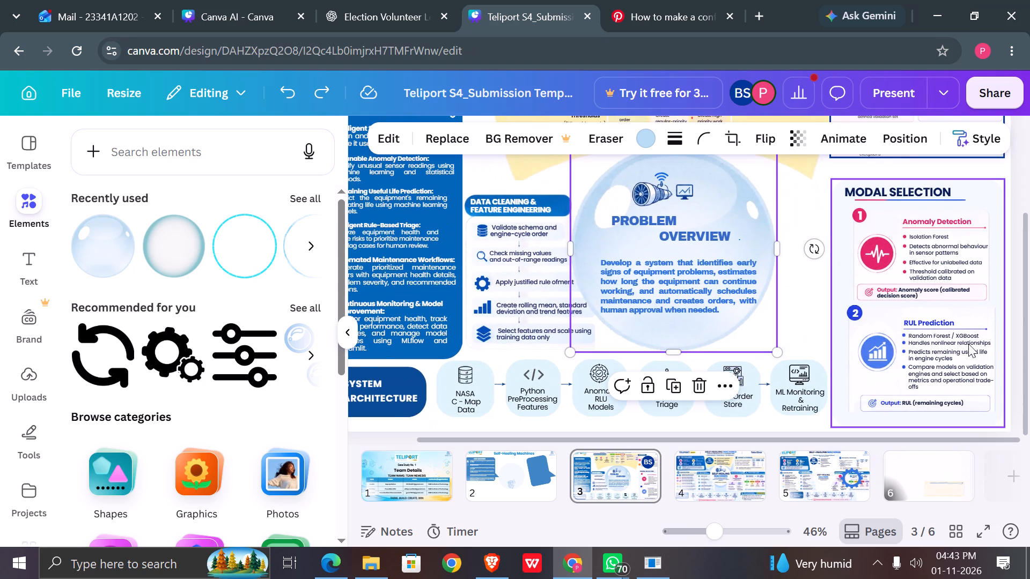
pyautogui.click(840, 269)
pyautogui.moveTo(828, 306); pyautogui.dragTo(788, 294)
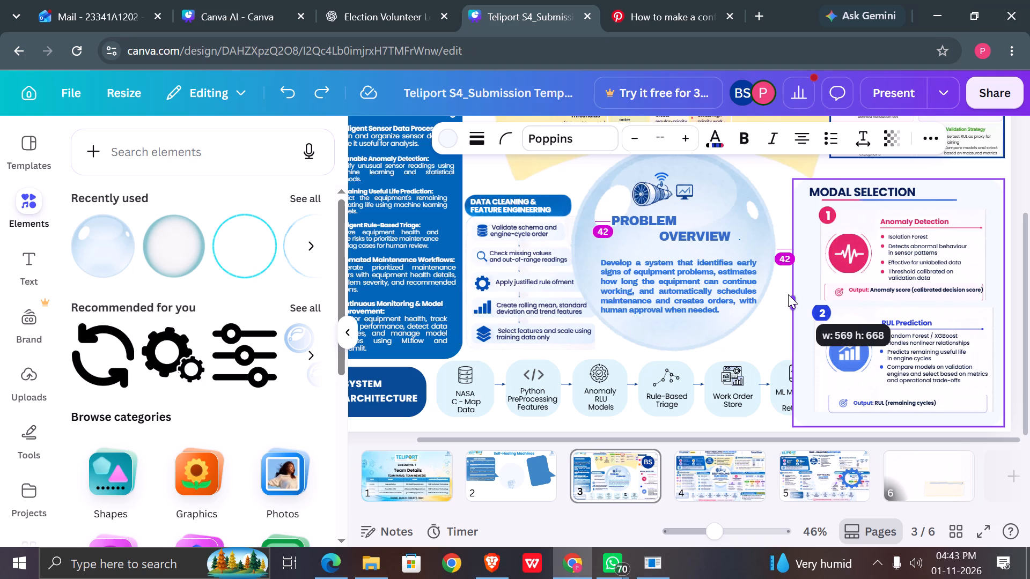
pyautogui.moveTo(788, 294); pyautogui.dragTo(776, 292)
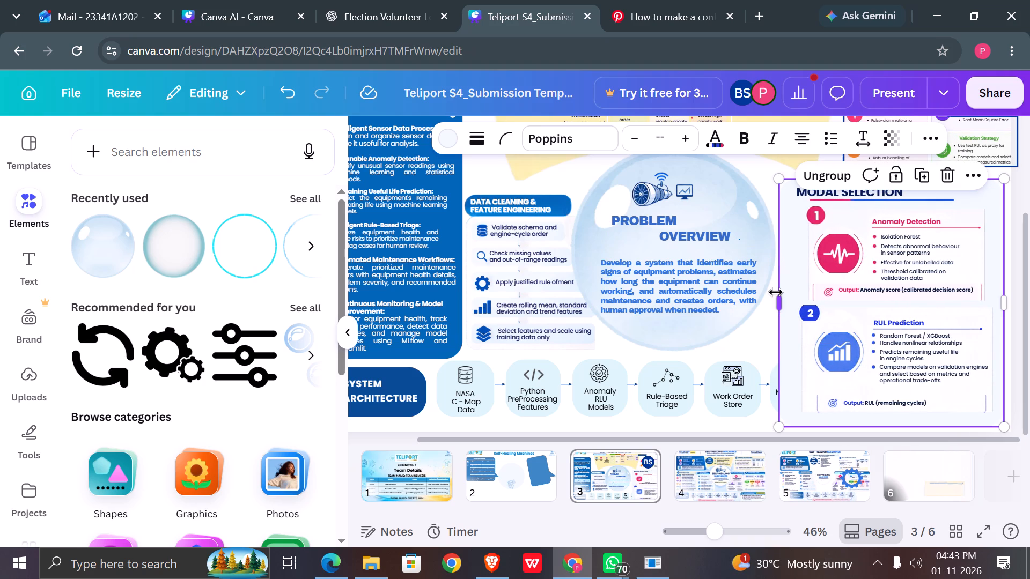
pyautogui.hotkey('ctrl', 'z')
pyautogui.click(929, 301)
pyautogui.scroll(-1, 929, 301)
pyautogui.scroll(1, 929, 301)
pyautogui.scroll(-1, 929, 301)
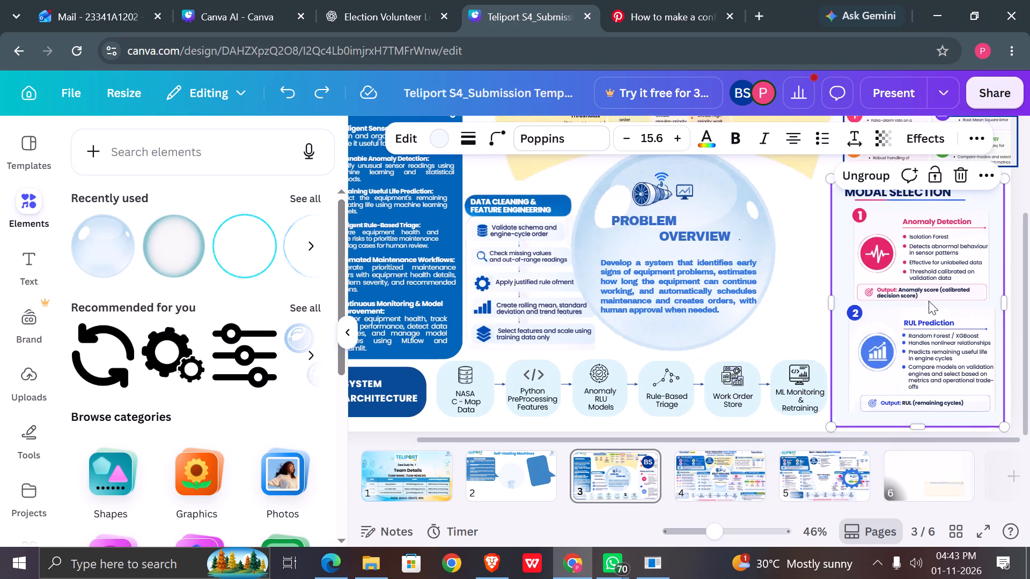
# Ungroup the MODAL SELECTION section so its background panel, heading and cards are separate elements.
pyautogui.click(903, 308)
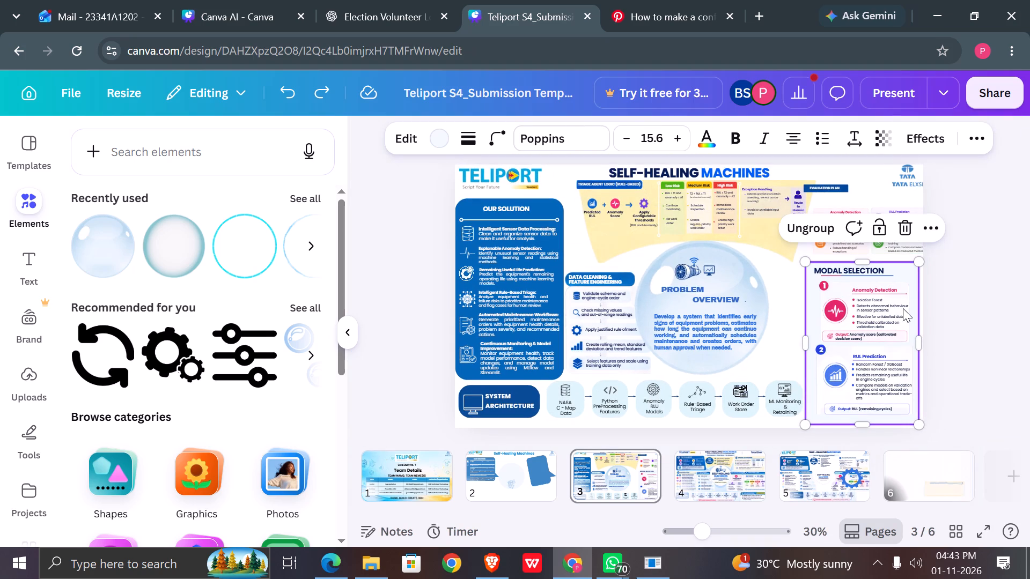
pyautogui.click(835, 279)
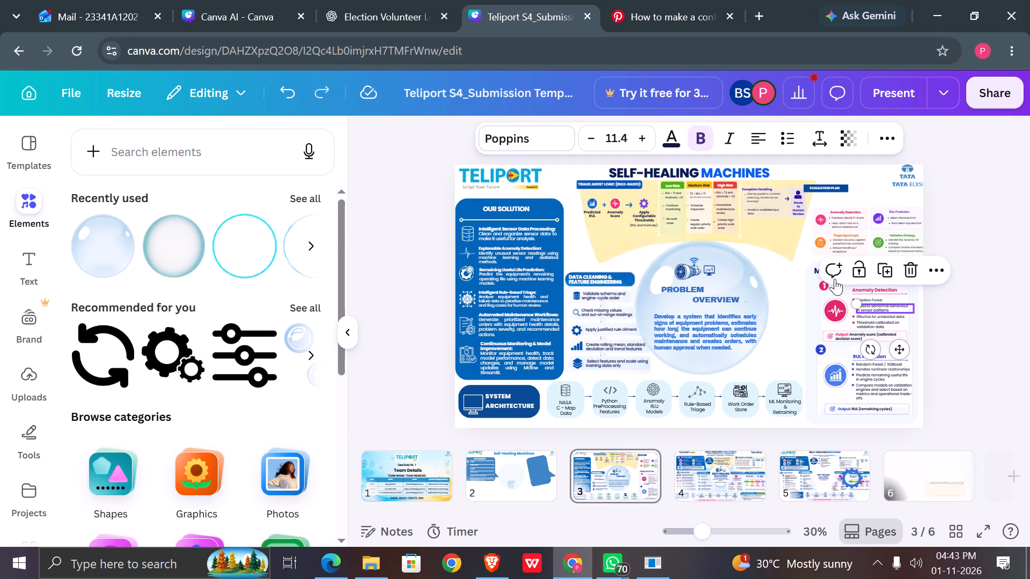
pyautogui.click(948, 347)
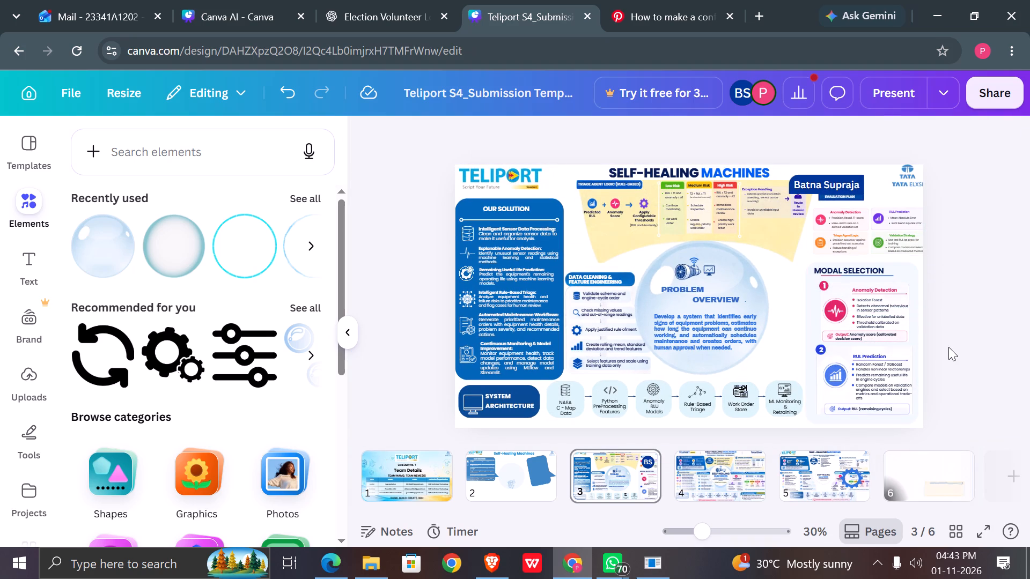
pyautogui.click(873, 343)
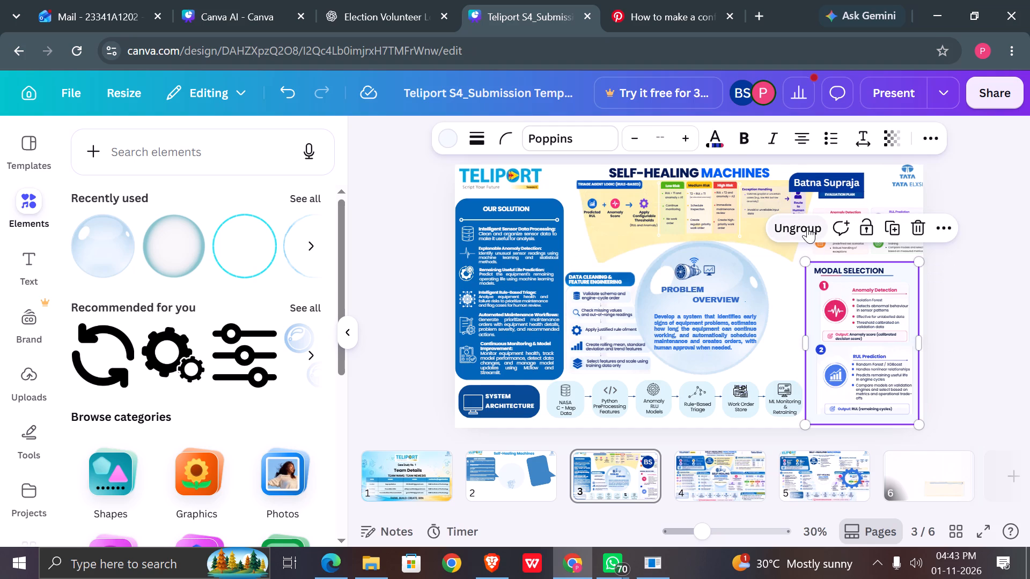
pyautogui.click(807, 227)
pyautogui.click(956, 333)
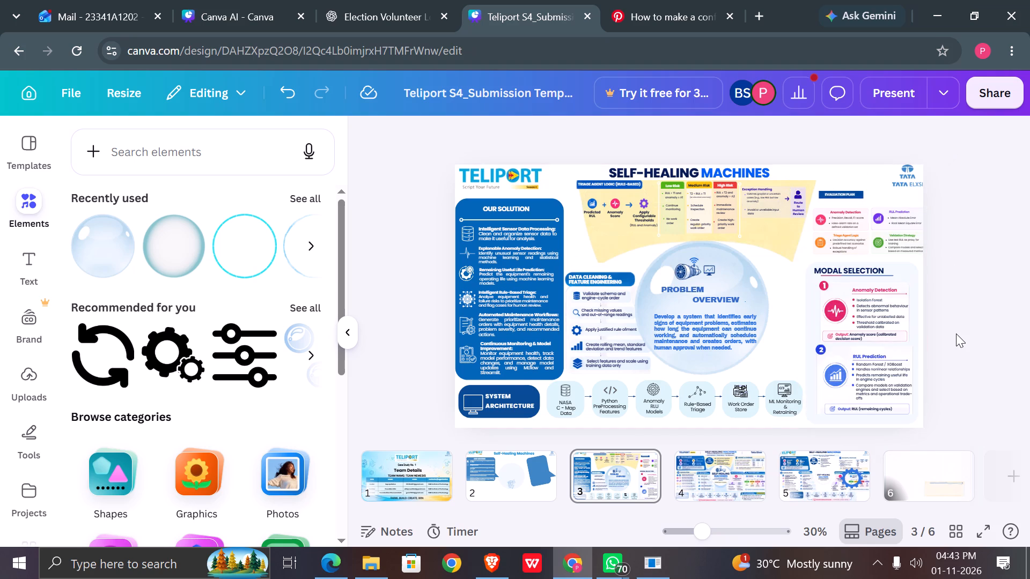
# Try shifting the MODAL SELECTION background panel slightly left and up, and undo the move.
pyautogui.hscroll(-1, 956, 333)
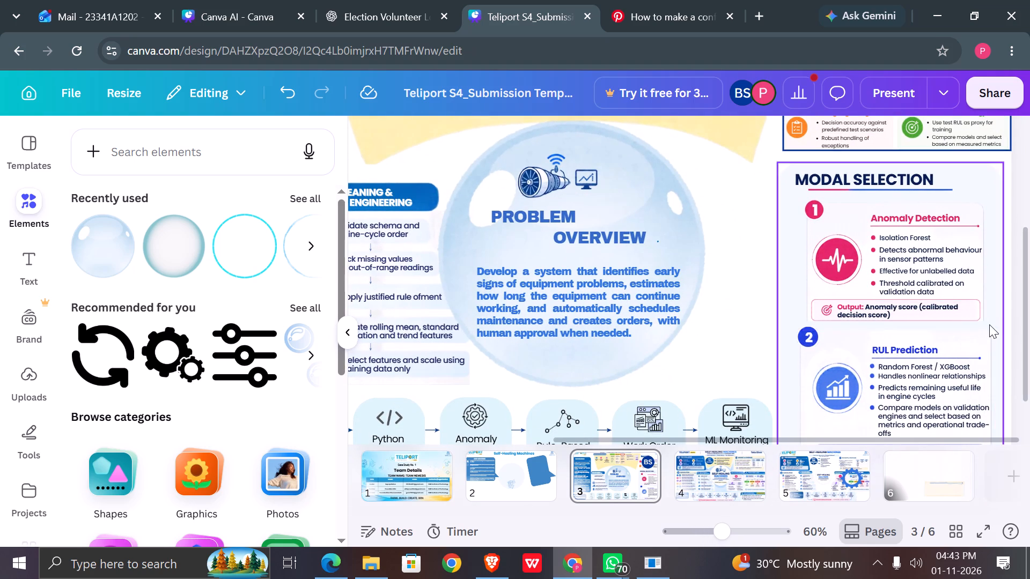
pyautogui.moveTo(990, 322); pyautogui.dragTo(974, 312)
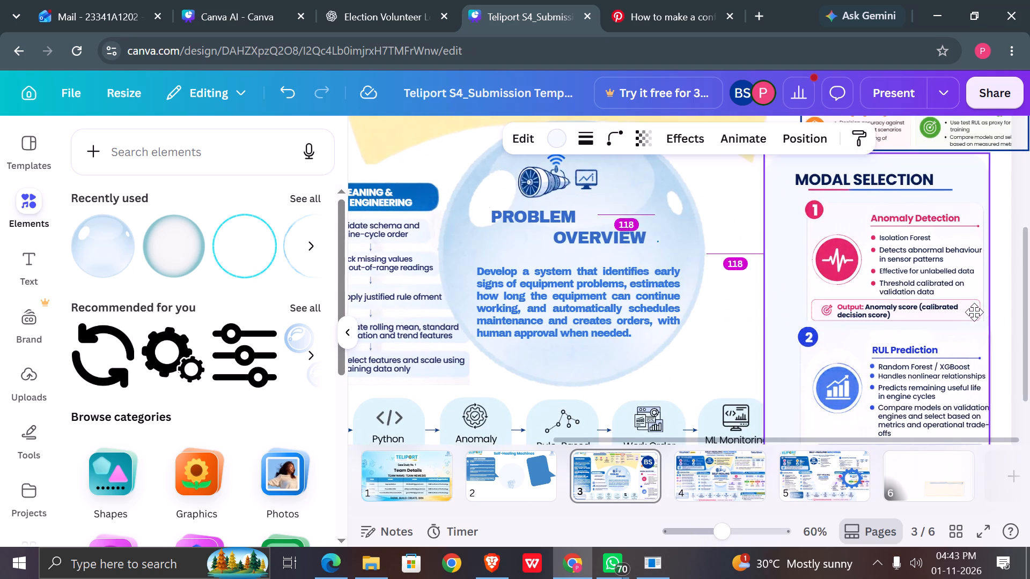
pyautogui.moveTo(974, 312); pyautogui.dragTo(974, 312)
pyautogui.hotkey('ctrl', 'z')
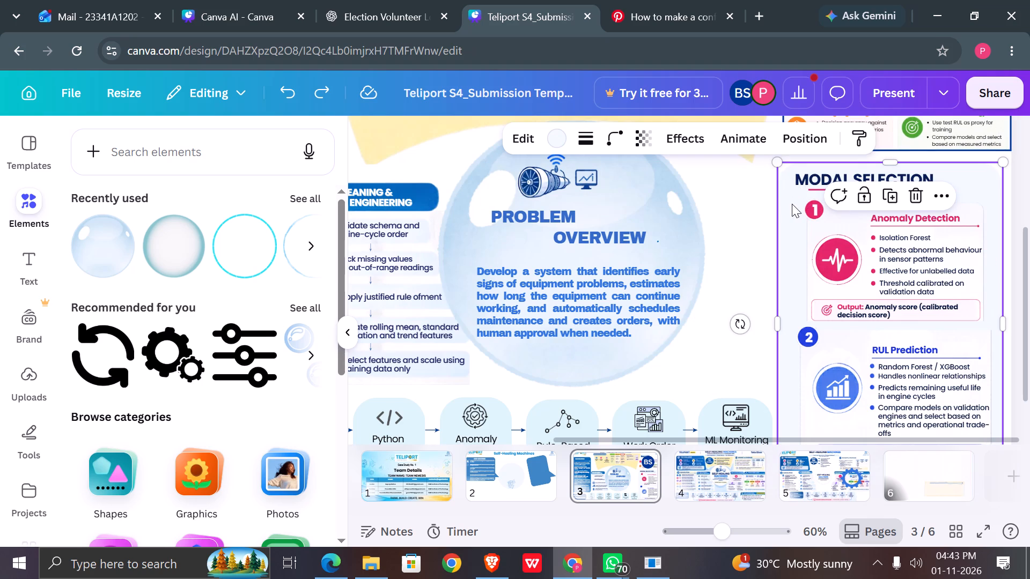
# Move the pale MODAL SELECTION background panel left, clear of the section's cards and over the Problem Overview bubble.
pyautogui.moveTo(792, 203); pyautogui.dragTo(663, 182)
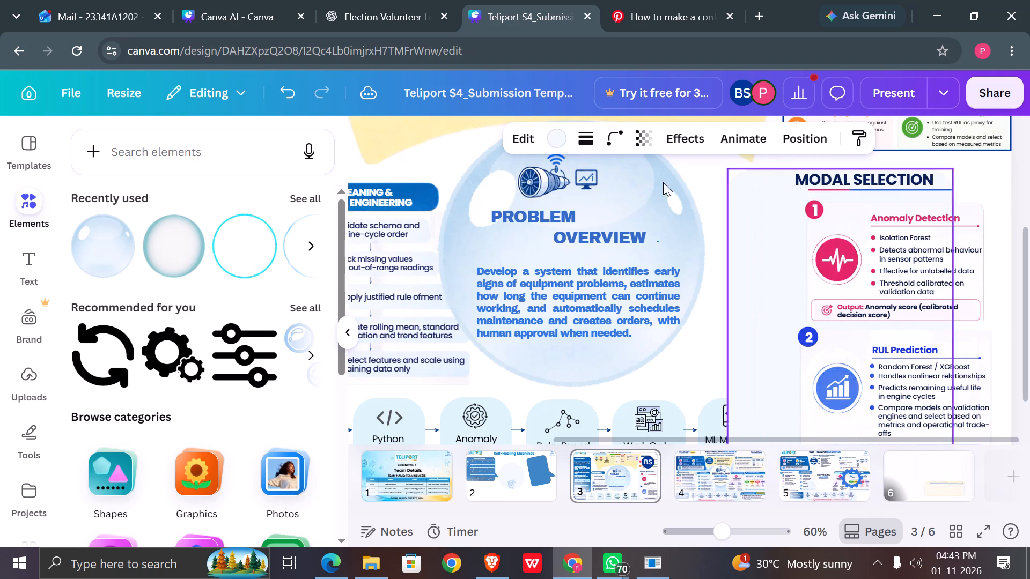
pyautogui.moveTo(663, 182); pyautogui.dragTo(609, 178)
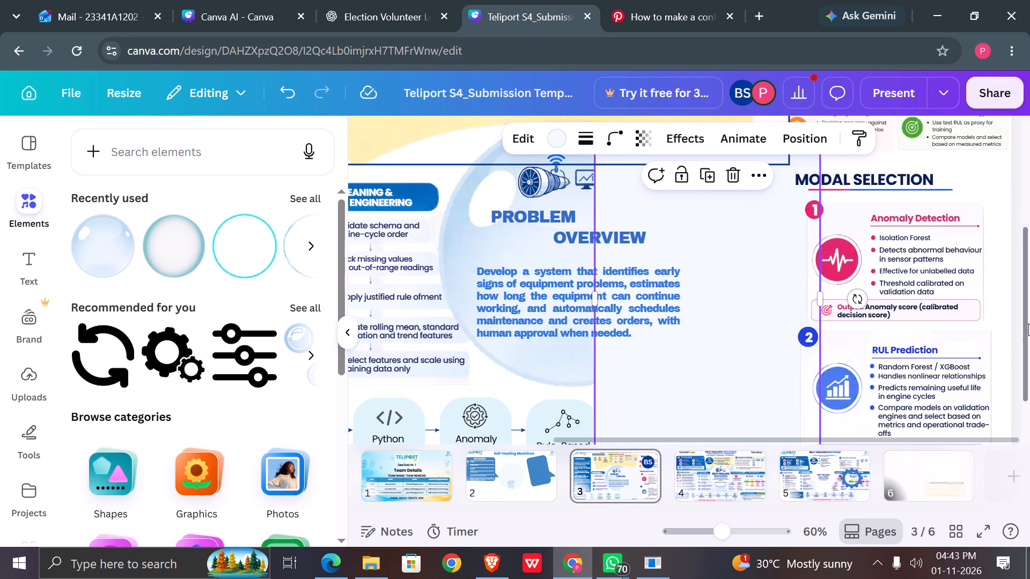
pyautogui.moveTo(994, 317); pyautogui.dragTo(904, 281)
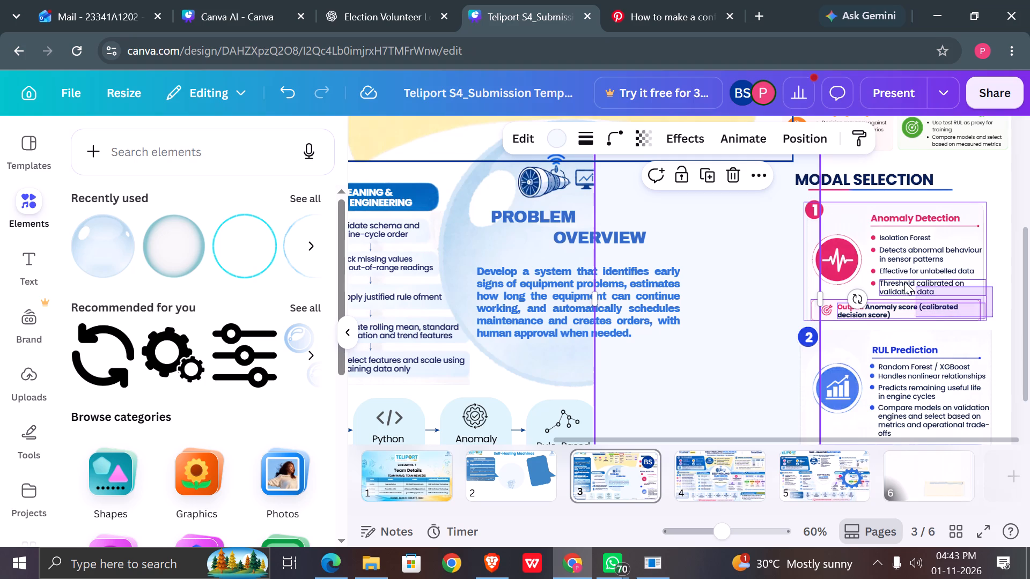
pyautogui.moveTo(904, 281); pyautogui.dragTo(818, 214)
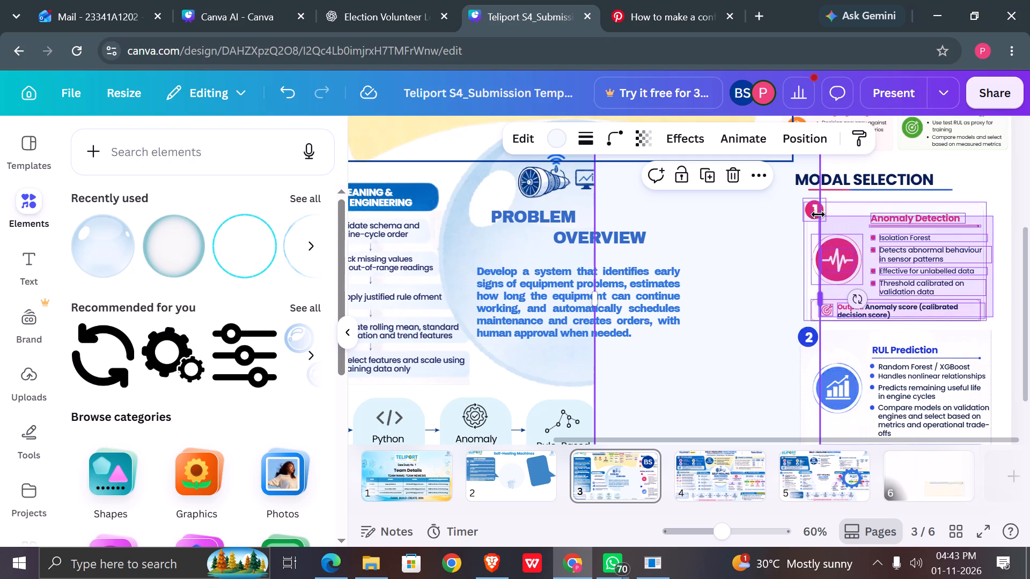
pyautogui.moveTo(818, 214); pyautogui.dragTo(826, 209)
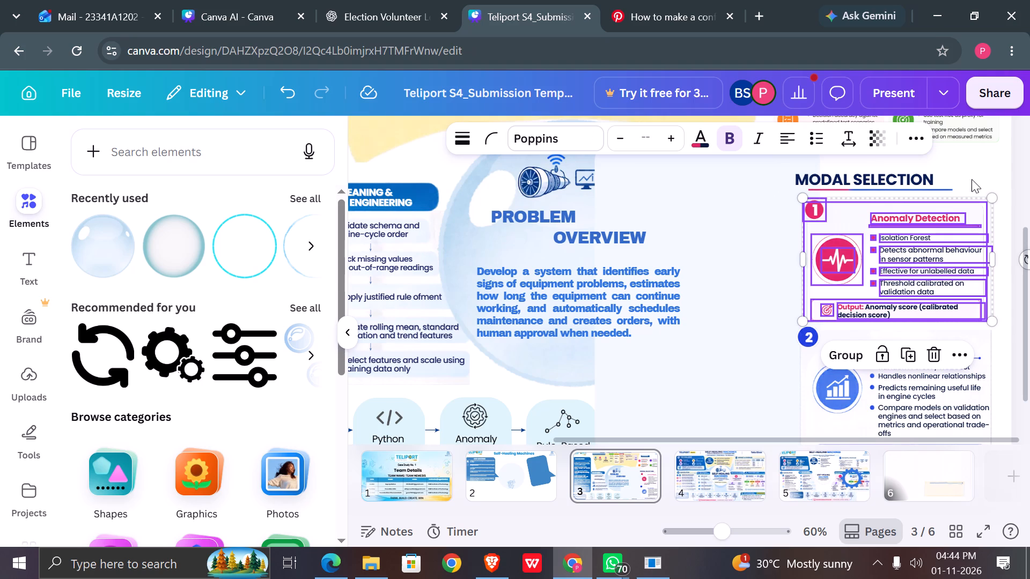
pyautogui.click(994, 177)
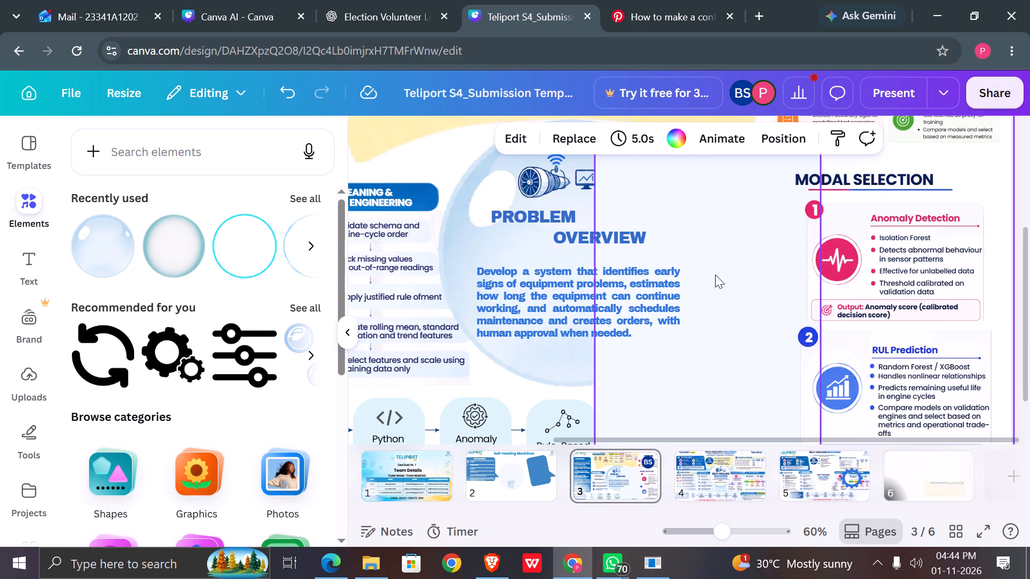
pyautogui.moveTo(717, 274); pyautogui.dragTo(654, 284)
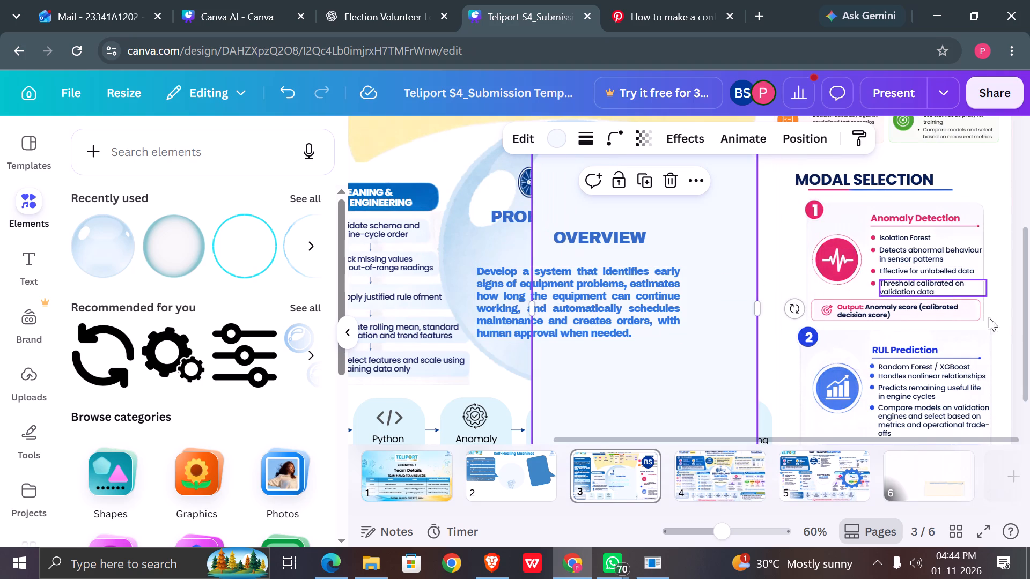
# Group all elements of the Anomaly Detection card, including its number badge, icon, bullet texts and output box.
pyautogui.moveTo(992, 320); pyautogui.dragTo(855, 278)
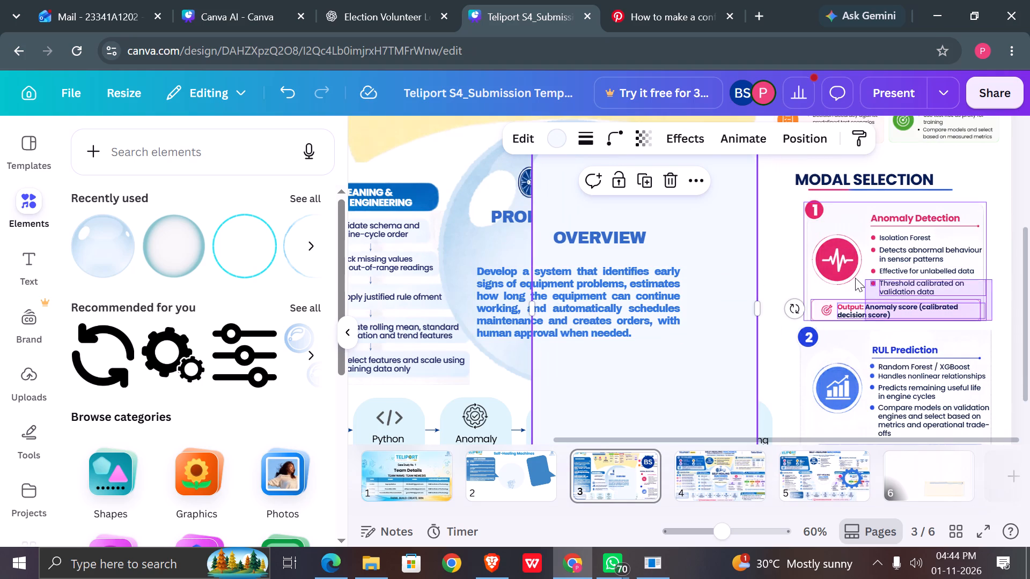
pyautogui.moveTo(855, 278); pyautogui.dragTo(798, 203)
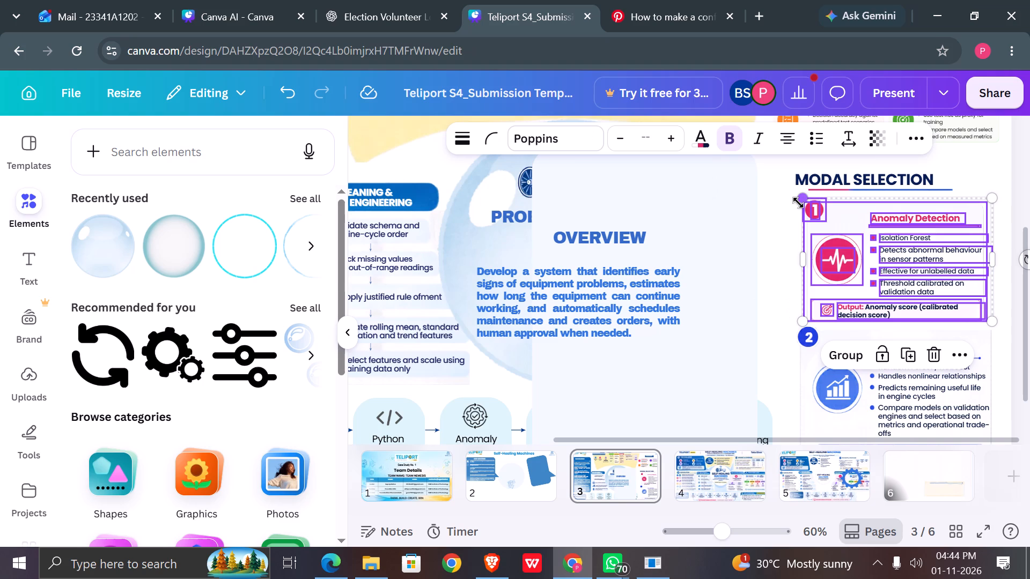
pyautogui.click(840, 353)
# Group all elements of the RUL Prediction card, including its number badge, icon, bullet texts and output box.
pyautogui.scroll(-2, 840, 353)
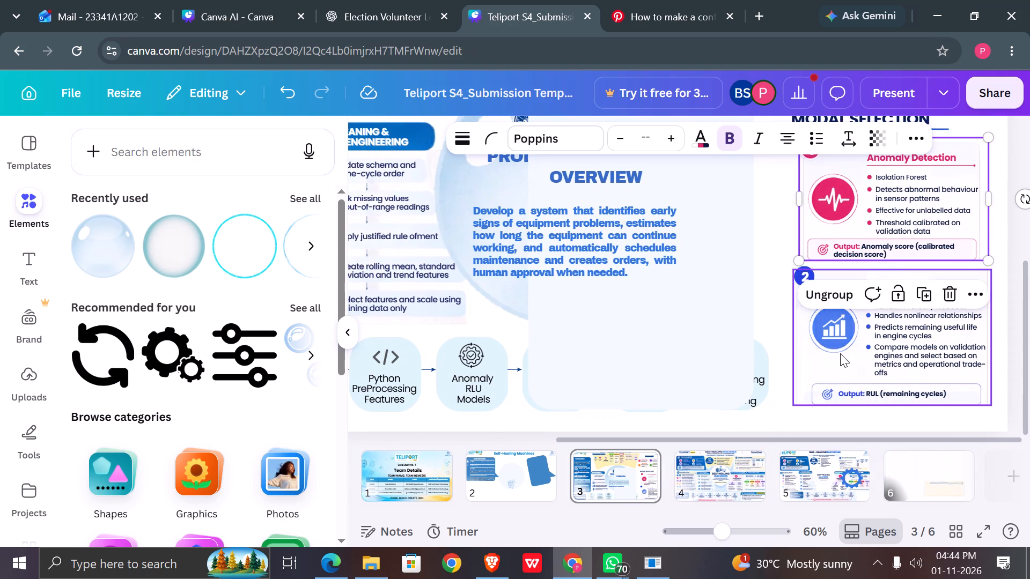
pyautogui.moveTo(991, 419); pyautogui.dragTo(859, 346)
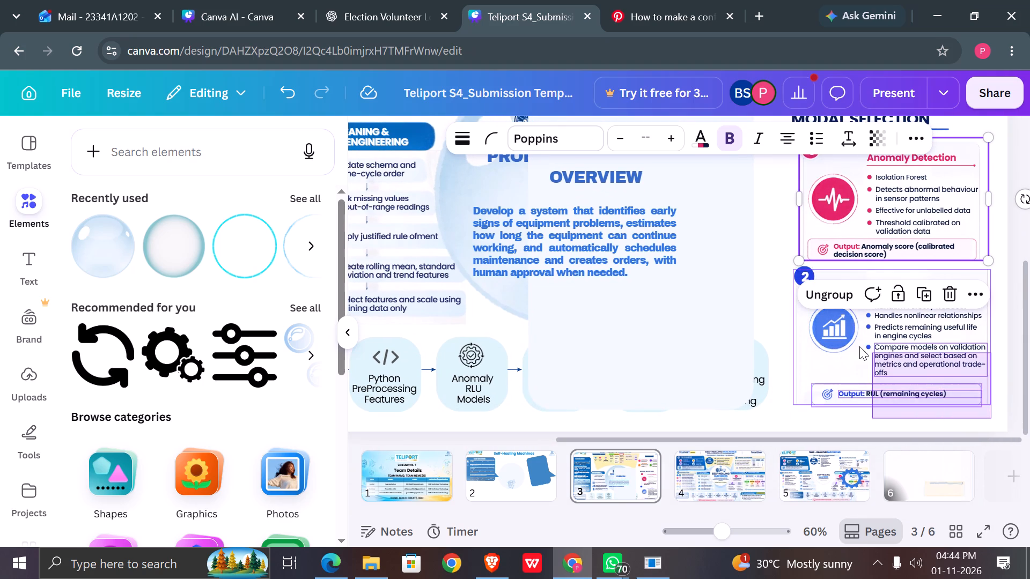
pyautogui.moveTo(859, 346); pyautogui.dragTo(792, 271)
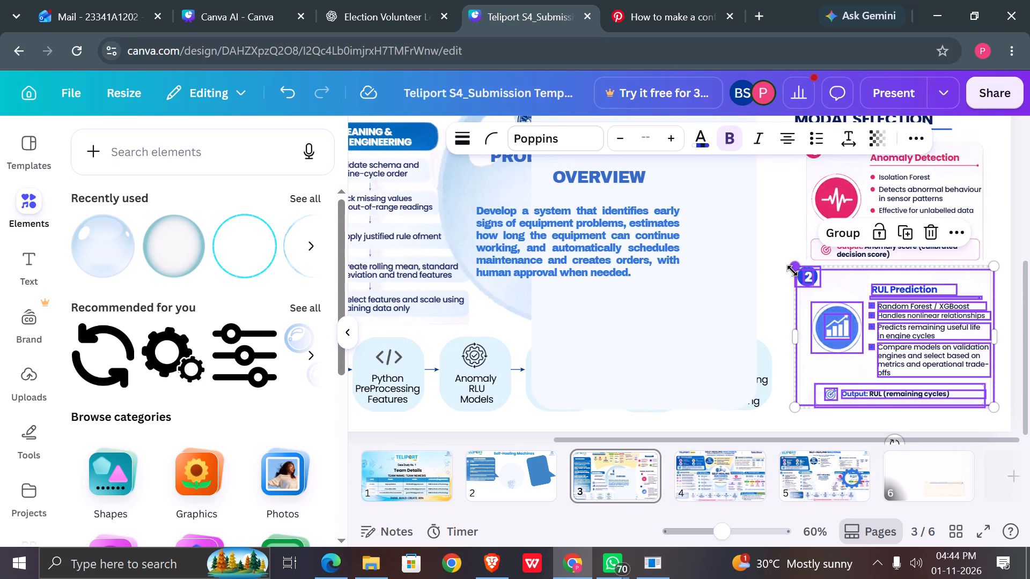
pyautogui.click(833, 241)
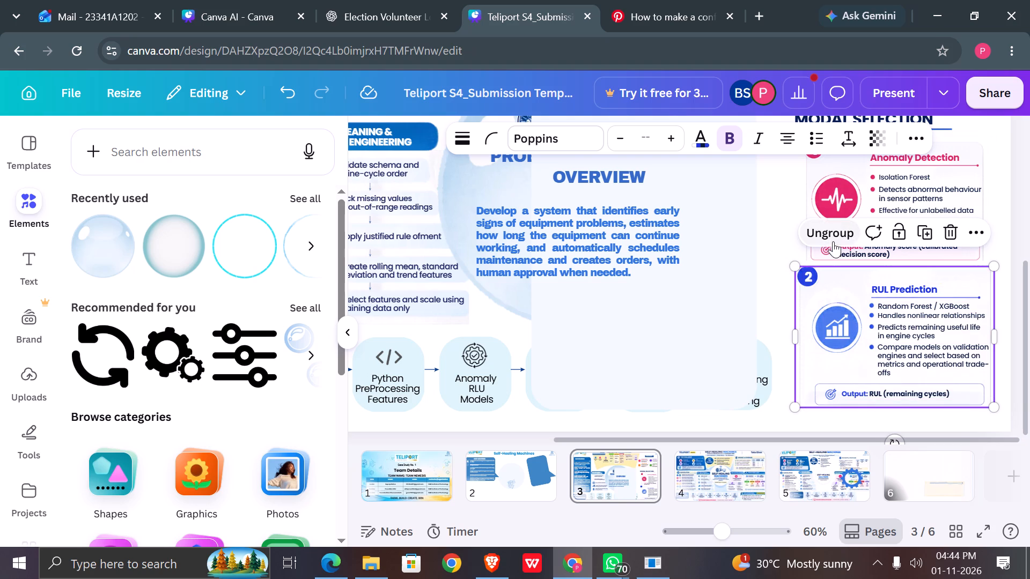
# Shift the pale panel back toward the MODAL SELECTION section and move the Anomaly Detection group left onto it.
pyautogui.moveTo(687, 329); pyautogui.dragTo(779, 372)
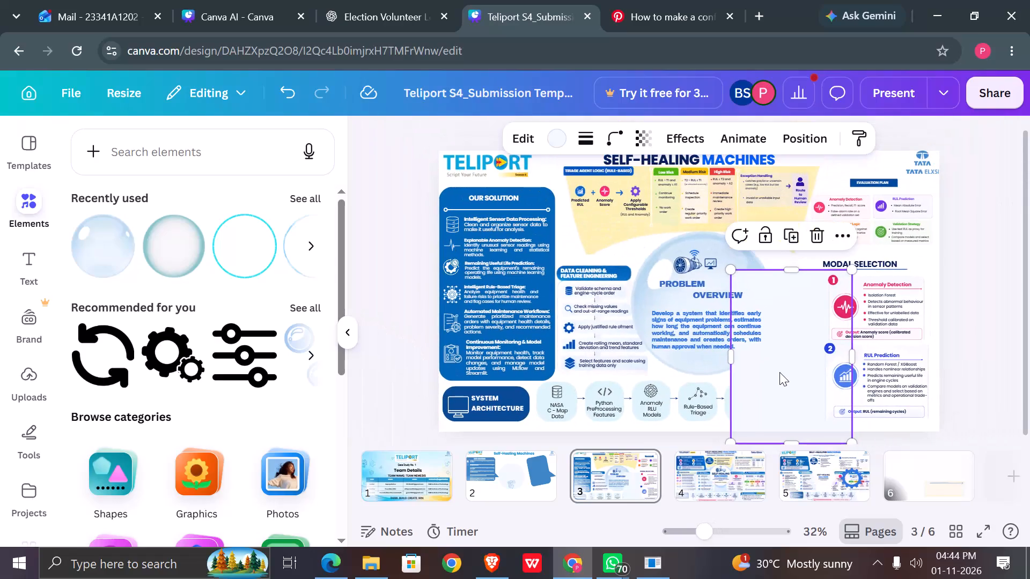
pyautogui.moveTo(889, 309); pyautogui.dragTo(873, 318)
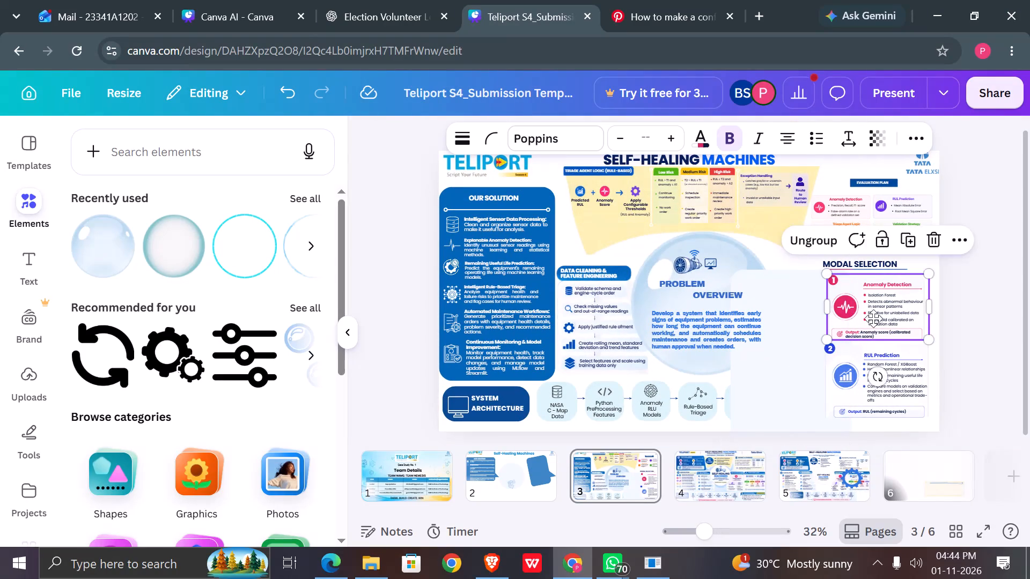
pyautogui.moveTo(873, 318); pyautogui.dragTo(800, 323)
# Move the pale panel up and right behind the MODAL SELECTION heading, and shorten it from the bottom to the OUR SOLUTION panel's lower edge.
pyautogui.moveTo(776, 377); pyautogui.dragTo(819, 347)
pyautogui.moveTo(838, 411); pyautogui.dragTo(834, 395)
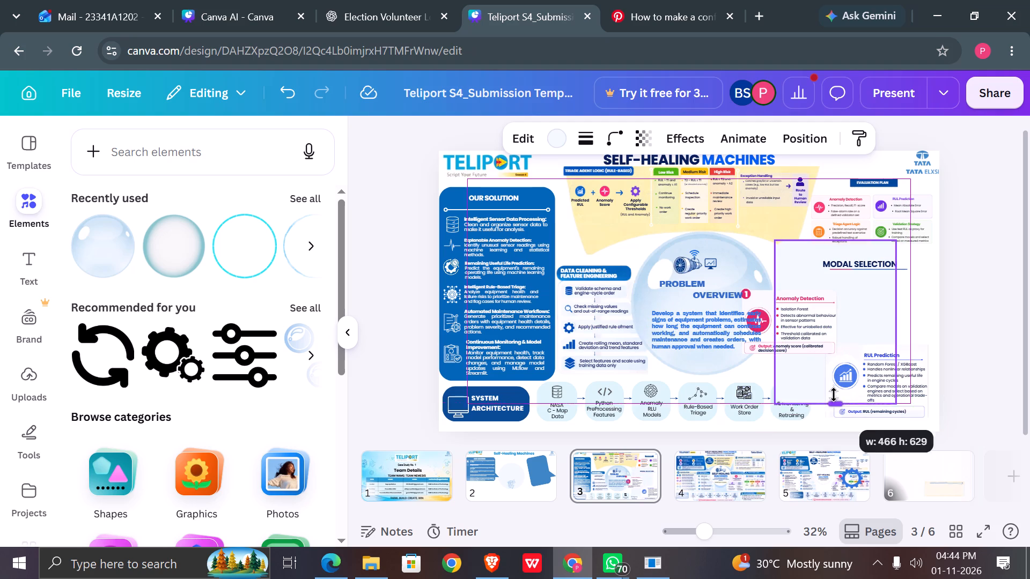
pyautogui.moveTo(834, 395); pyautogui.dragTo(830, 377)
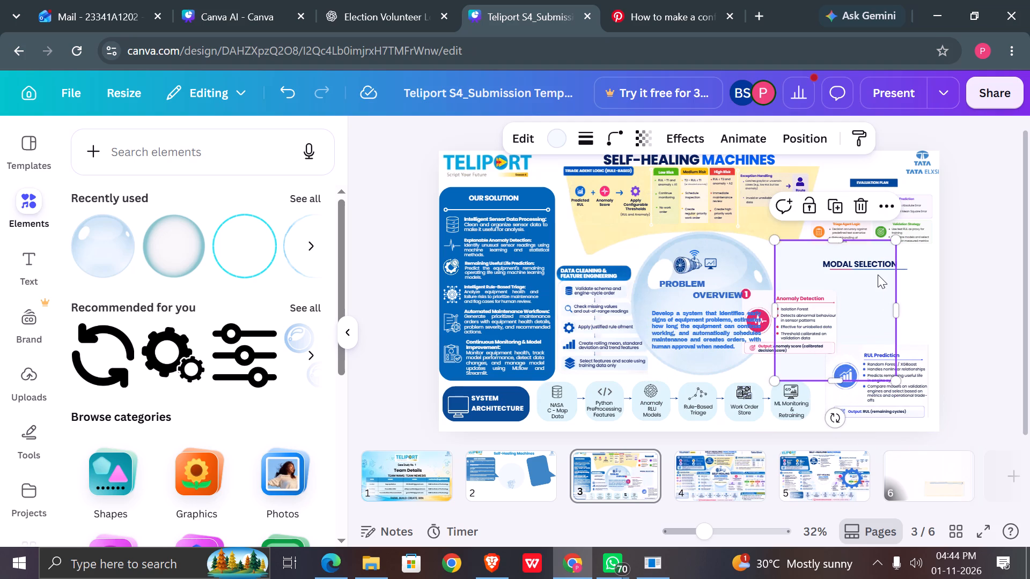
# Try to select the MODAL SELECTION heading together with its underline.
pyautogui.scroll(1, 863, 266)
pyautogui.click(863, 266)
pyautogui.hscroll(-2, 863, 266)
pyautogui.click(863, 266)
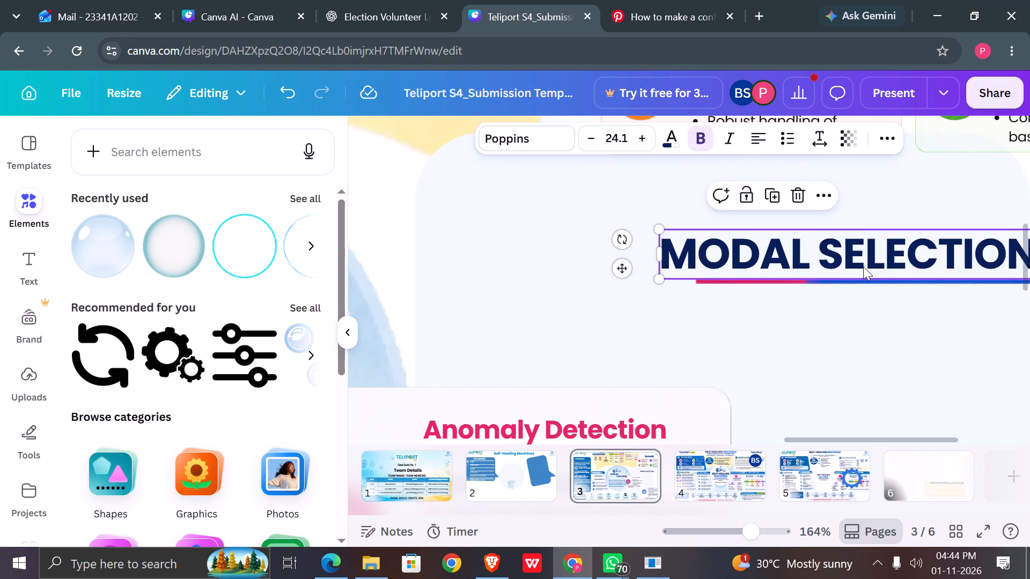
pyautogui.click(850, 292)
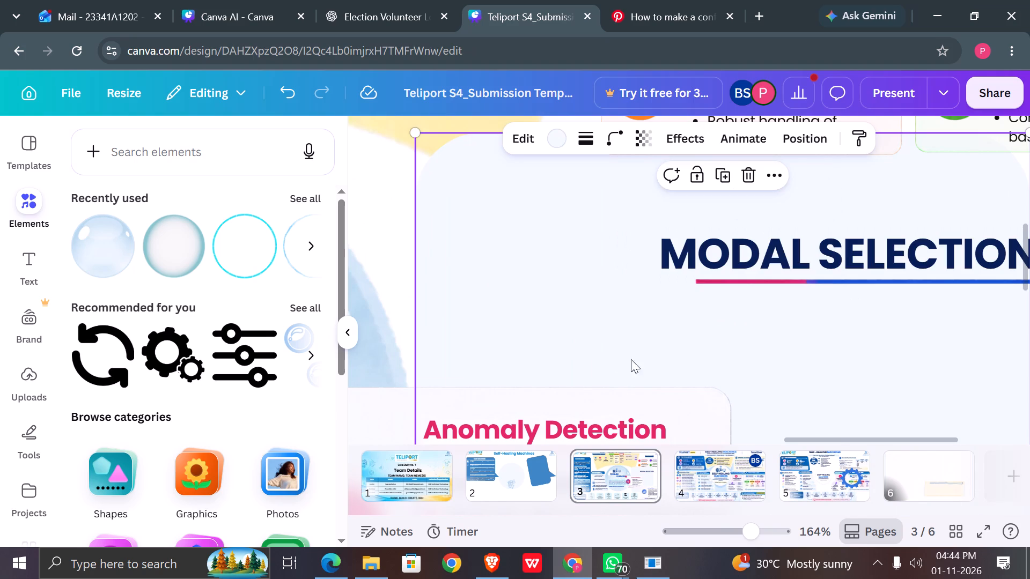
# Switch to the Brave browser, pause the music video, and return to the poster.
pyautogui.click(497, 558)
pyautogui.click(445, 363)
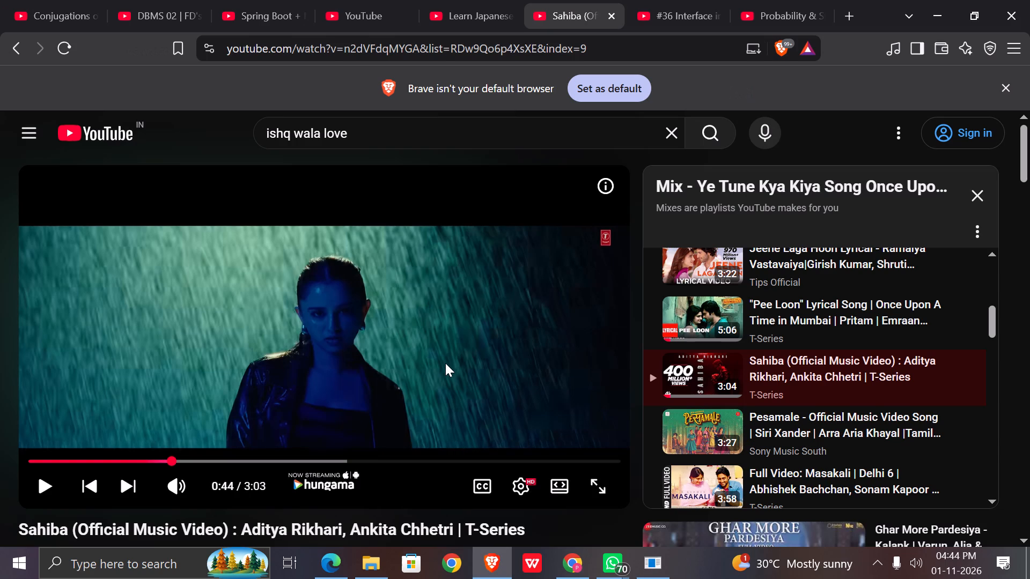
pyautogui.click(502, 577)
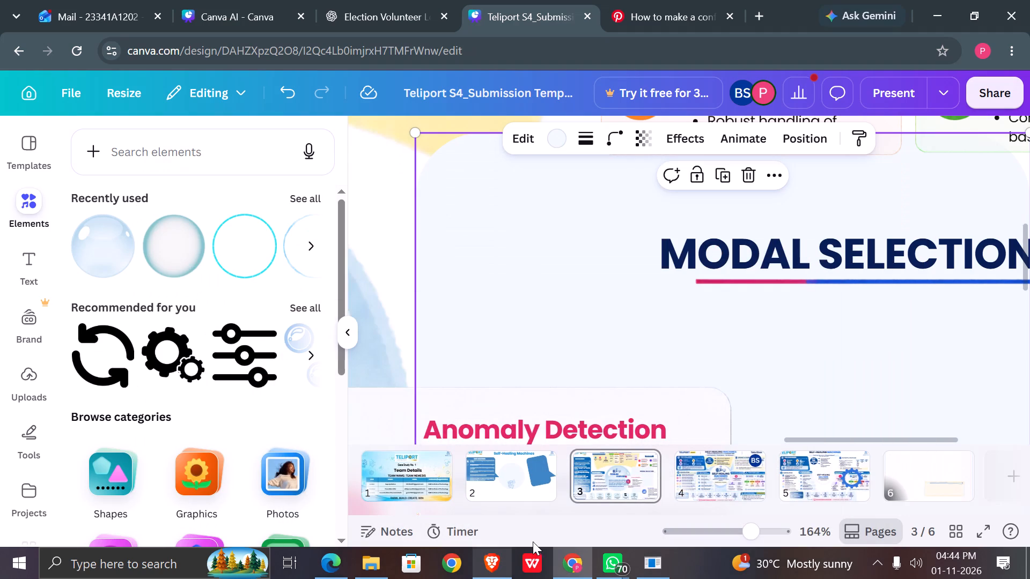
# Group the MODAL SELECTION heading with its underline and move it to the pale panel's upper-left corner.
pyautogui.click(734, 256)
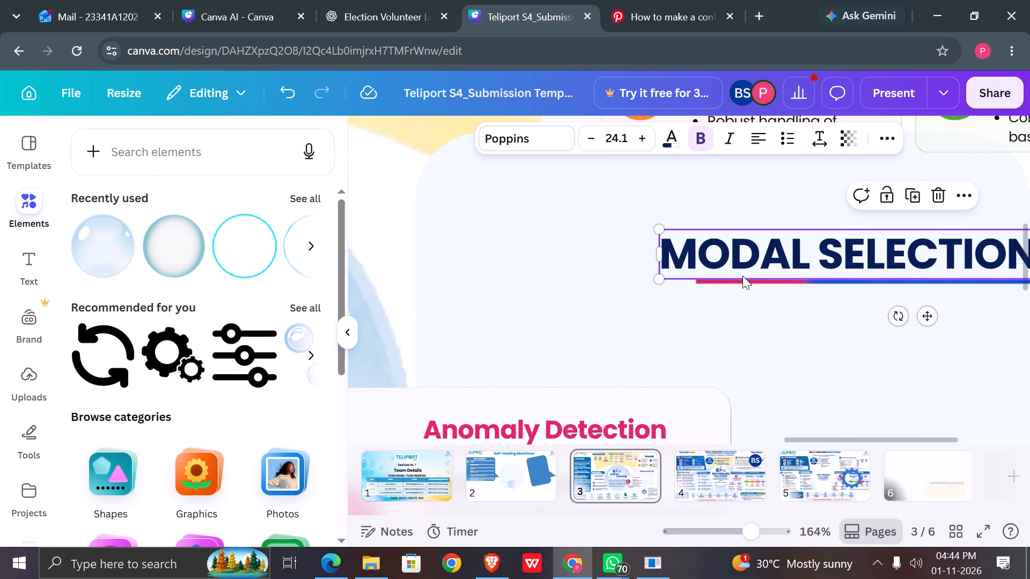
pyautogui.keyDown('shift'); pyautogui.click(744, 280); pyautogui.keyUp('shift')
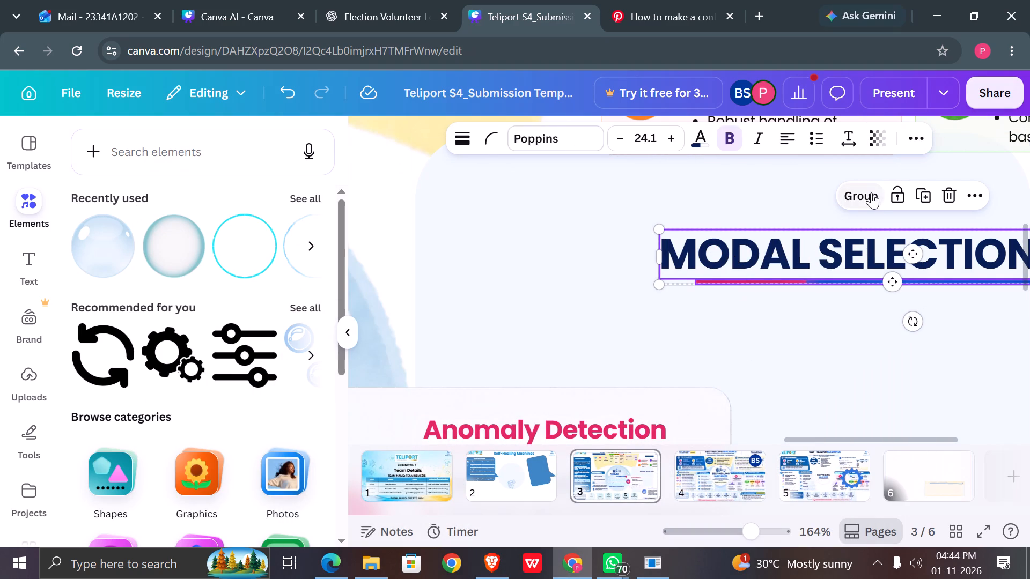
pyautogui.click(871, 192)
pyautogui.moveTo(825, 260); pyautogui.dragTo(602, 212)
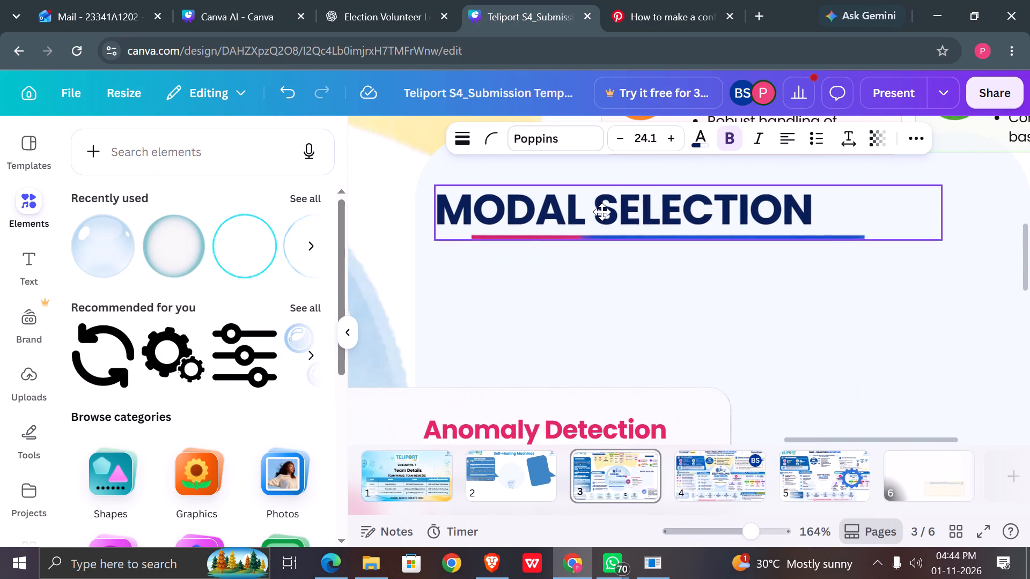
pyautogui.moveTo(602, 212); pyautogui.dragTo(601, 214)
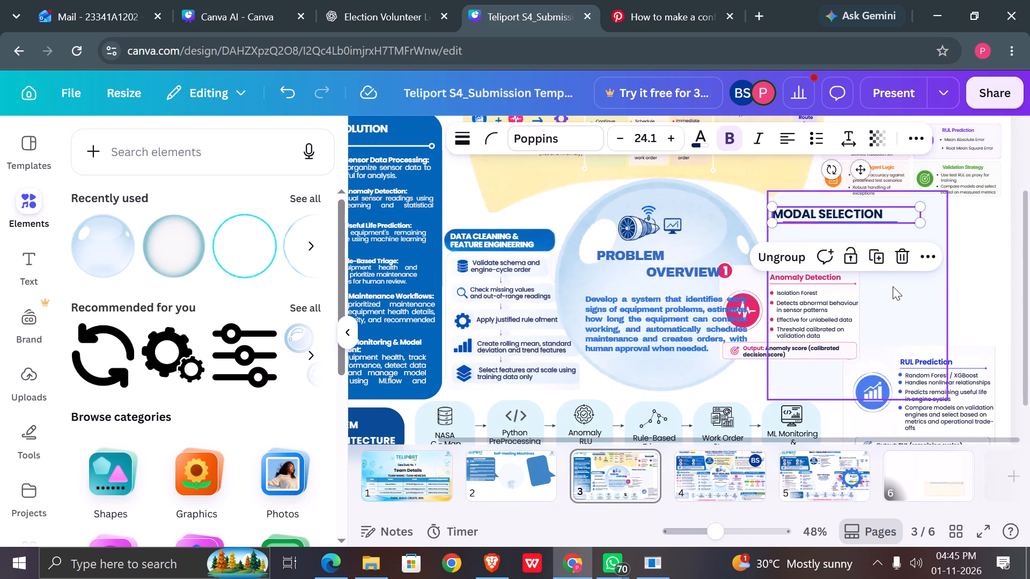
# Move the pale panel straight down so its top edge sits just below the MODAL SELECTION heading.
pyautogui.moveTo(893, 286); pyautogui.dragTo(894, 320)
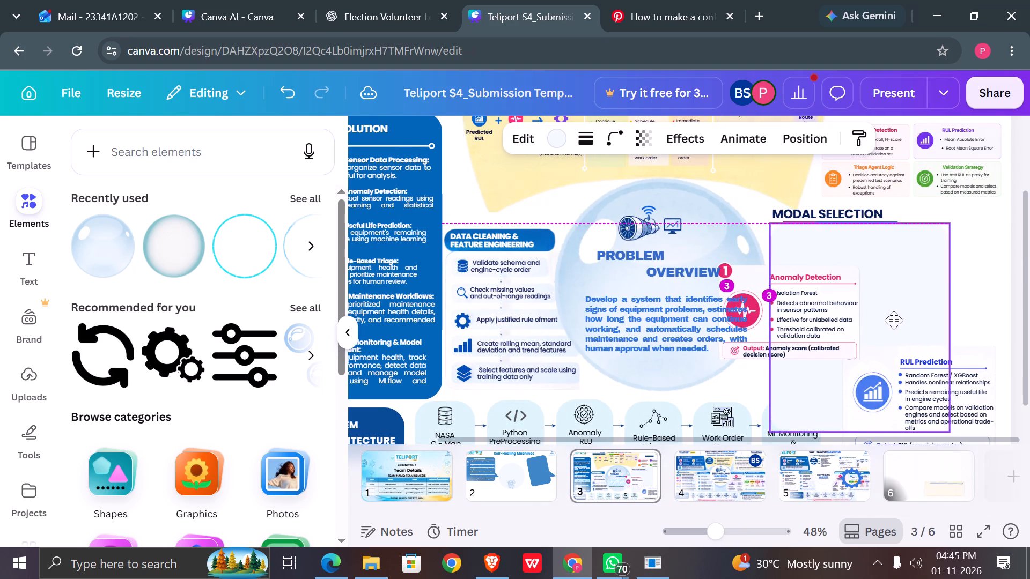
pyautogui.moveTo(894, 320); pyautogui.dragTo(892, 321)
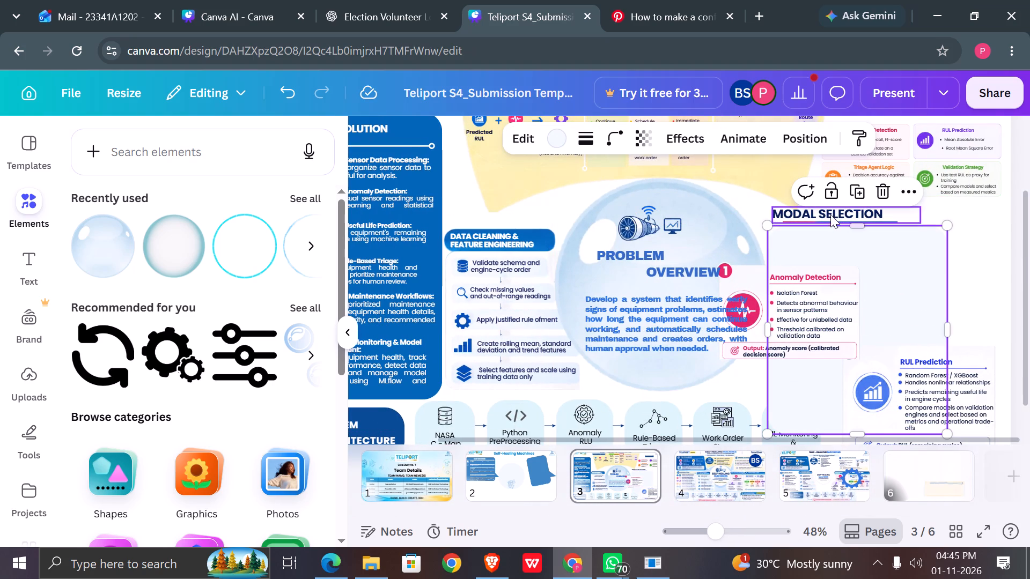
# Move the MODAL SELECTION heading down into the pale panel's upper-left area, just inside its top edge.
pyautogui.moveTo(830, 213); pyautogui.dragTo(839, 249)
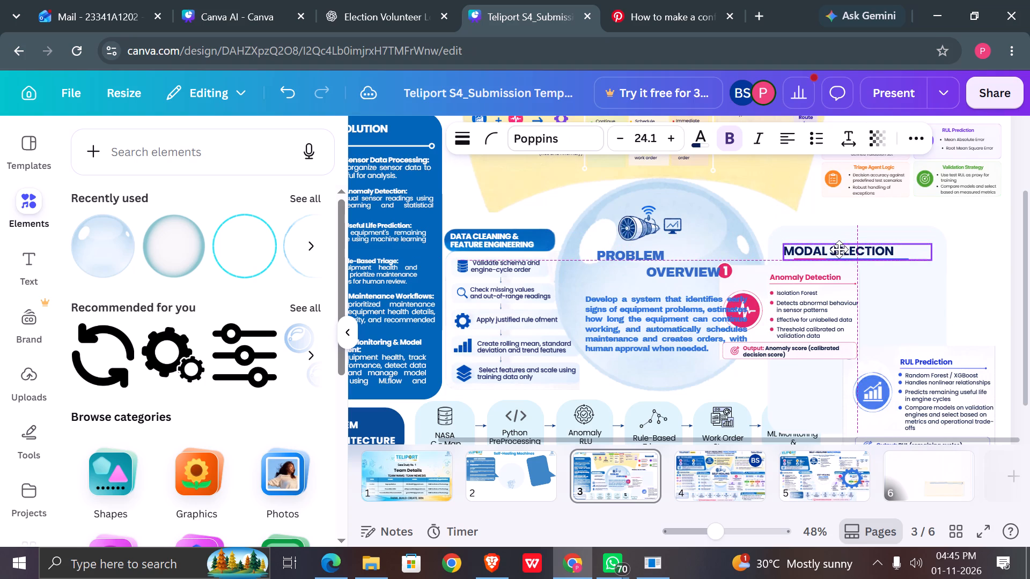
pyautogui.moveTo(839, 249); pyautogui.dragTo(839, 249)
# Widen the pale panel to about 612 by extending its right edge nearly to the page's right edge.
pyautogui.scroll(-1, 839, 249)
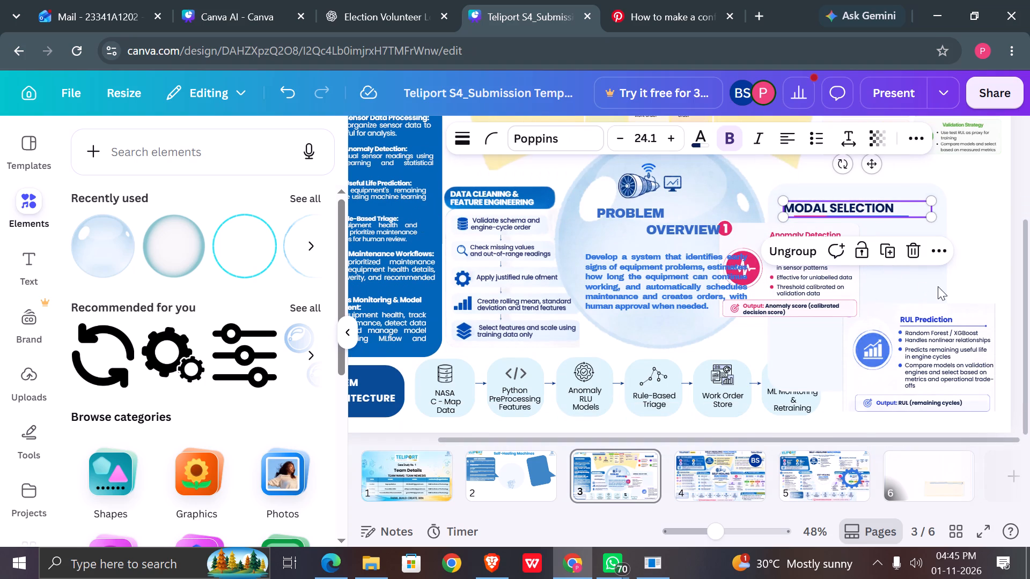
pyautogui.click(938, 286)
pyautogui.moveTo(948, 285); pyautogui.dragTo(959, 279)
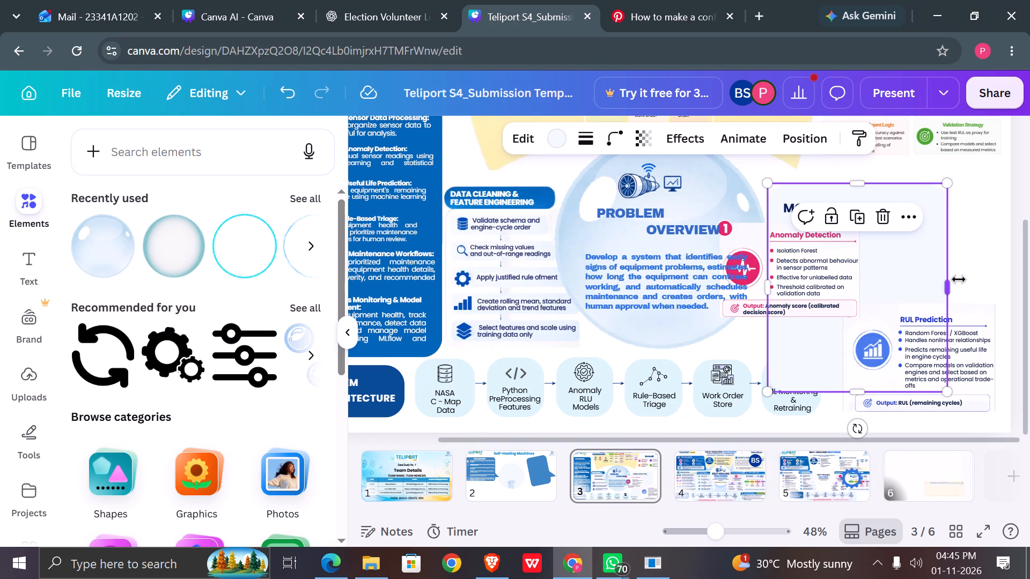
pyautogui.moveTo(959, 279); pyautogui.dragTo(1004, 275)
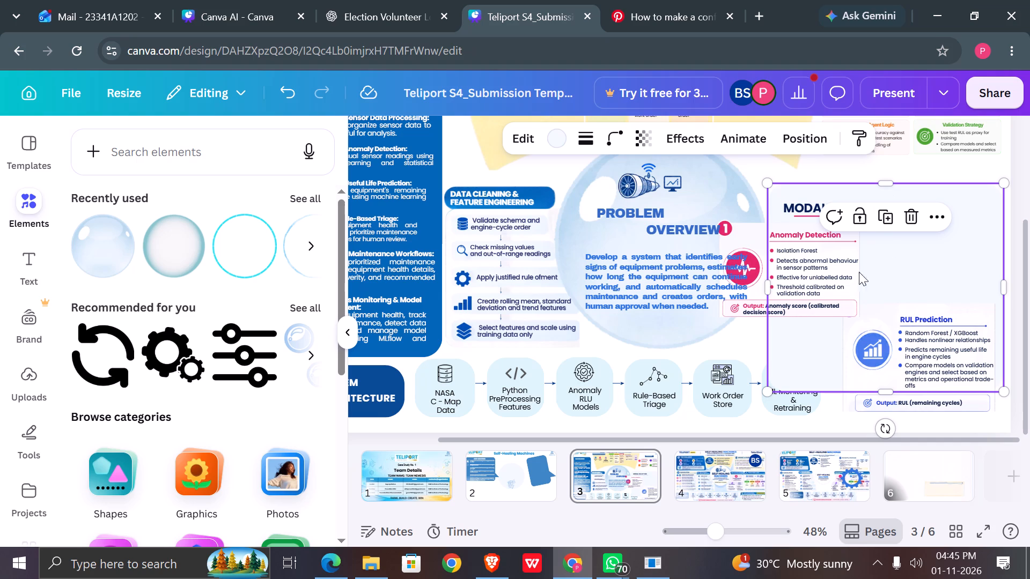
# Move the Anomaly Detection card off the bubble to just below the MODAL SELECTION heading and shrink it to roughly the heading's width.
pyautogui.moveTo(796, 274); pyautogui.dragTo(836, 276)
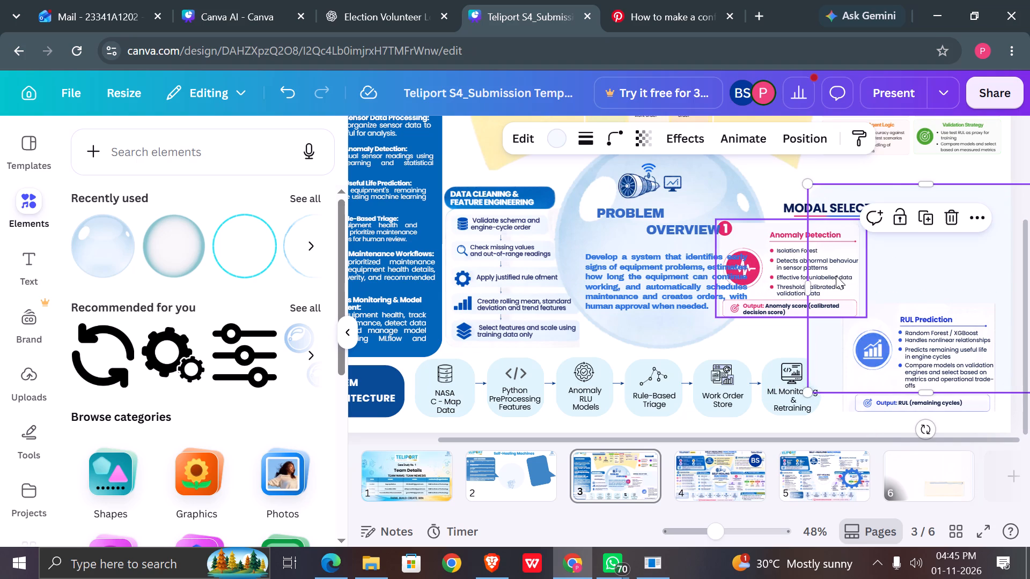
pyautogui.hotkey('ctrl', 'z')
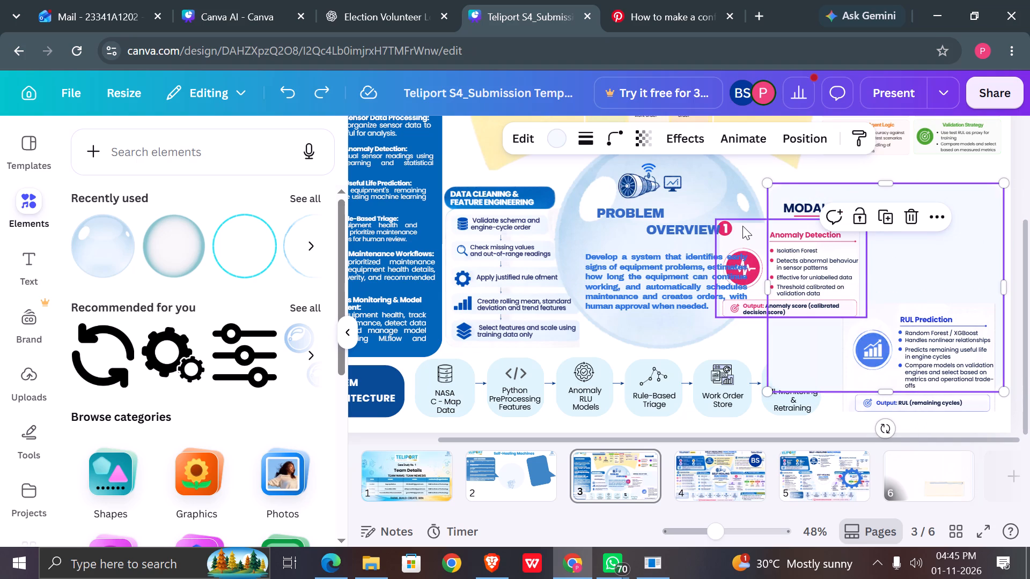
pyautogui.click(742, 226)
pyautogui.moveTo(762, 240); pyautogui.dragTo(832, 244)
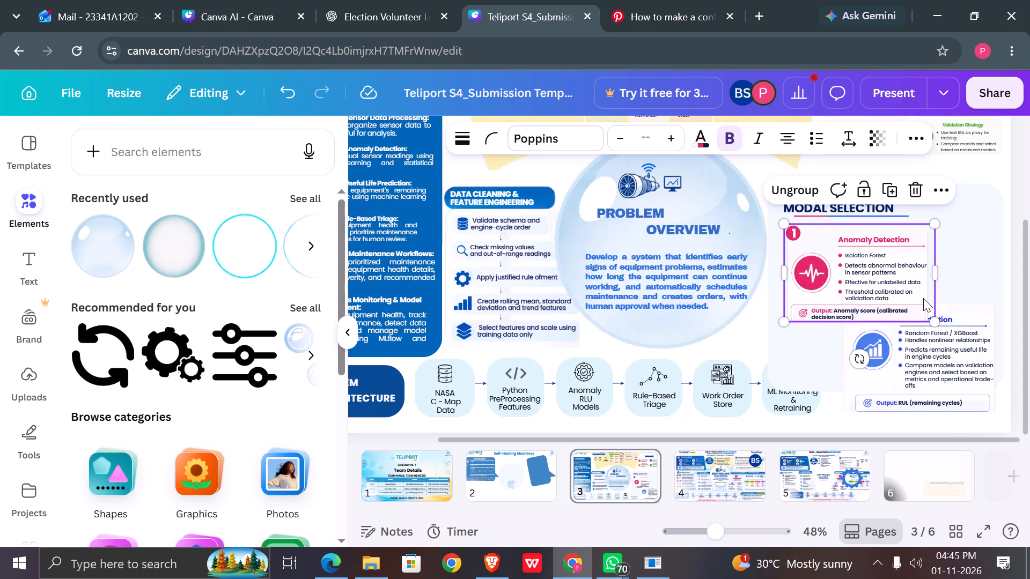
pyautogui.moveTo(938, 322); pyautogui.dragTo(918, 307)
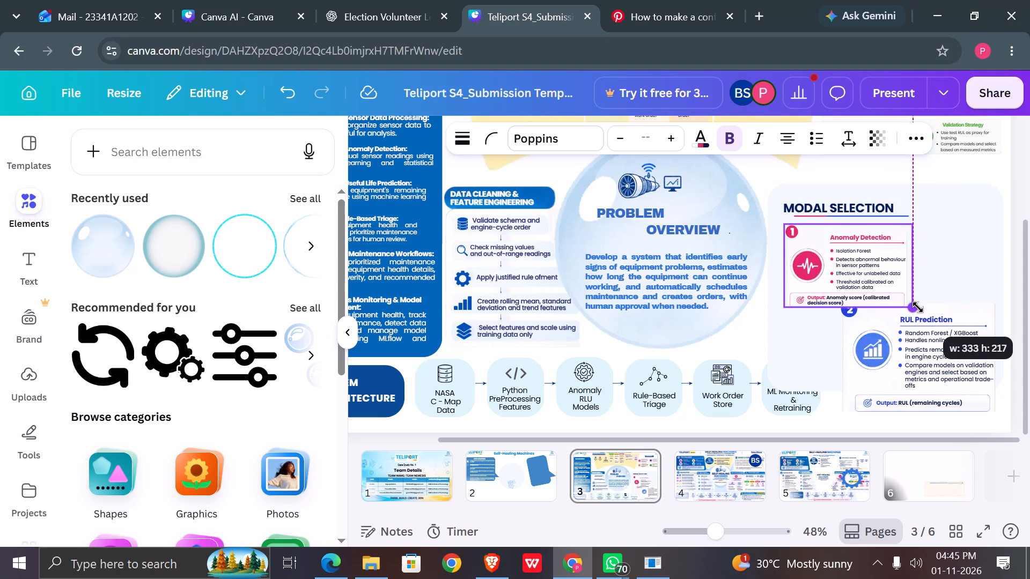
pyautogui.moveTo(918, 307); pyautogui.dragTo(920, 307)
# Shrink the RUL Prediction card to about 352 by 250 and move it up toward the pale panel's lower-right corner.
pyautogui.click(918, 342)
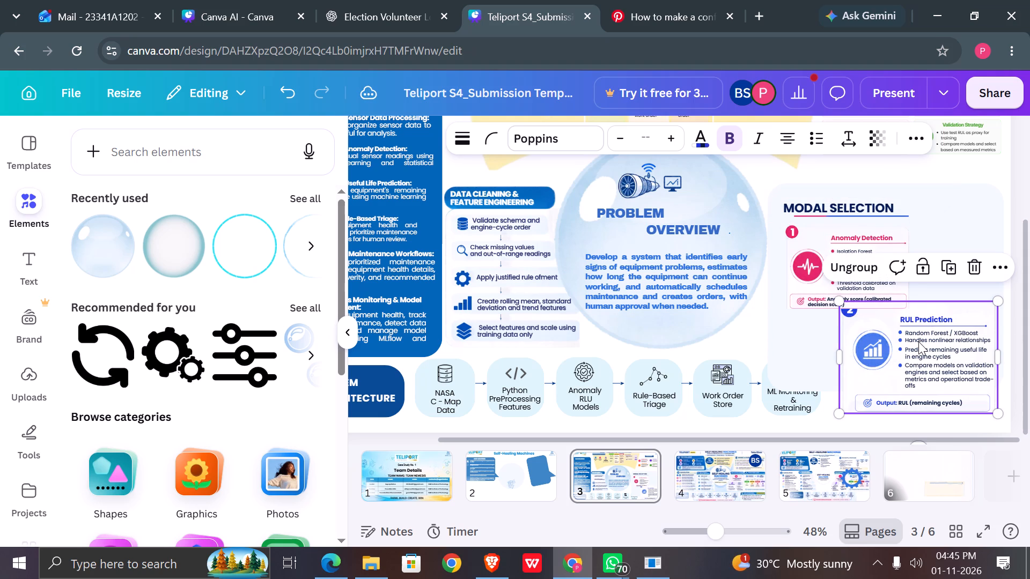
pyautogui.moveTo(838, 302); pyautogui.dragTo(863, 319)
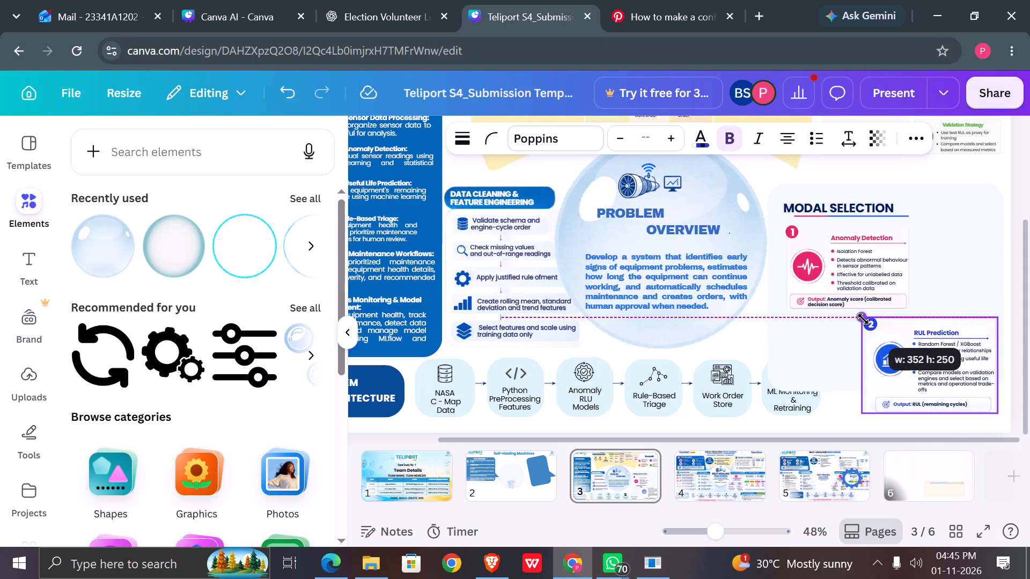
pyautogui.moveTo(899, 365); pyautogui.dragTo(893, 345)
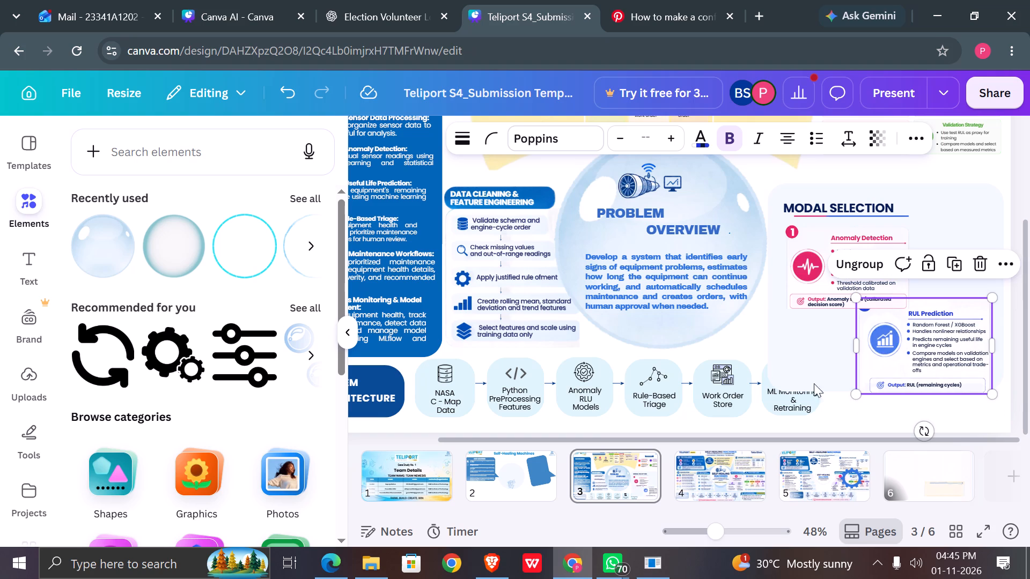
# Shorten the pale panel from below so its bottom edge clears the row of architecture icons.
pyautogui.click(794, 366)
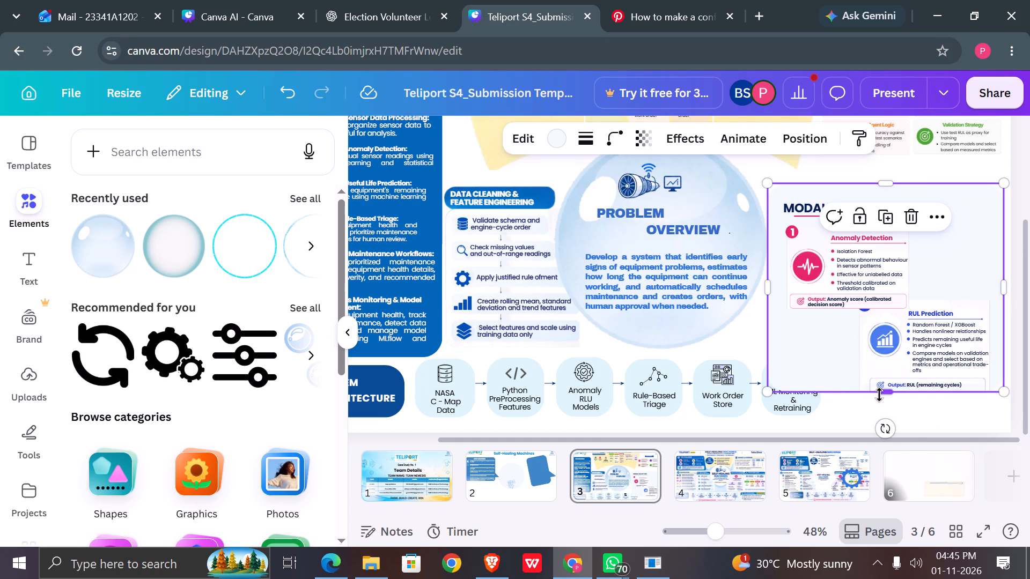
pyautogui.moveTo(882, 392); pyautogui.dragTo(887, 347)
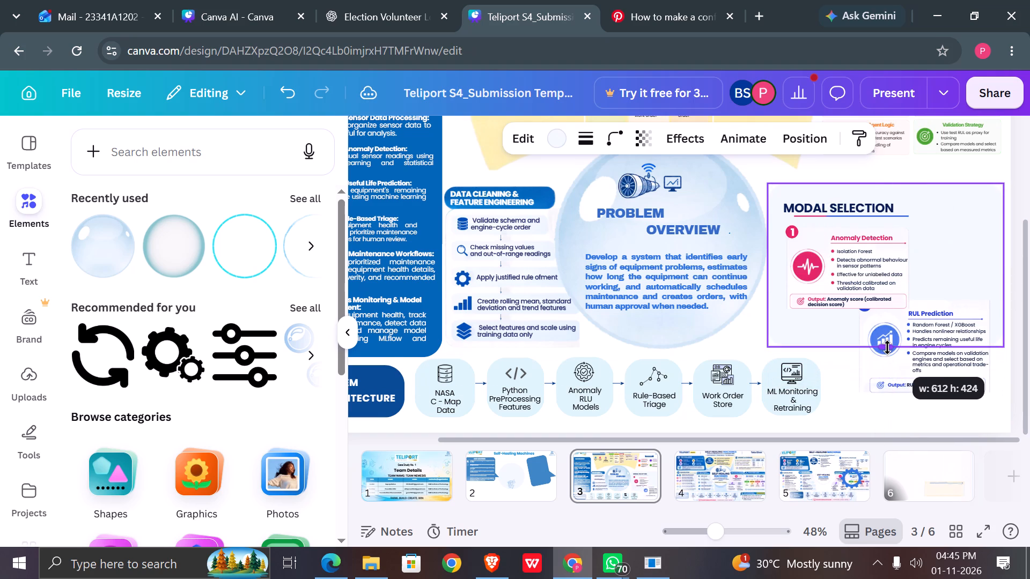
pyautogui.moveTo(887, 347); pyautogui.dragTo(891, 356)
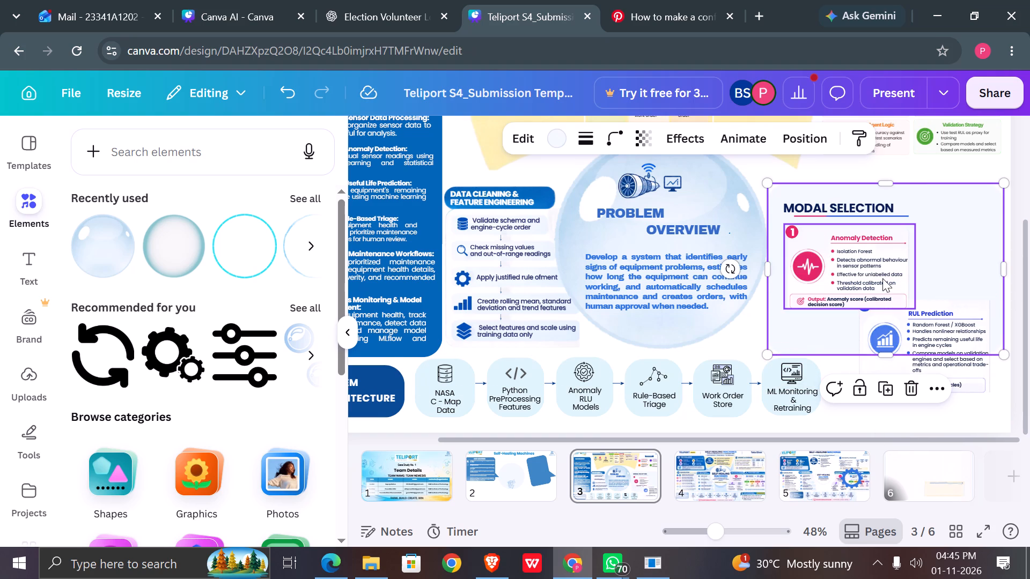
# Shift the Anomaly Detection card slightly up and left inside the panel and shrink it further.
pyautogui.moveTo(867, 253); pyautogui.dragTo(860, 251)
pyautogui.moveTo(910, 310); pyautogui.dragTo(882, 311)
# Move the RUL Prediction card up inside the shortened panel near its right edge, narrowing the card to about 342.
pyautogui.moveTo(908, 331); pyautogui.dragTo(899, 283)
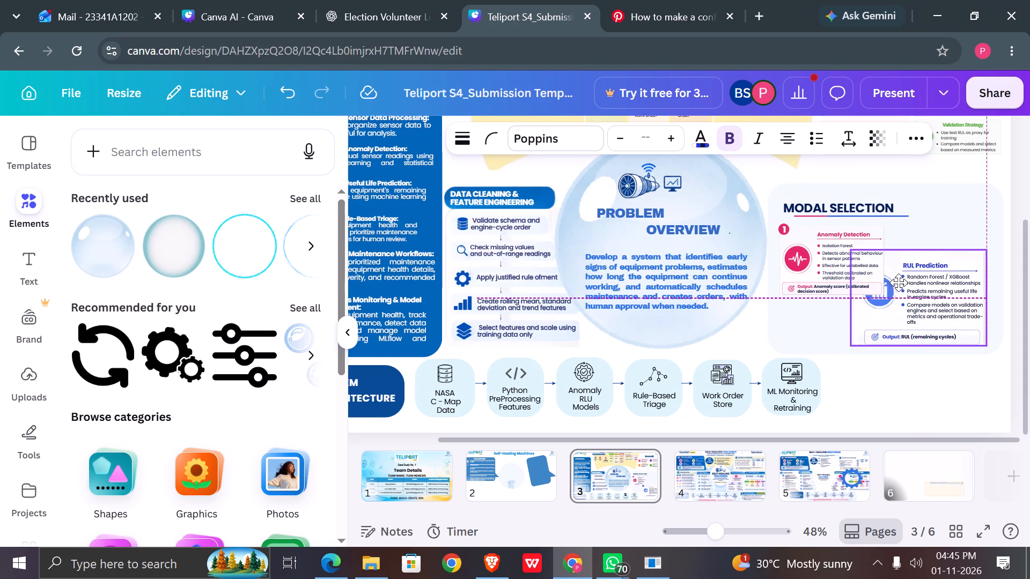
pyautogui.moveTo(899, 283); pyautogui.dragTo(899, 283)
pyautogui.moveTo(844, 299); pyautogui.dragTo(853, 299)
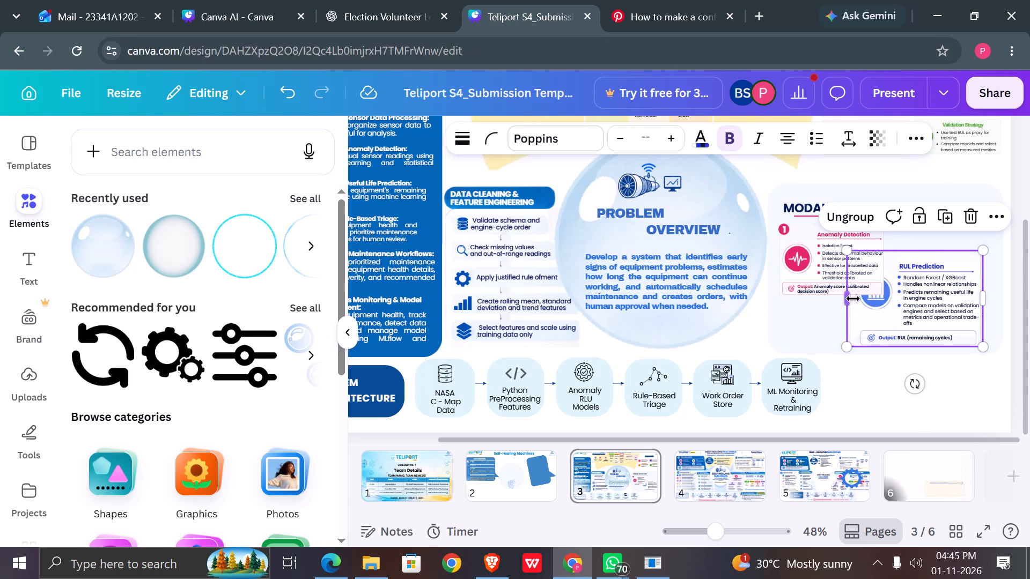
pyautogui.moveTo(853, 299); pyautogui.dragTo(874, 300)
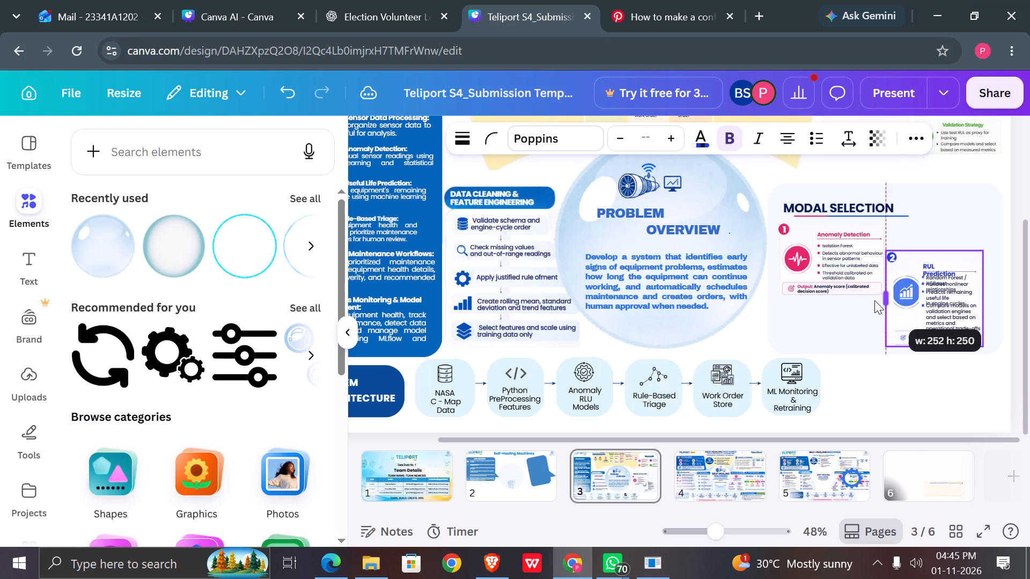
pyautogui.moveTo(874, 300); pyautogui.dragTo(846, 305)
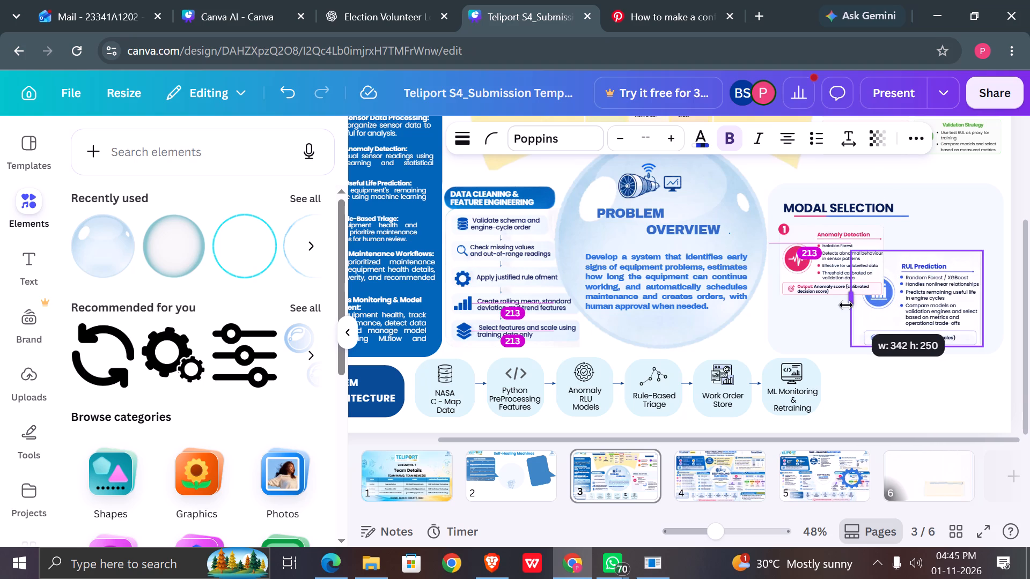
pyautogui.moveTo(910, 299); pyautogui.dragTo(931, 296)
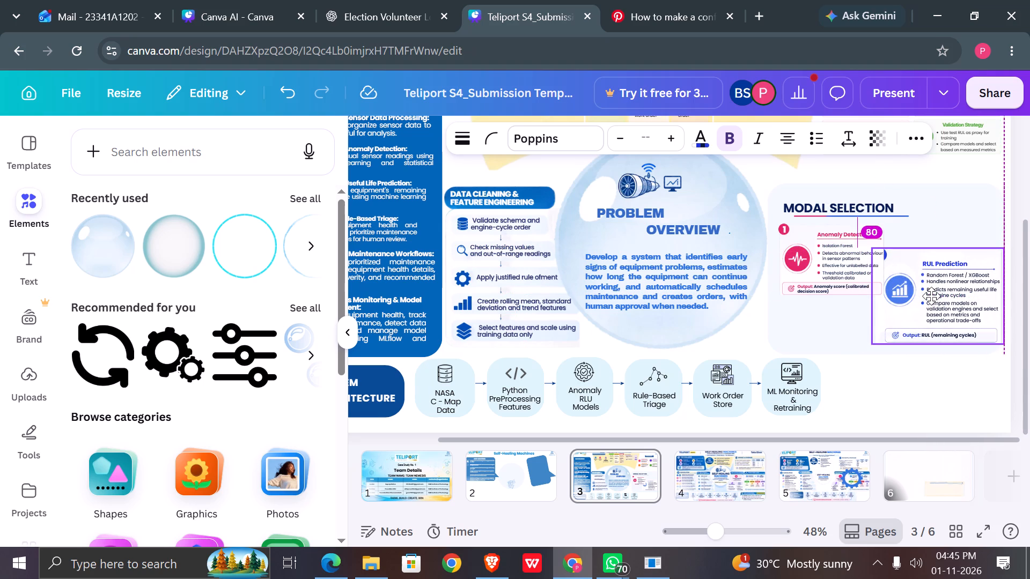
pyautogui.moveTo(931, 296); pyautogui.dragTo(924, 296)
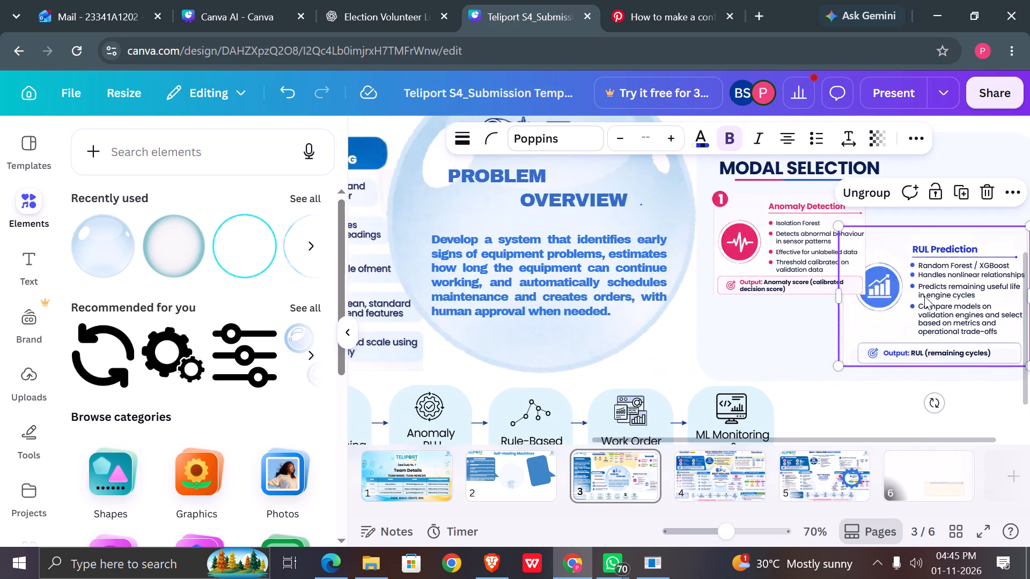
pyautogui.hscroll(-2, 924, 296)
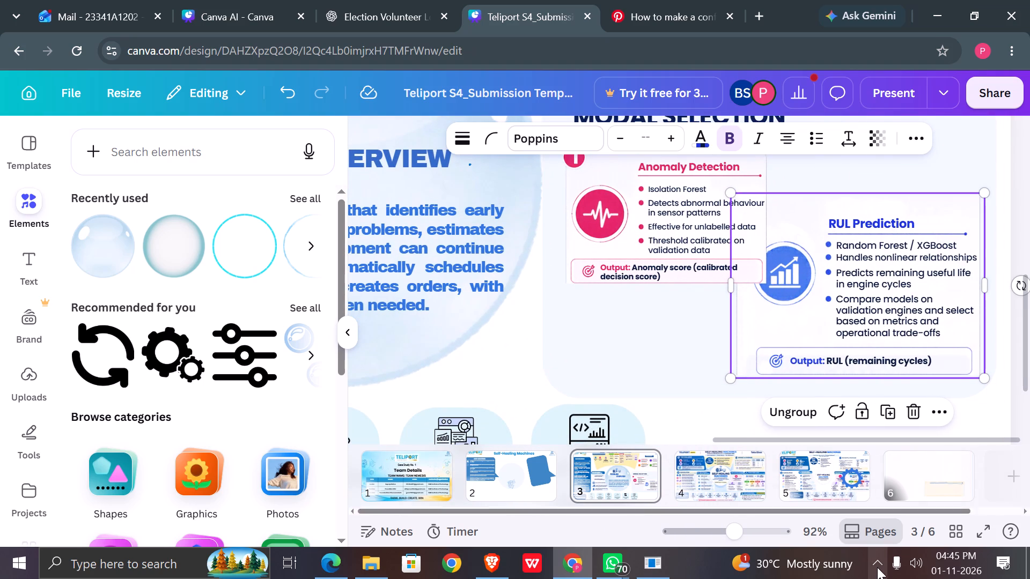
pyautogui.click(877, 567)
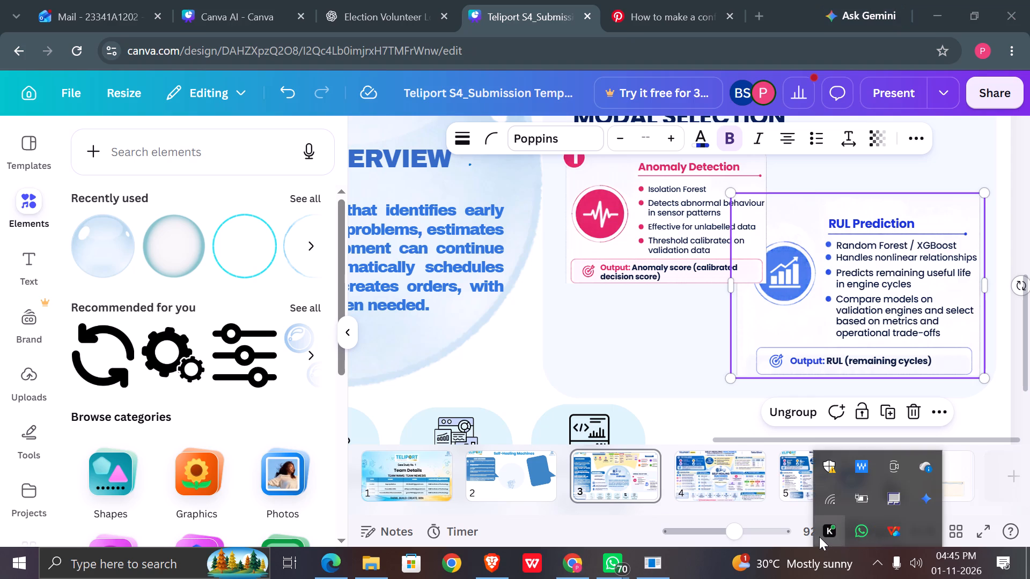
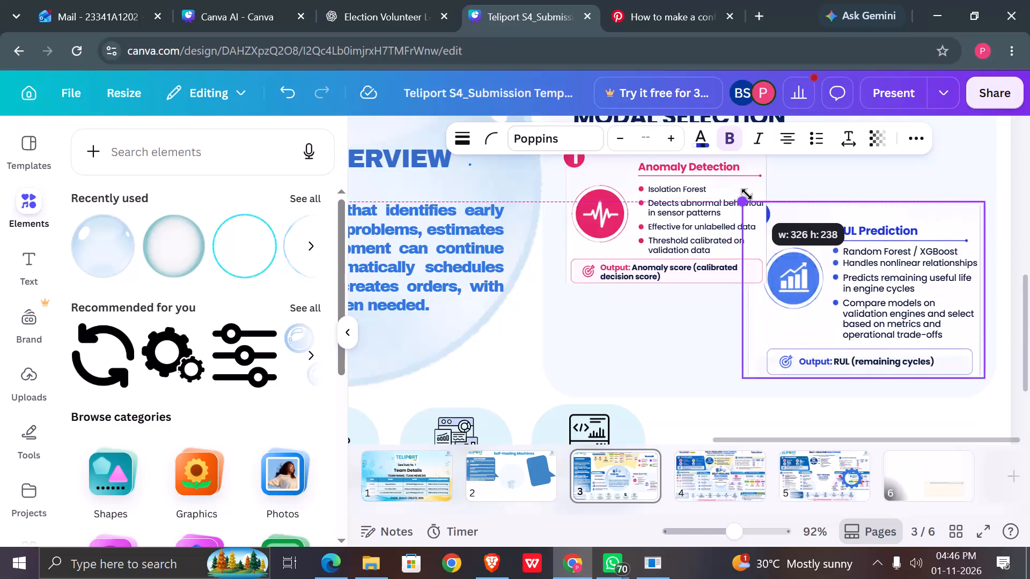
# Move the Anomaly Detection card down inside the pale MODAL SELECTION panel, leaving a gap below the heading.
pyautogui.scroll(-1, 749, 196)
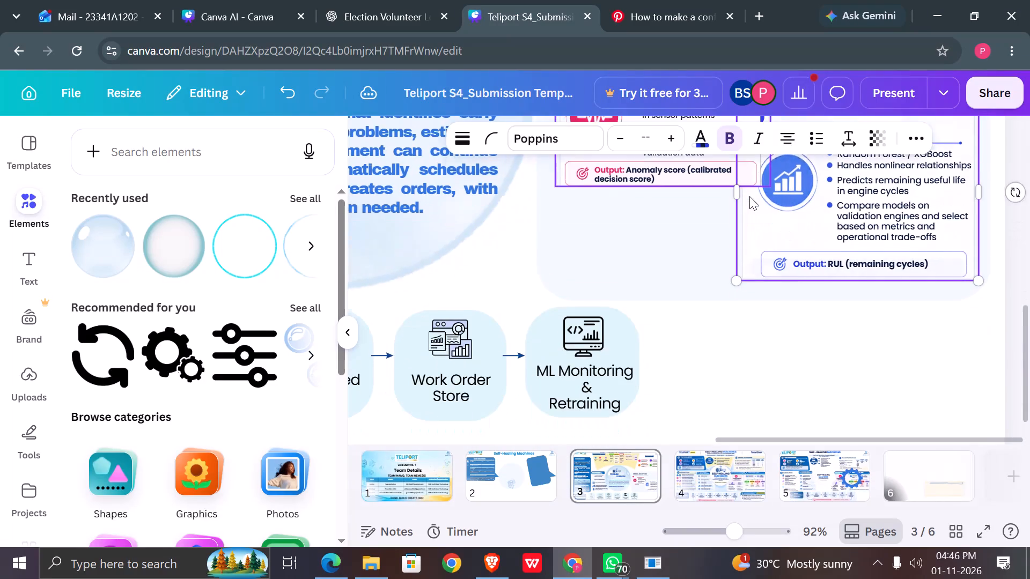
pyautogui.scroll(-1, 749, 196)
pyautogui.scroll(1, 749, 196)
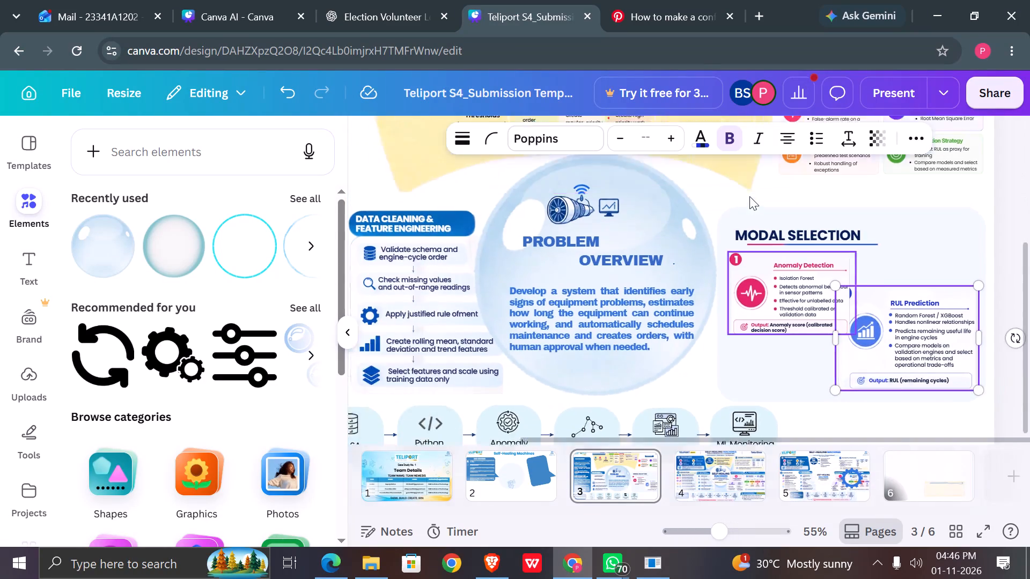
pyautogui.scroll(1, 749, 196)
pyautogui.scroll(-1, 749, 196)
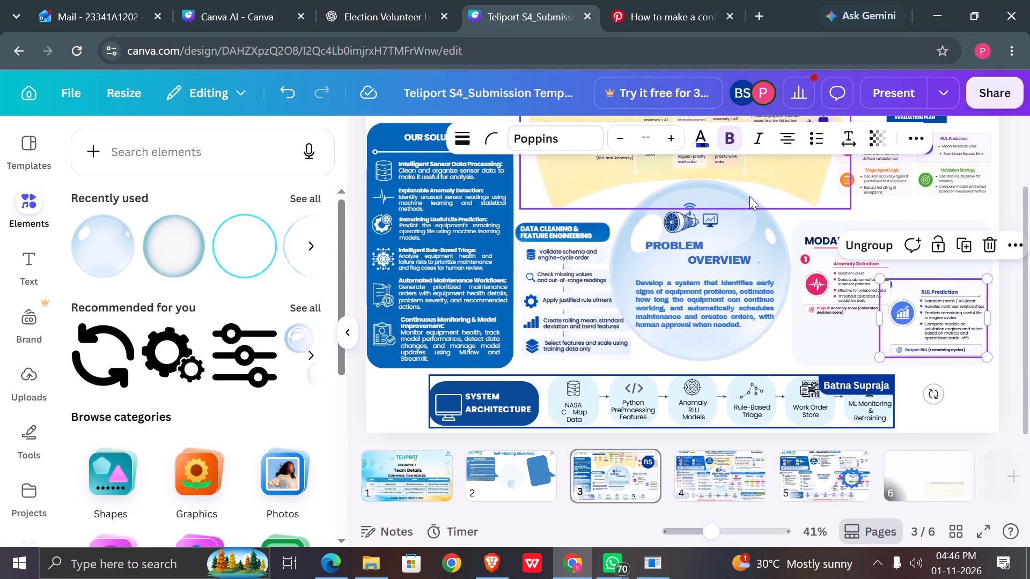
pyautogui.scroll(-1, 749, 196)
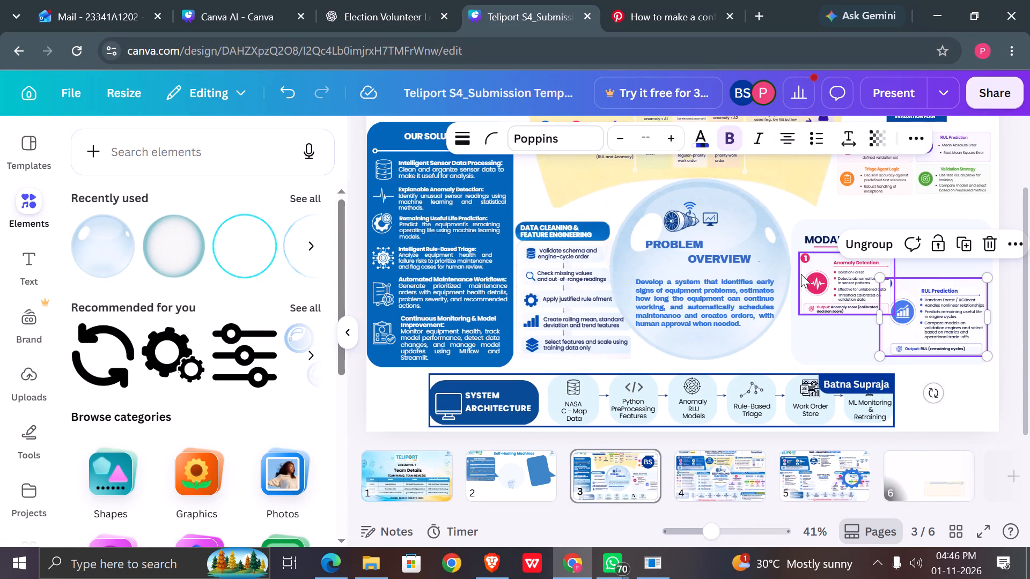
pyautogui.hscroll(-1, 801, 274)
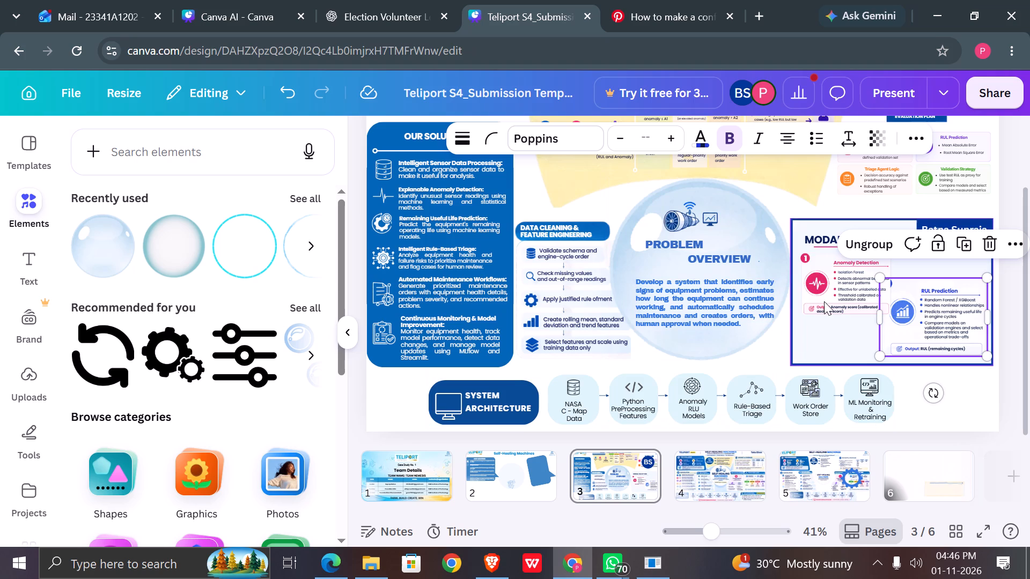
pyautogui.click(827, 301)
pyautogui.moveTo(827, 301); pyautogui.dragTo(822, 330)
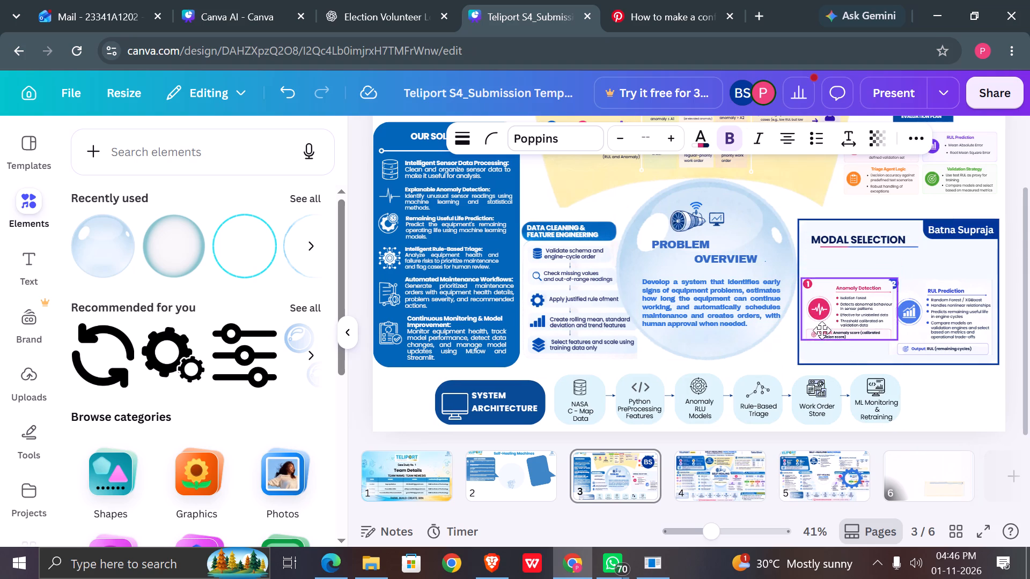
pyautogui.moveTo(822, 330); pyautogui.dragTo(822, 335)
# Shrink the RUL Prediction card and place it in the pale panel's lower-right corner, diagonally below the Anomaly Detection card.
pyautogui.moveTo(925, 319); pyautogui.dragTo(929, 302)
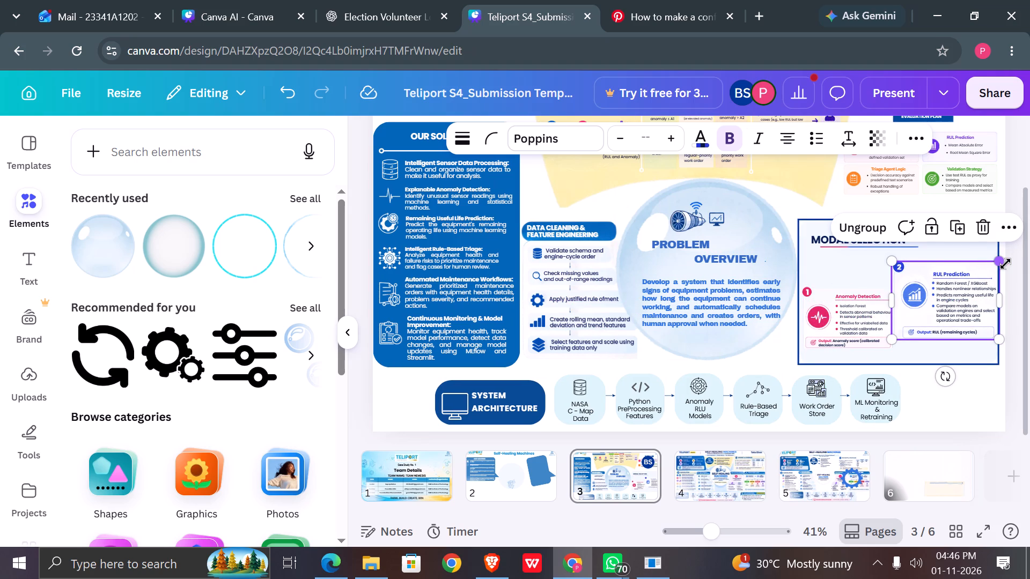
pyautogui.moveTo(1004, 264); pyautogui.dragTo(982, 281)
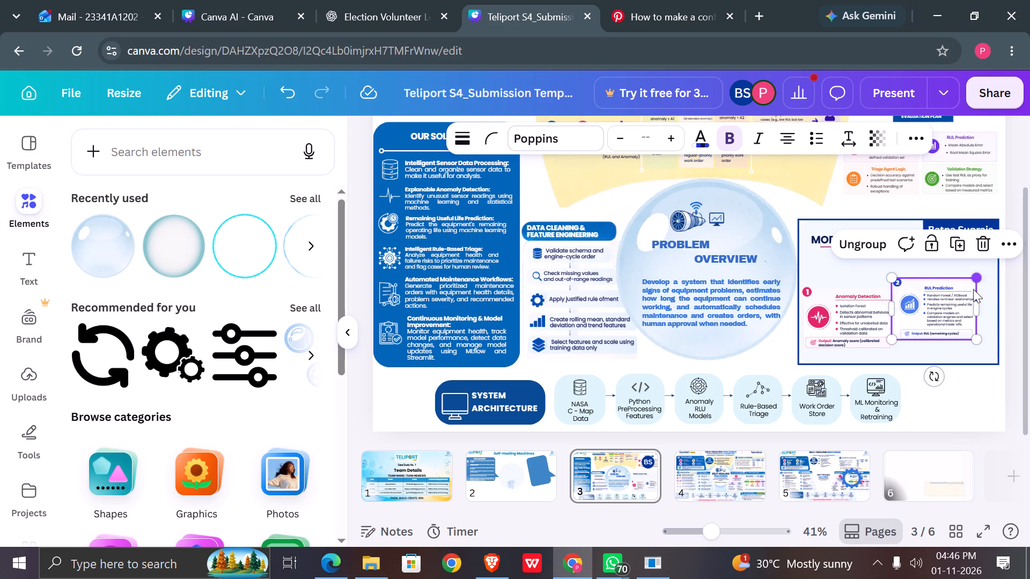
pyautogui.moveTo(977, 277); pyautogui.dragTo(985, 278)
pyautogui.moveTo(938, 302); pyautogui.dragTo(955, 321)
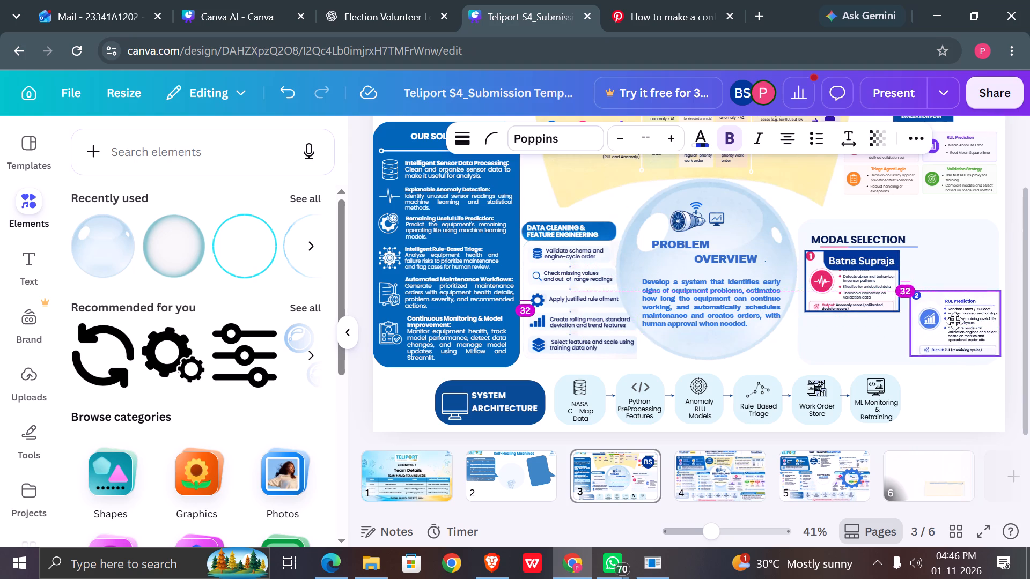
pyautogui.moveTo(955, 321); pyautogui.dragTo(949, 318)
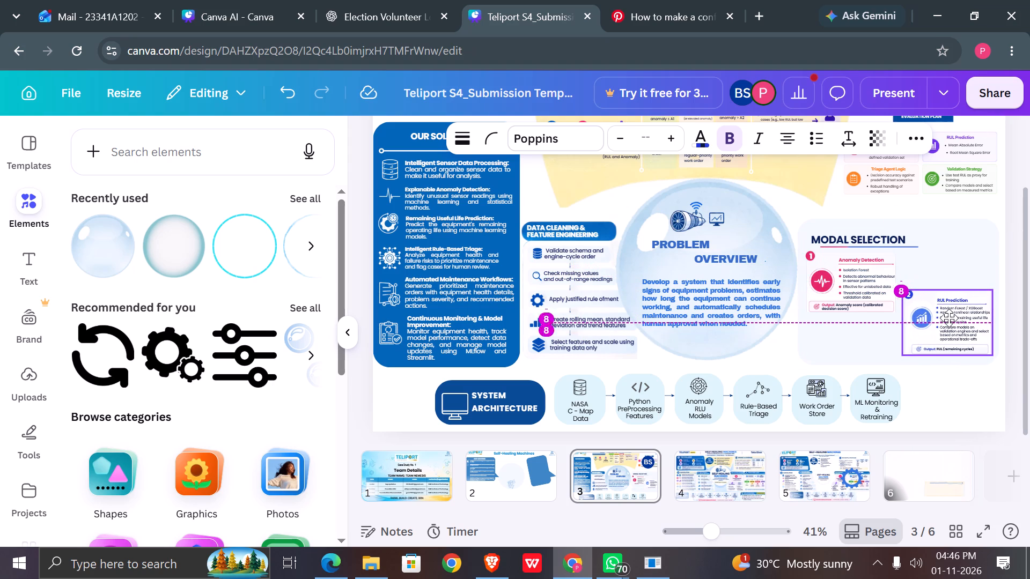
pyautogui.moveTo(949, 318); pyautogui.dragTo(945, 319)
pyautogui.click(959, 397)
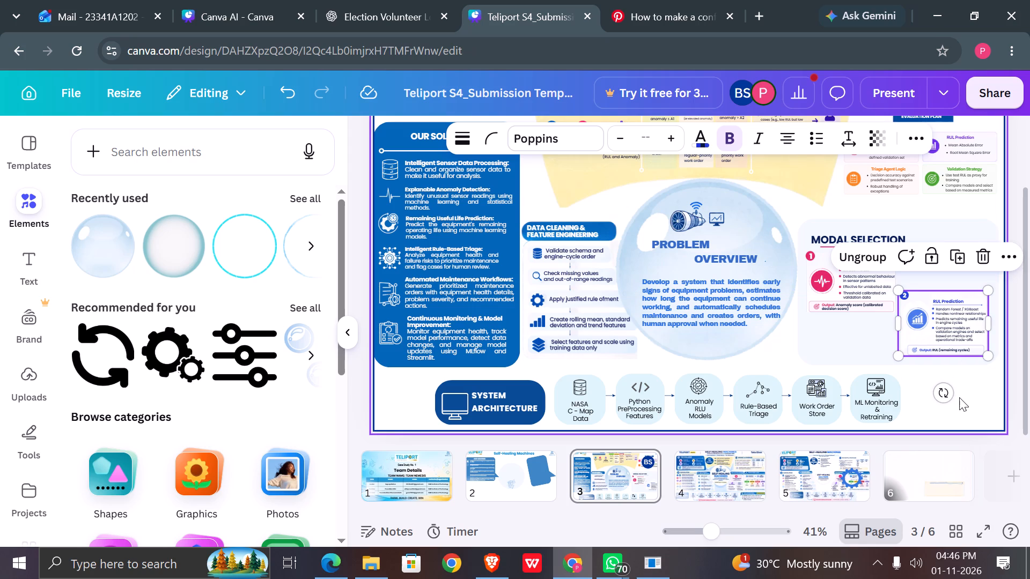
# Widen the MODAL SELECTION heading group rightward so it spans most of the pale panel's width.
pyautogui.scroll(1, 959, 397)
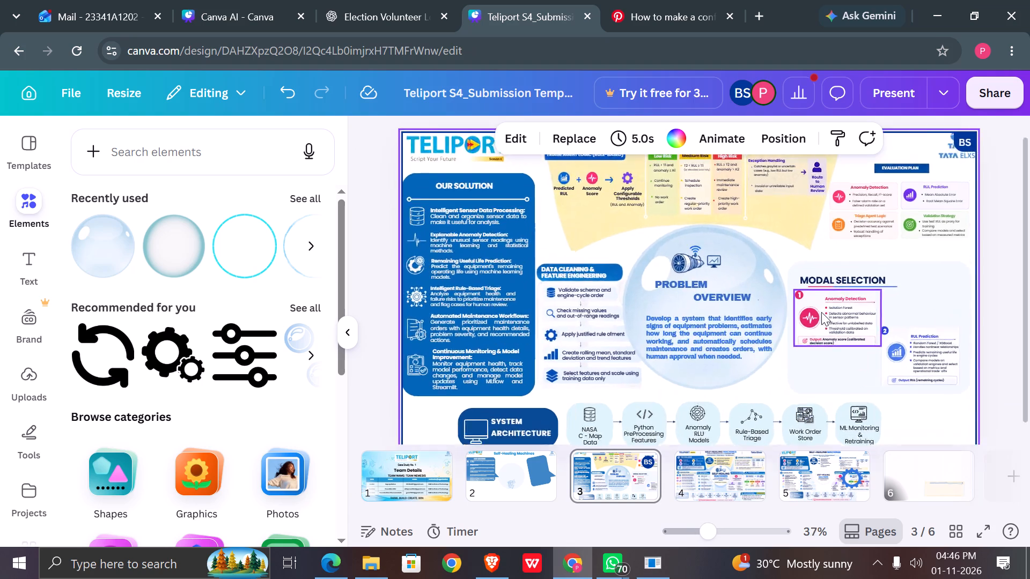
pyautogui.hscroll(-3, 821, 312)
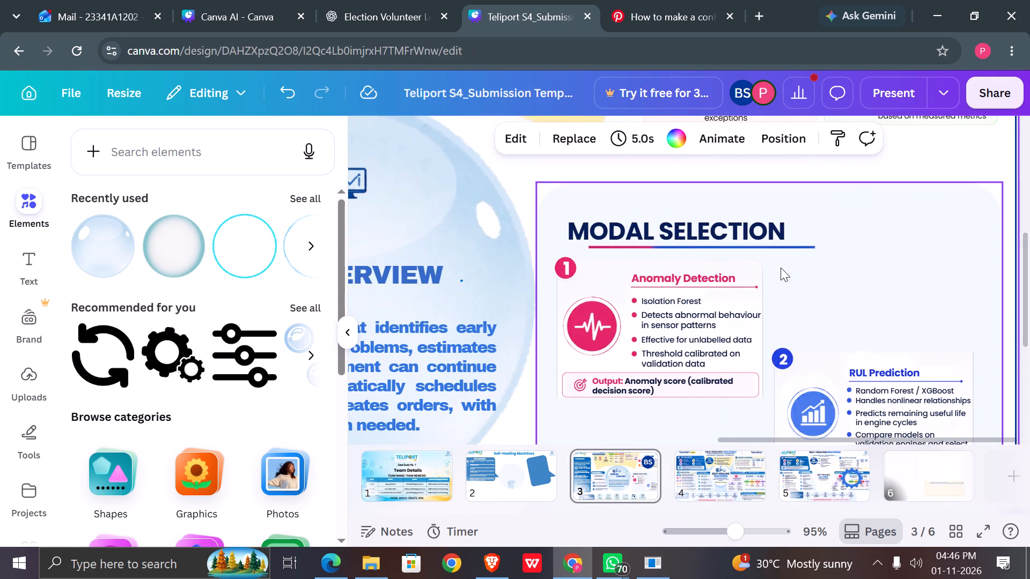
pyautogui.click(766, 242)
pyautogui.moveTo(860, 234); pyautogui.dragTo(988, 230)
# Increase the MODAL SELECTION heading's font size to 36.1.
pyautogui.click(771, 233)
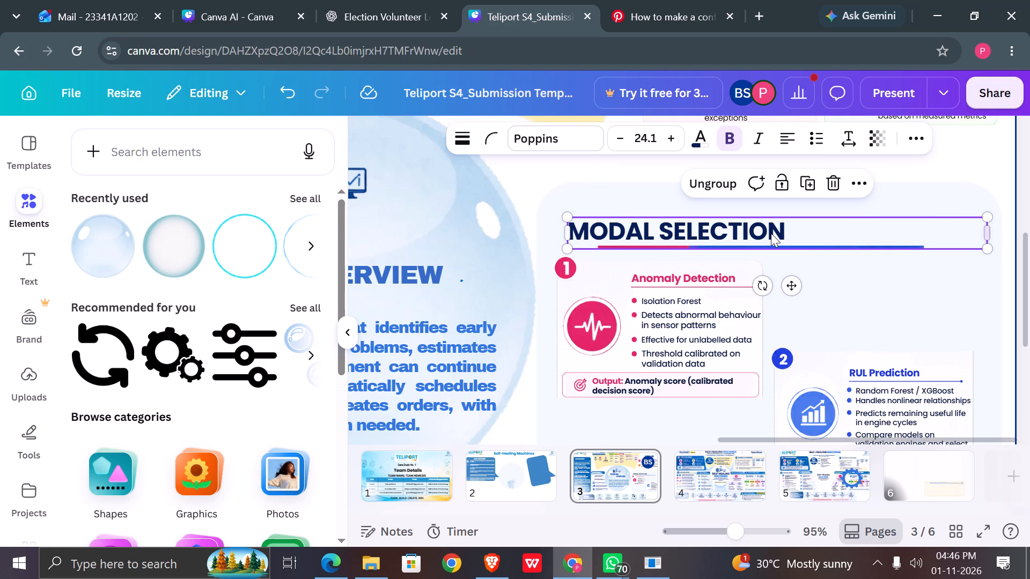
pyautogui.tripleClick(640, 136)
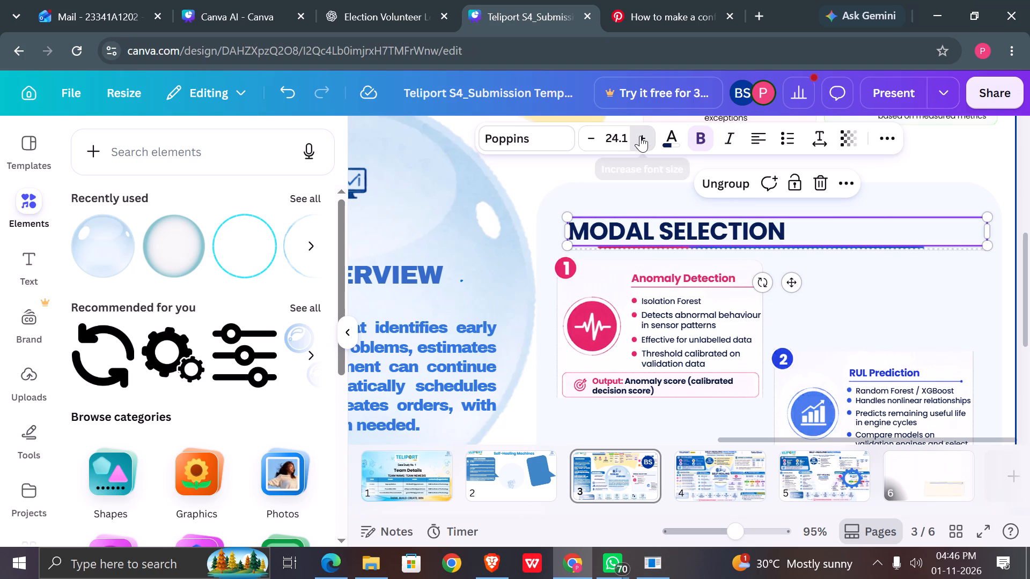
pyautogui.tripleClick(640, 136)
pyautogui.tripleClick(640, 136)
pyautogui.tripleClick(640, 136)
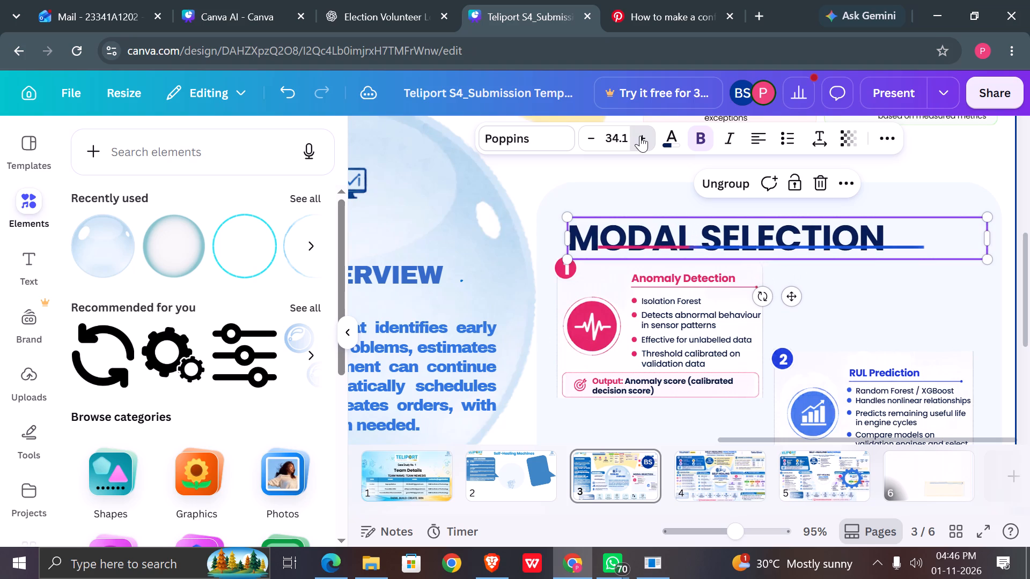
# Move the MODAL SELECTION text up above its underline and narrow its text box to about 550.
pyautogui.moveTo(808, 232); pyautogui.dragTo(828, 212)
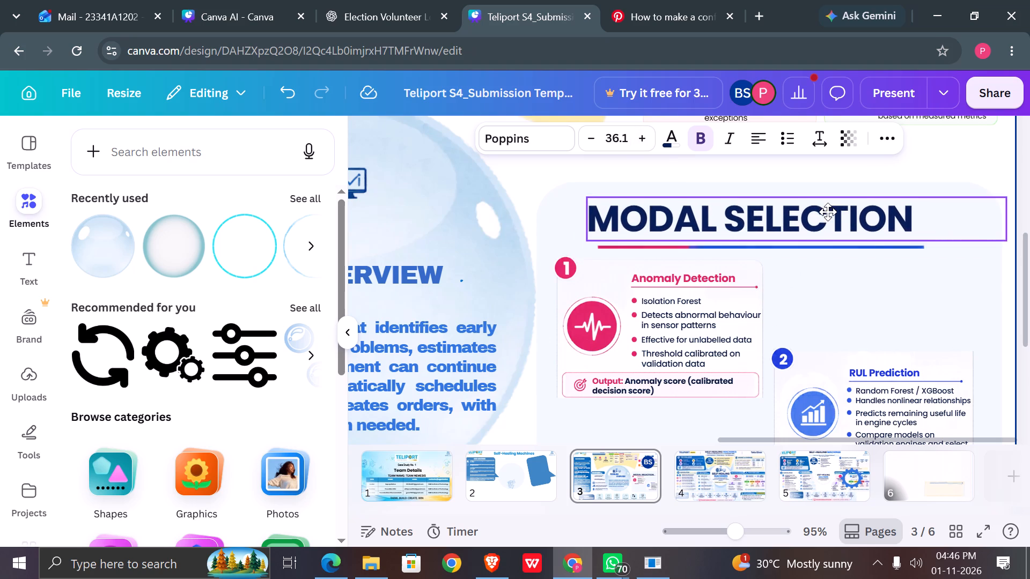
pyautogui.moveTo(828, 212); pyautogui.dragTo(819, 210)
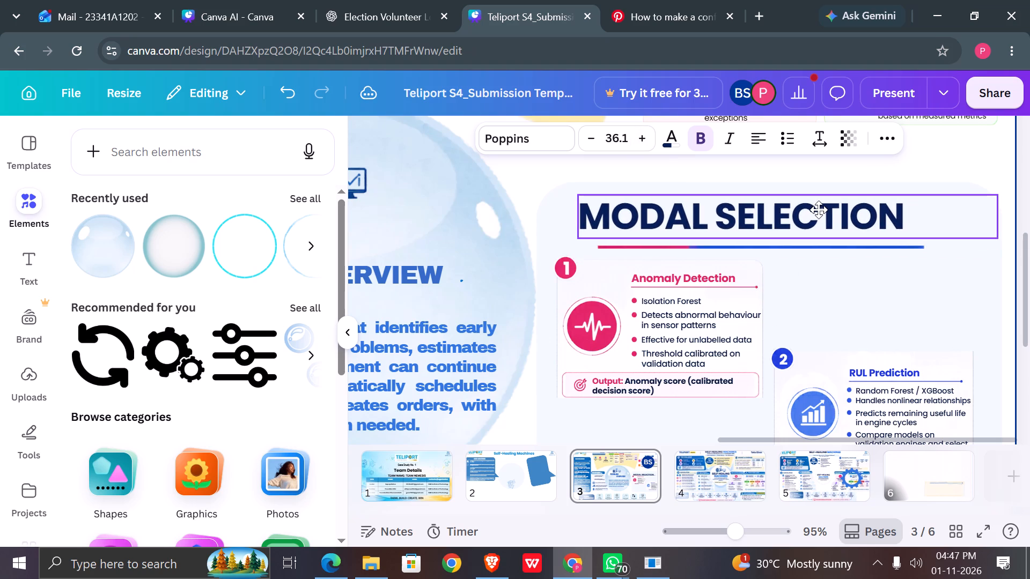
pyautogui.moveTo(819, 210); pyautogui.dragTo(818, 210)
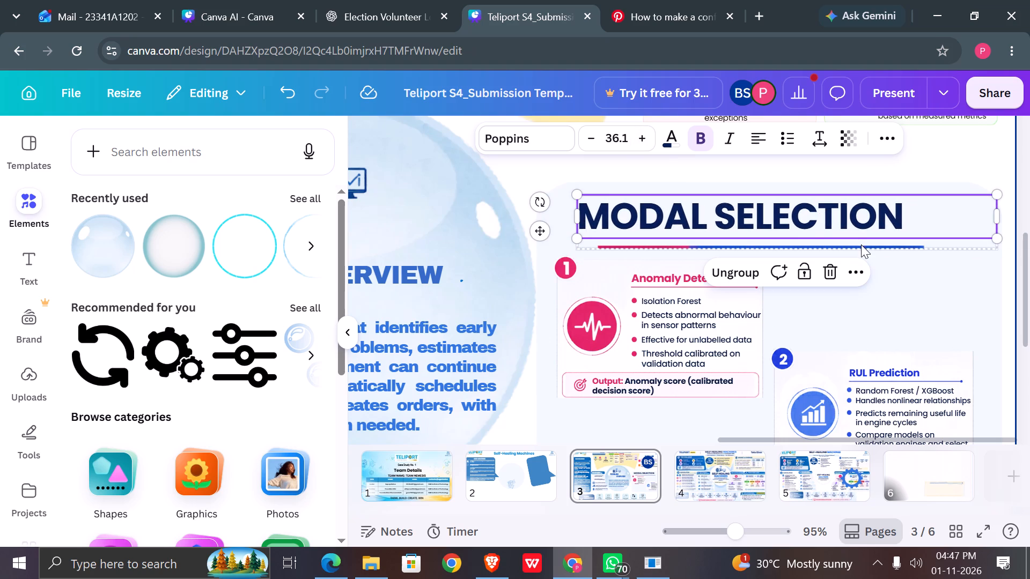
pyautogui.click(998, 211)
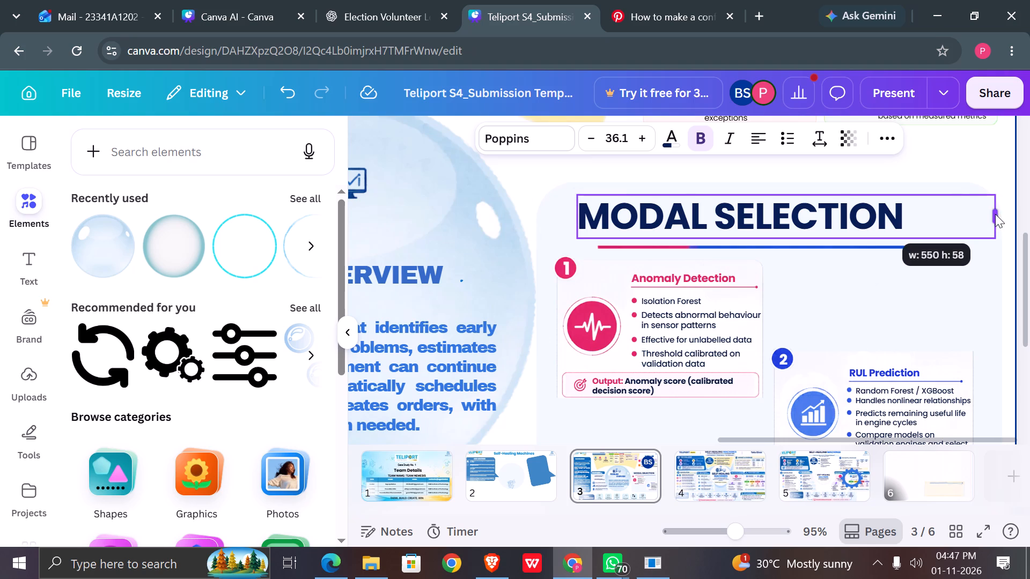
# Widen the heading group to about 560 so it reaches the pale panel's right edge.
pyautogui.click(937, 257)
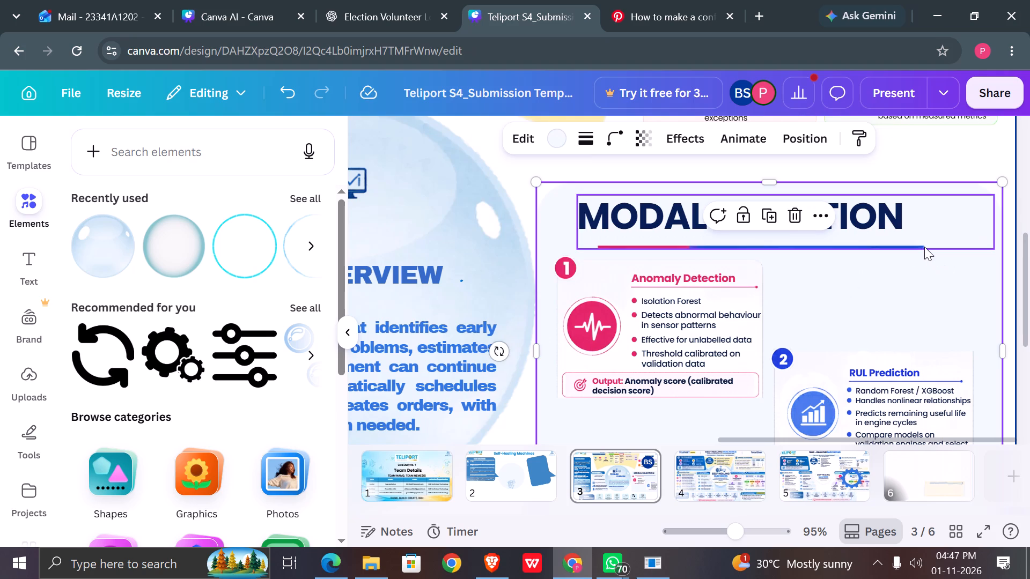
pyautogui.click(924, 247)
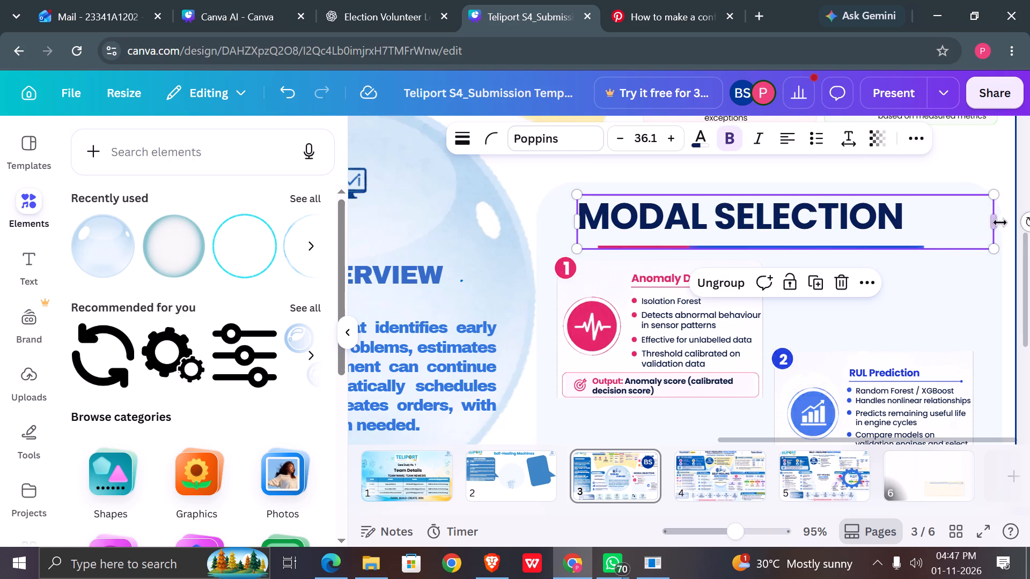
pyautogui.moveTo(994, 222); pyautogui.dragTo(1029, 217)
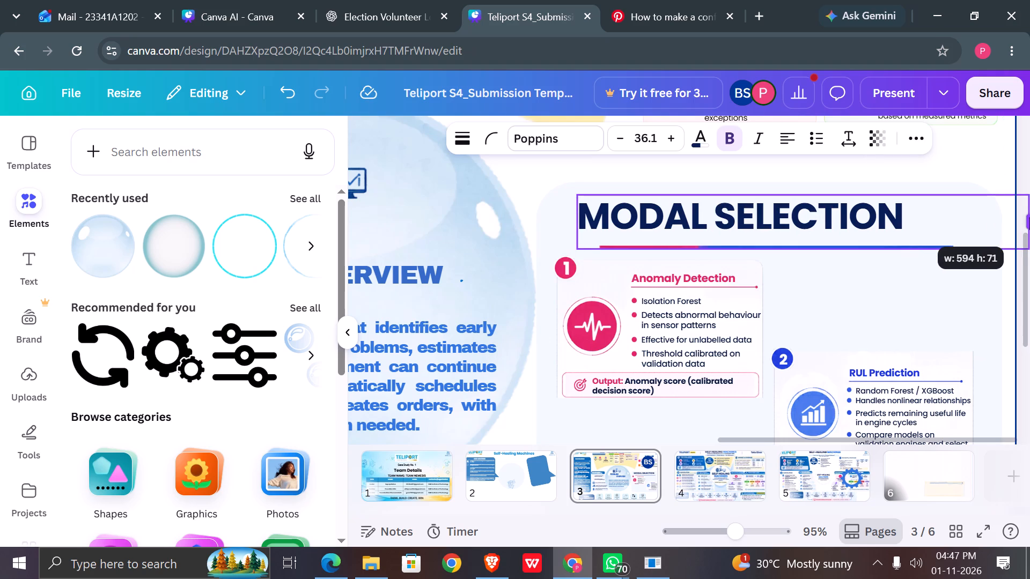
pyautogui.moveTo(1029, 217); pyautogui.dragTo(999, 212)
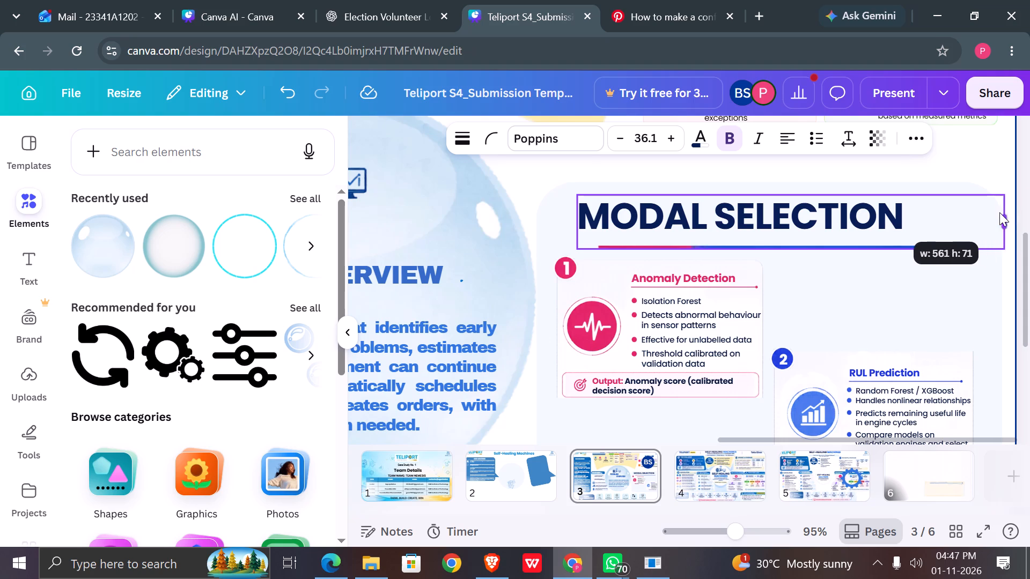
pyautogui.moveTo(999, 212); pyautogui.dragTo(998, 212)
pyautogui.click(957, 281)
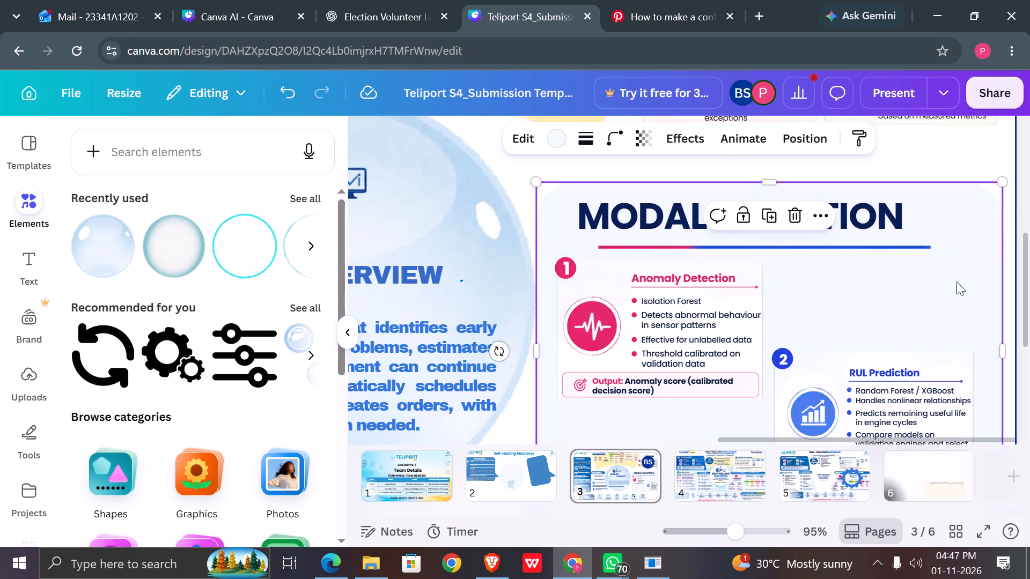
# Ungroup the MODAL SELECTION heading and move its underline up and slightly right, directly beneath the text.
pyautogui.click(902, 246)
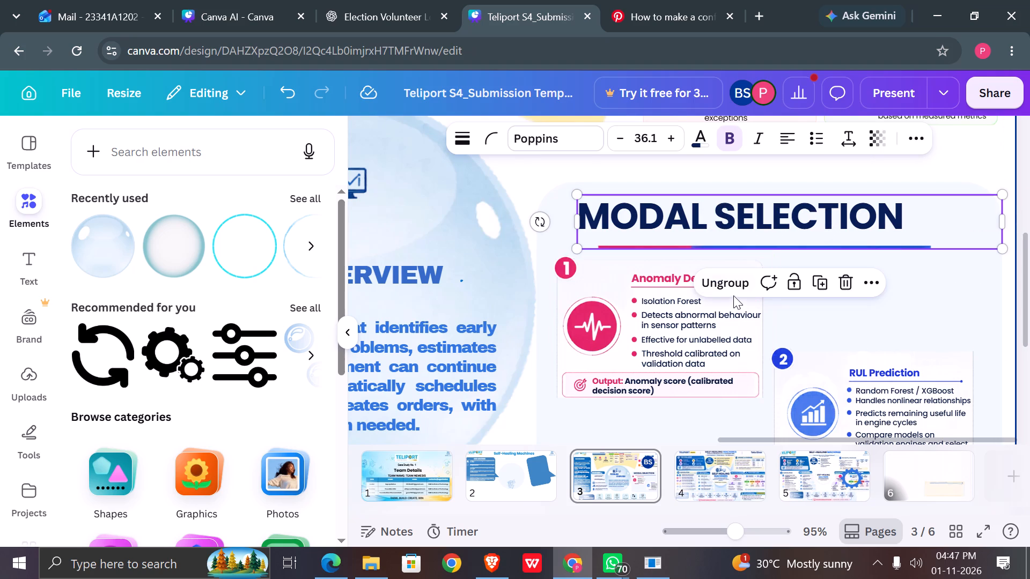
pyautogui.click(726, 283)
pyautogui.click(872, 296)
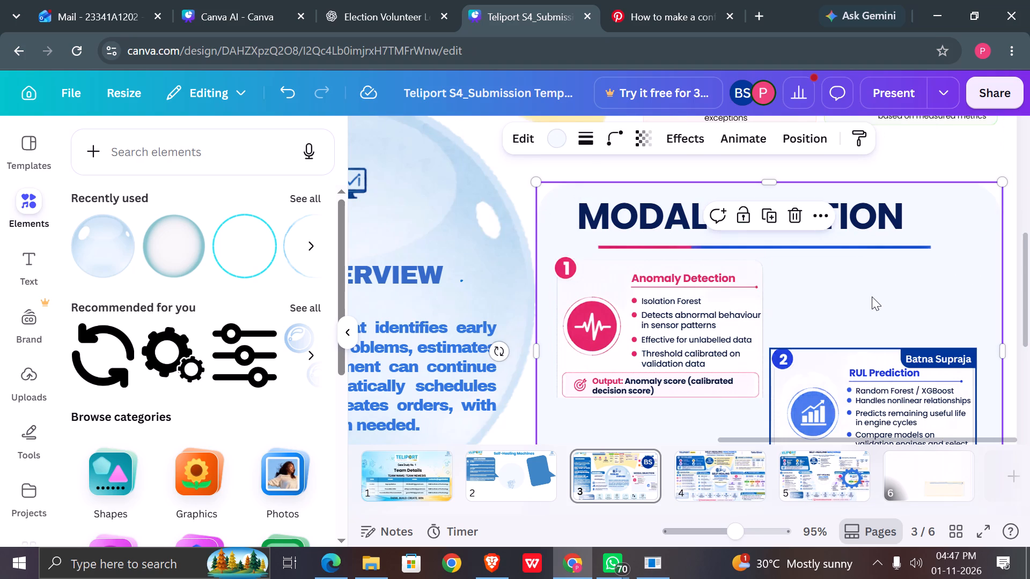
pyautogui.click(873, 246)
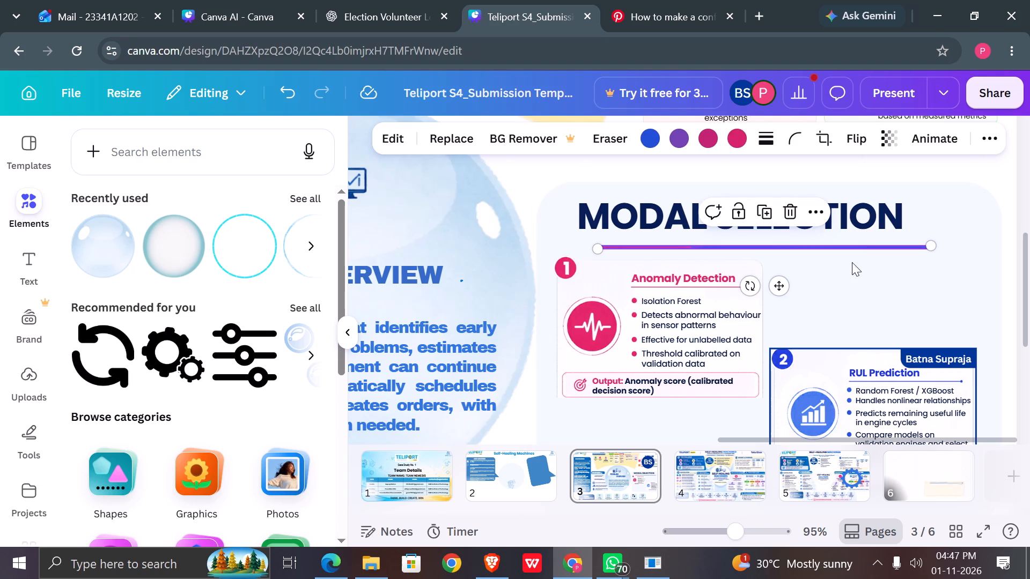
pyautogui.moveTo(782, 283); pyautogui.dragTo(806, 274)
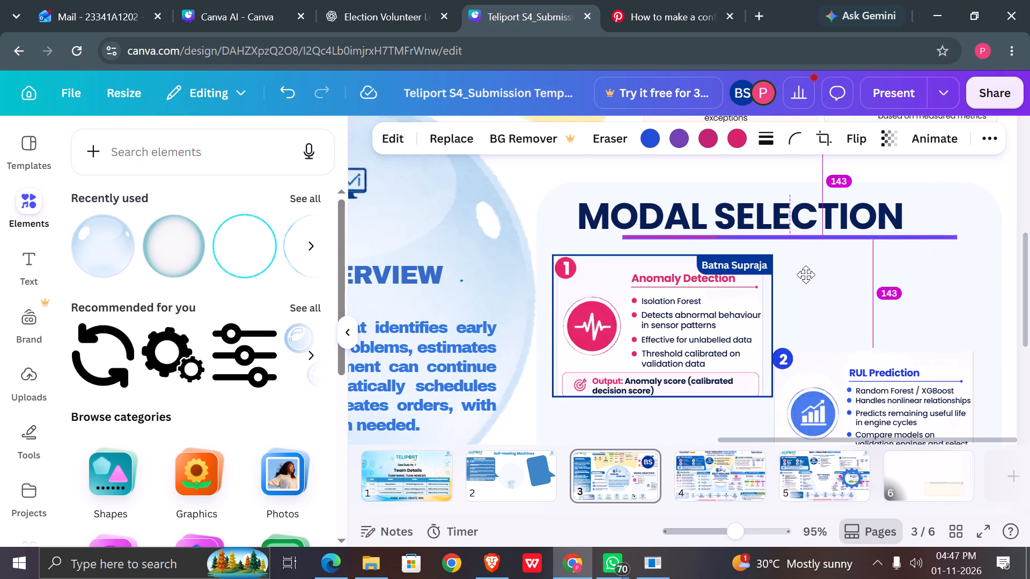
pyautogui.moveTo(806, 274); pyautogui.dragTo(799, 274)
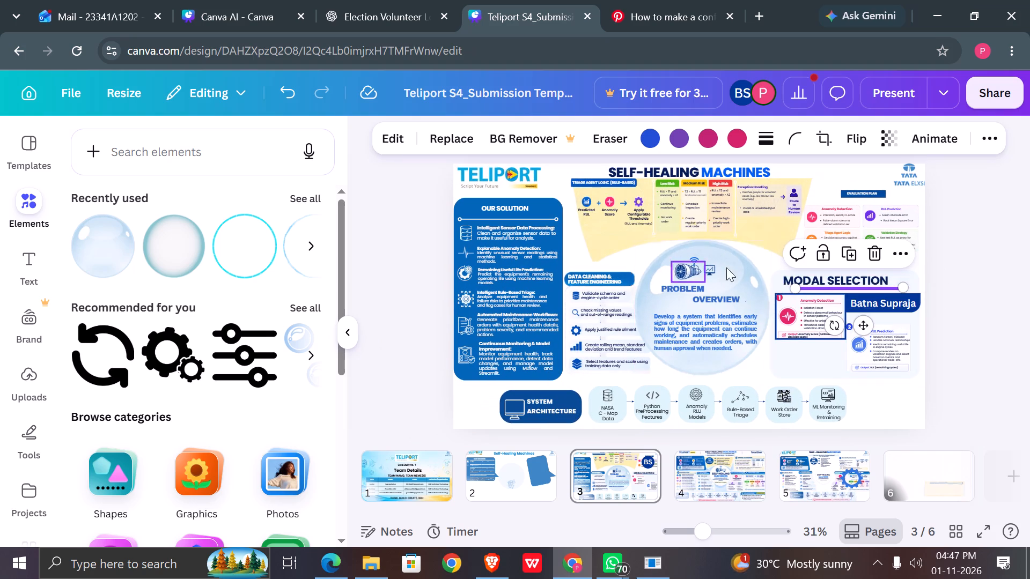
# Reduce the MODAL SELECTION heading's font size to 34.1.
pyautogui.click(842, 276)
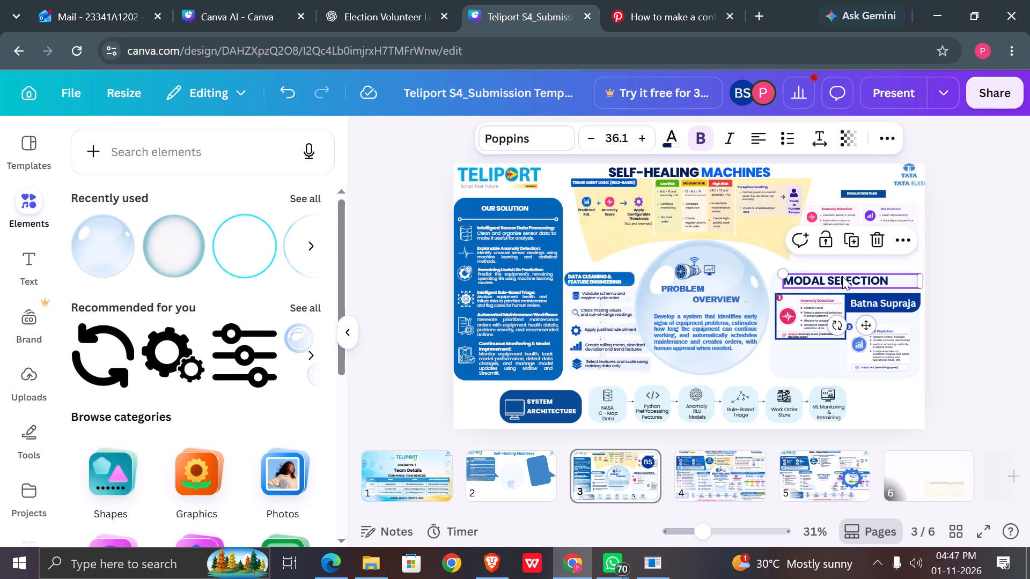
pyautogui.click(586, 134)
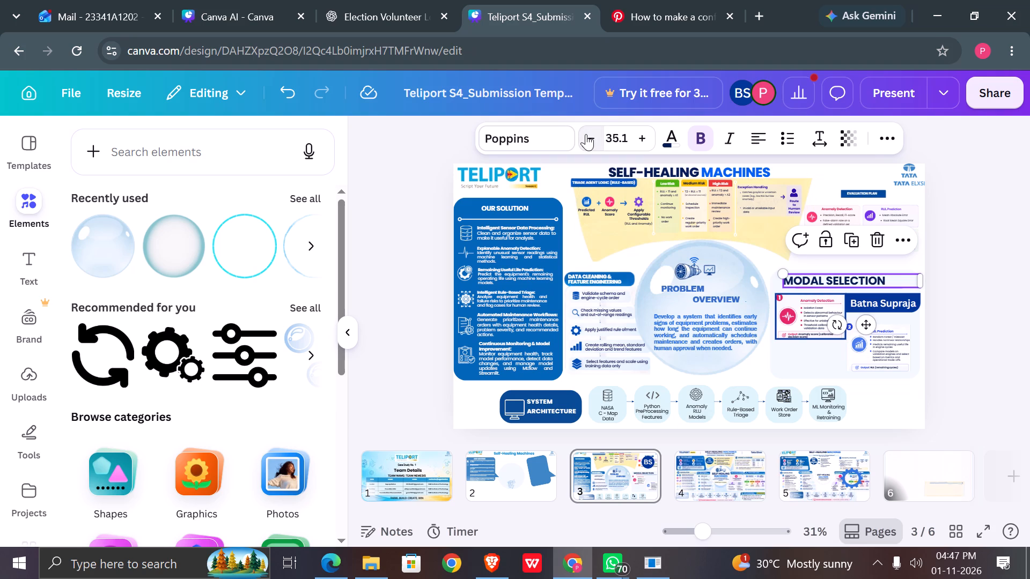
pyautogui.click(586, 134)
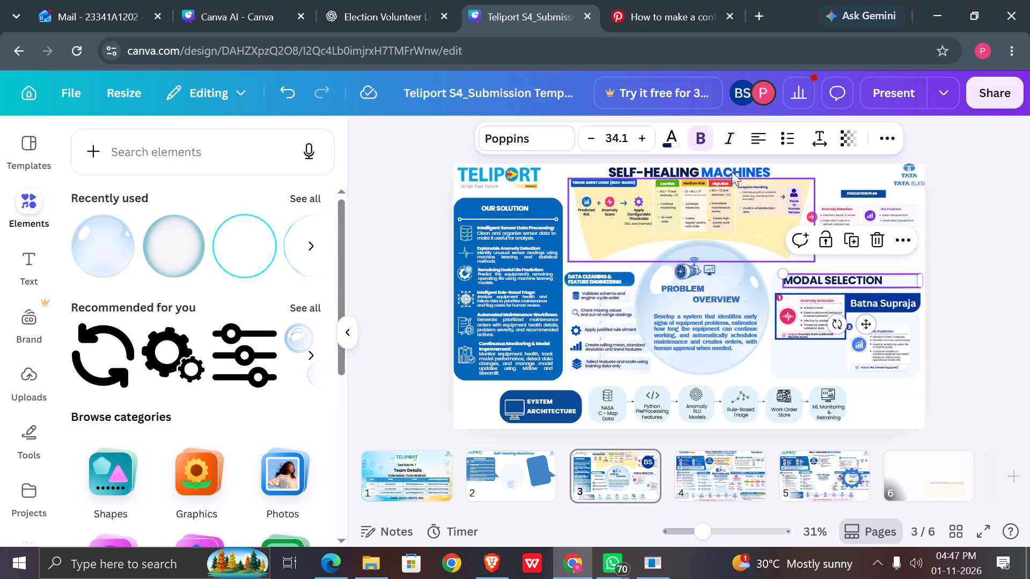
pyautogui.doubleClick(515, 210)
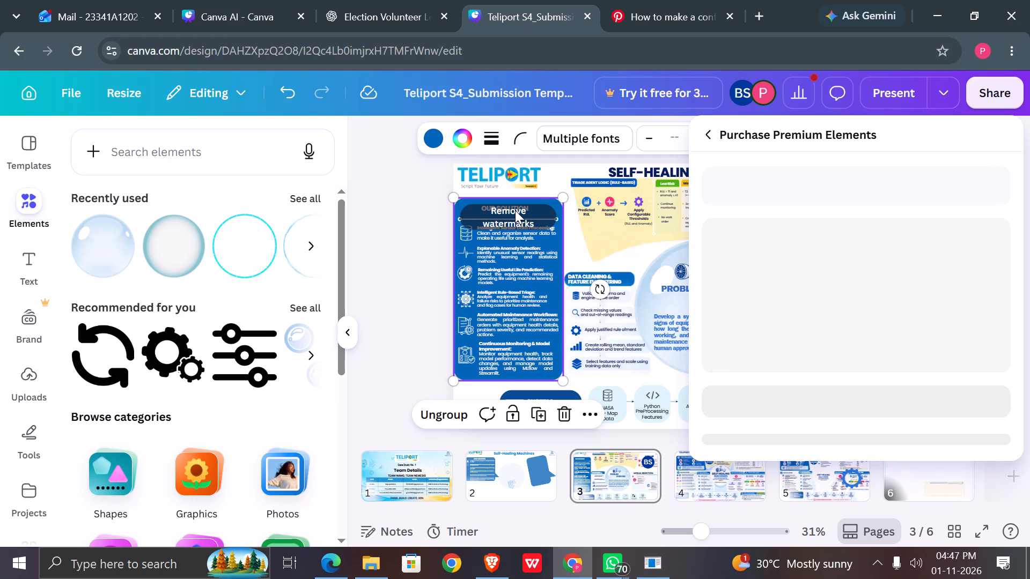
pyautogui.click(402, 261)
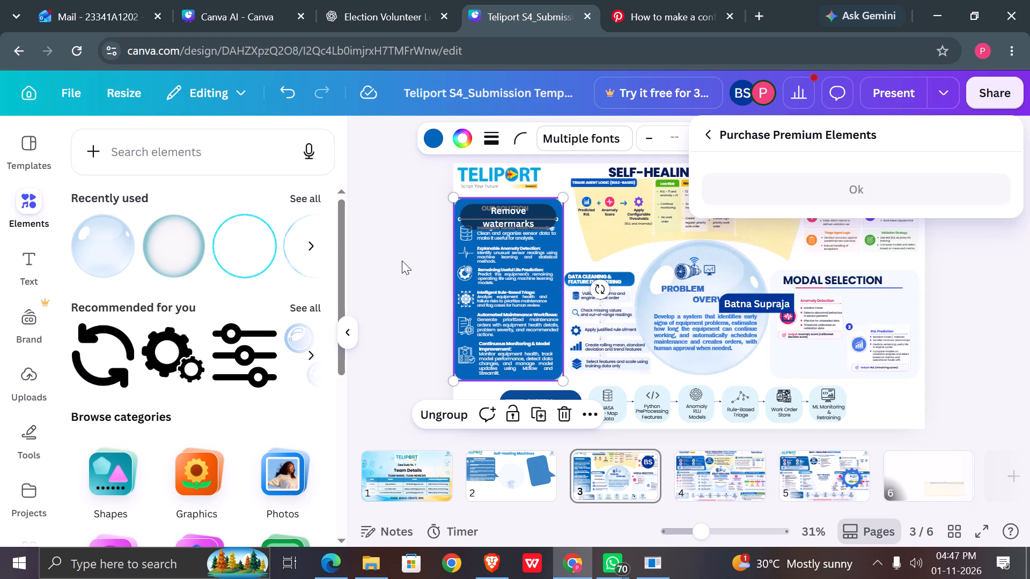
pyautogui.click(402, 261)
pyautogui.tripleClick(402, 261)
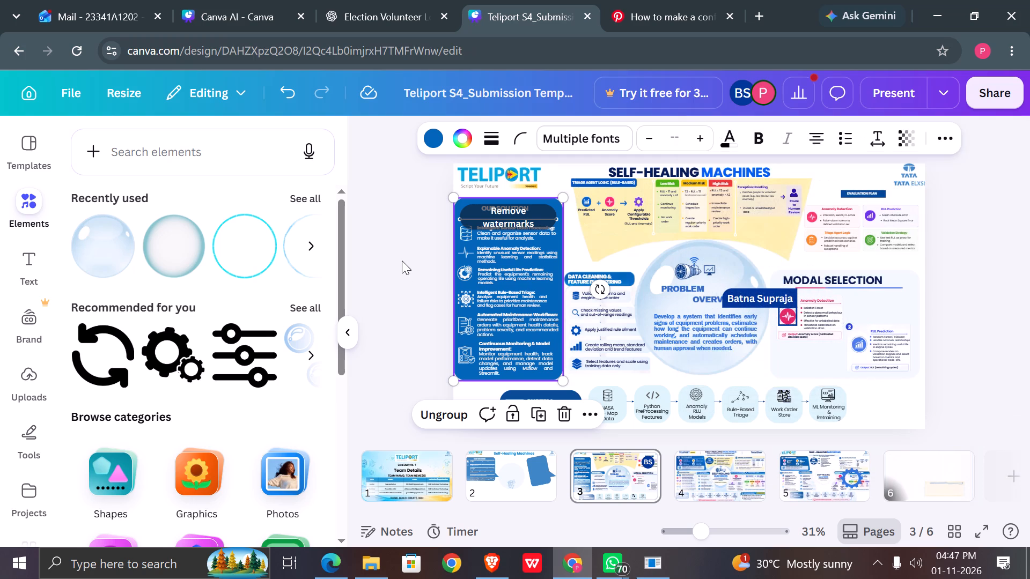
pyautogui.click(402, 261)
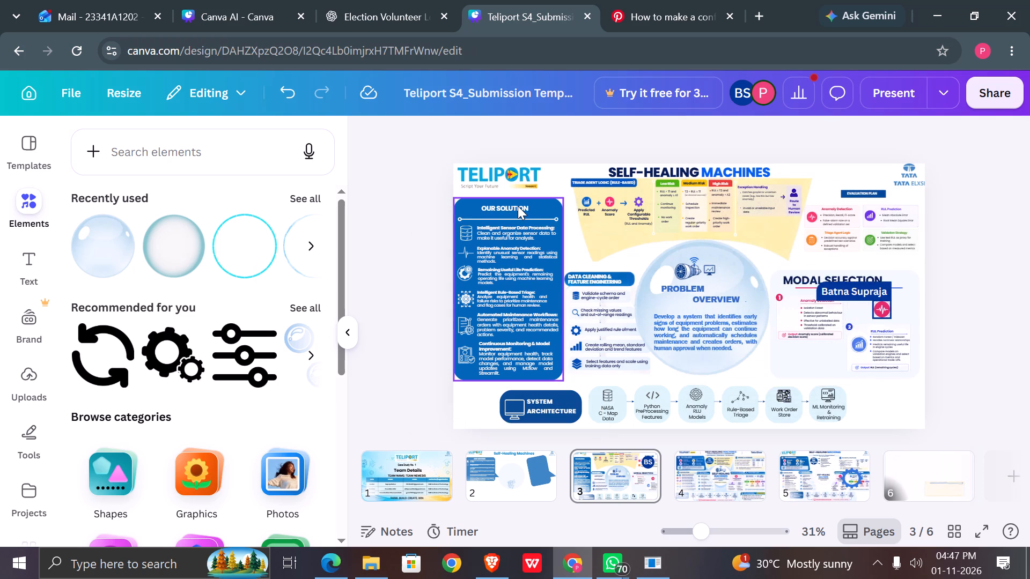
# Ungroup the blue OUR SOLUTION panel so its heading can be edited separately.
pyautogui.hscroll(1, 518, 206)
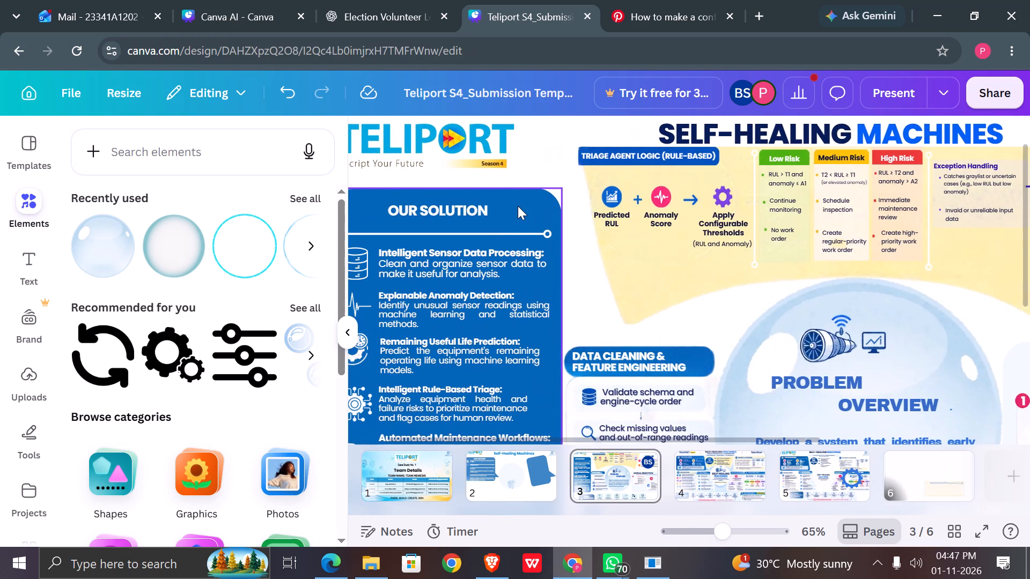
pyautogui.hscroll(1, 518, 206)
pyautogui.click(480, 208)
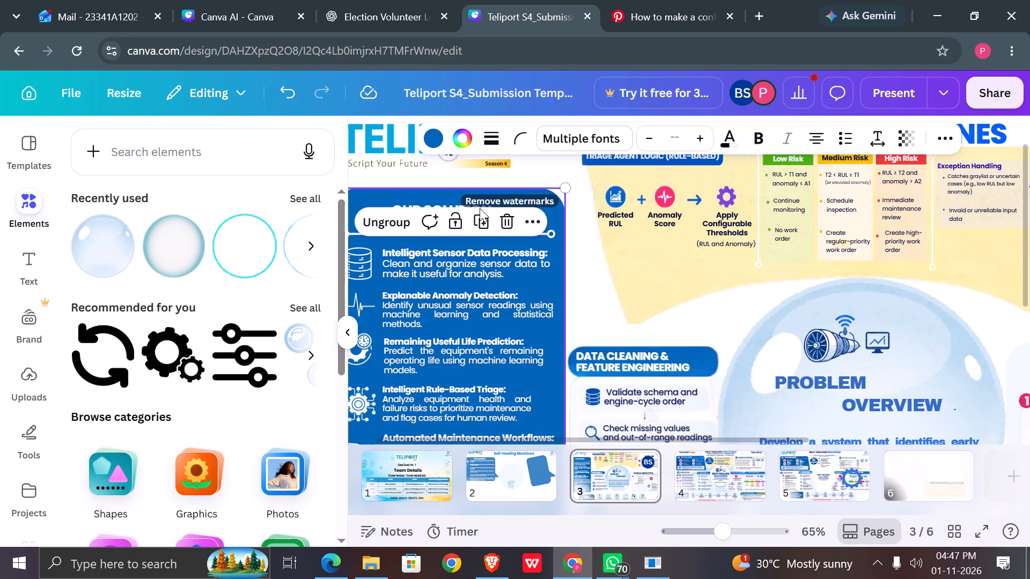
pyautogui.click(401, 221)
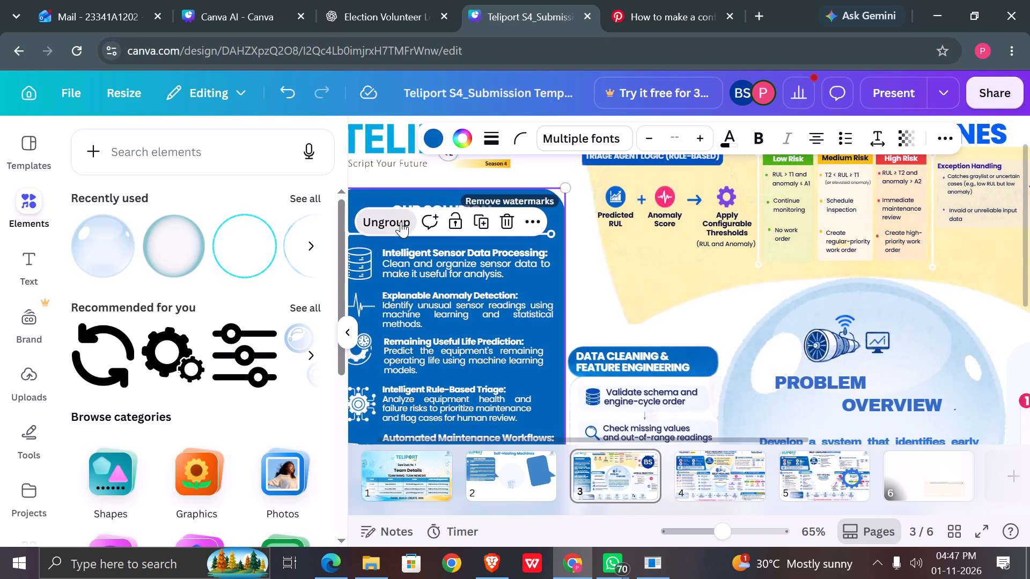
pyautogui.click(551, 167)
# Increase the OUR SOLUTION heading's font size to 28.4 and widen its text box so the heading fits on one line.
pyautogui.click(467, 209)
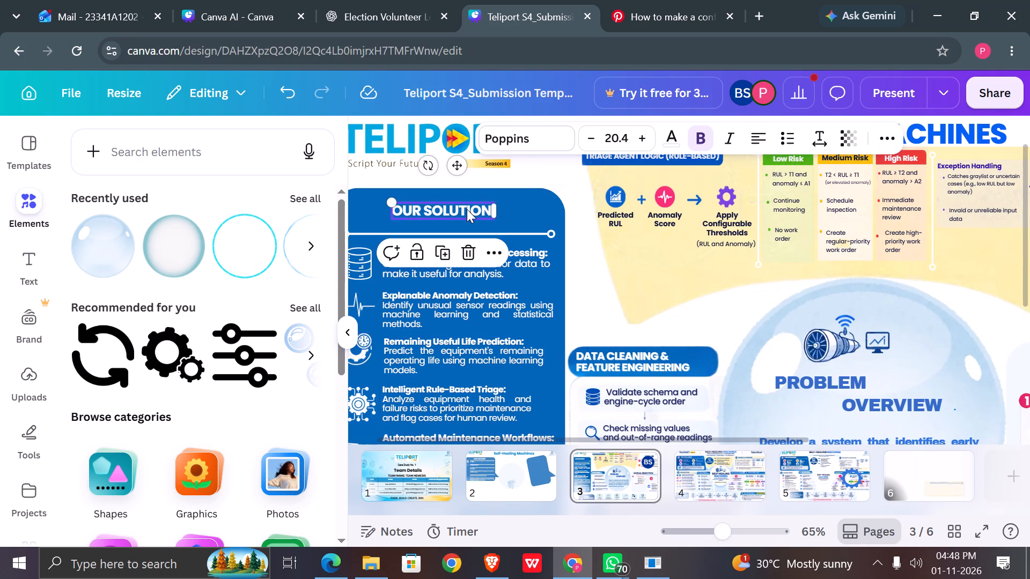
pyautogui.tripleClick(641, 139)
pyautogui.click(641, 139)
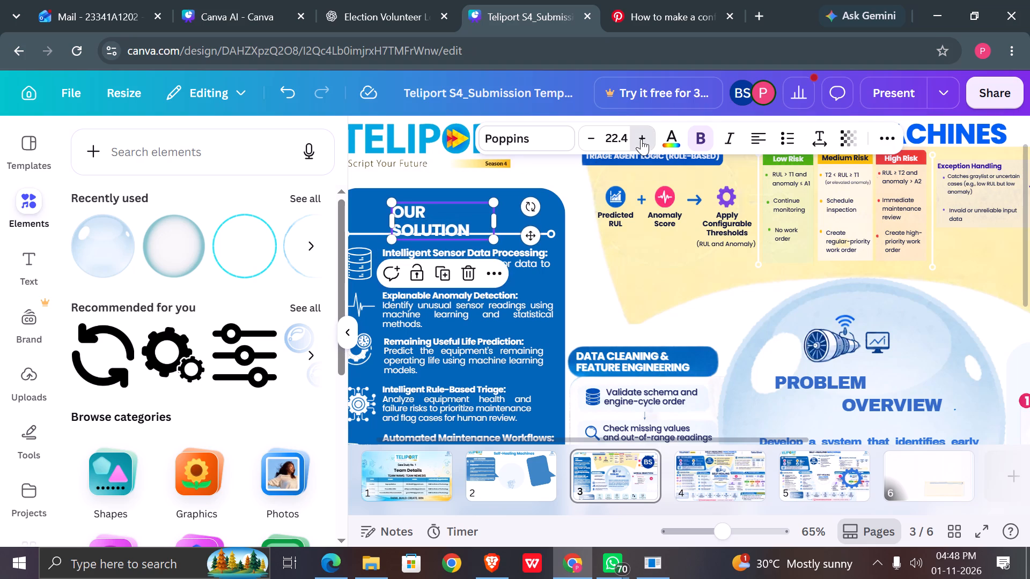
pyautogui.moveTo(490, 225); pyautogui.dragTo(496, 223)
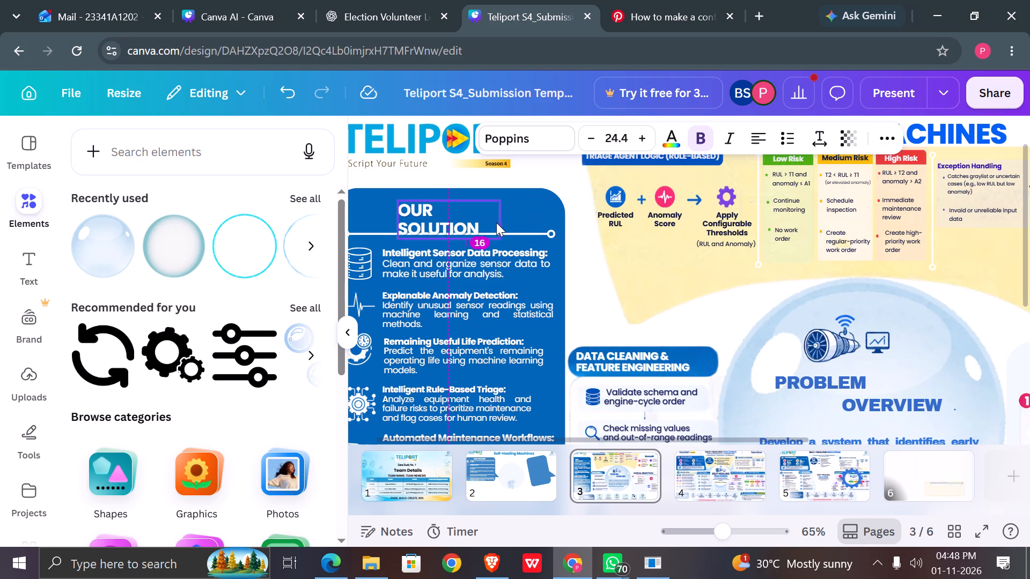
pyautogui.moveTo(501, 217); pyautogui.dragTo(521, 212)
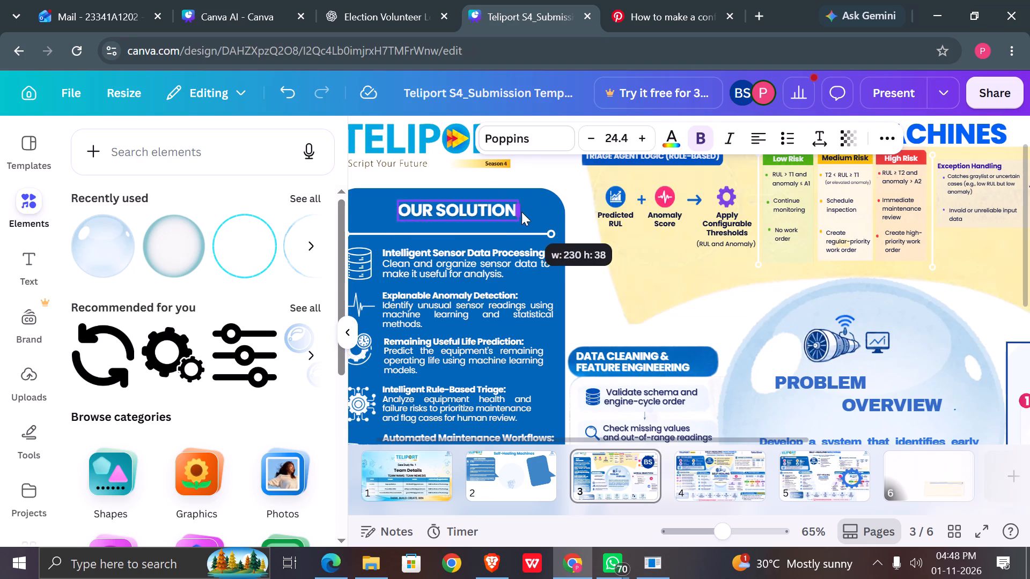
pyautogui.moveTo(521, 212); pyautogui.dragTo(526, 210)
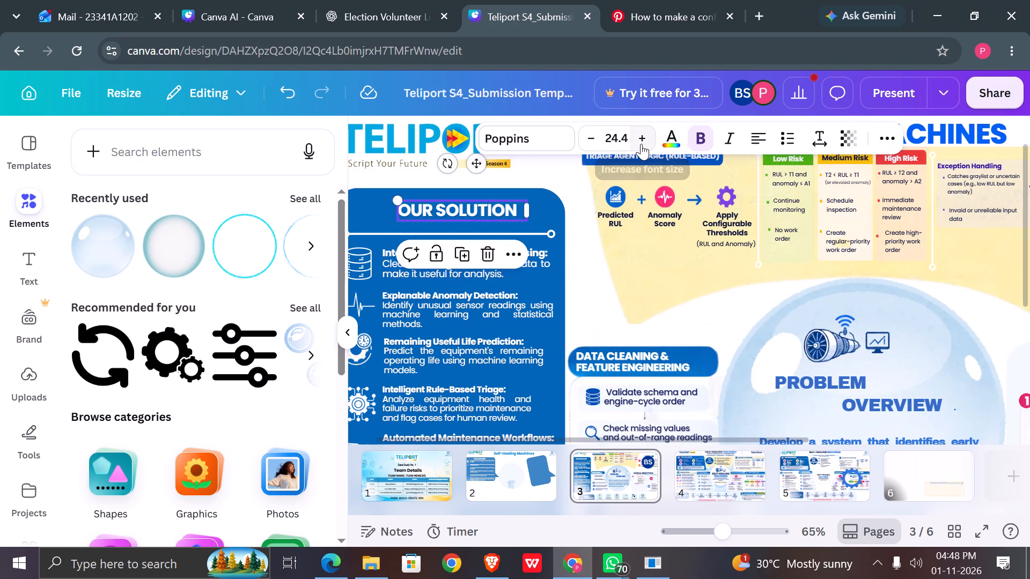
pyautogui.tripleClick(641, 143)
pyautogui.click(641, 143)
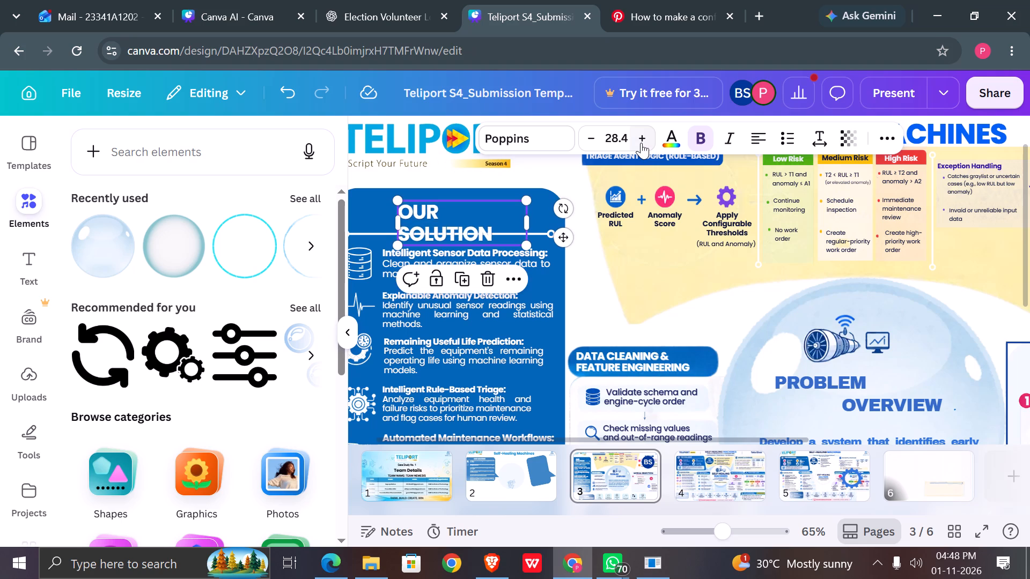
pyautogui.moveTo(528, 221); pyautogui.dragTo(545, 218)
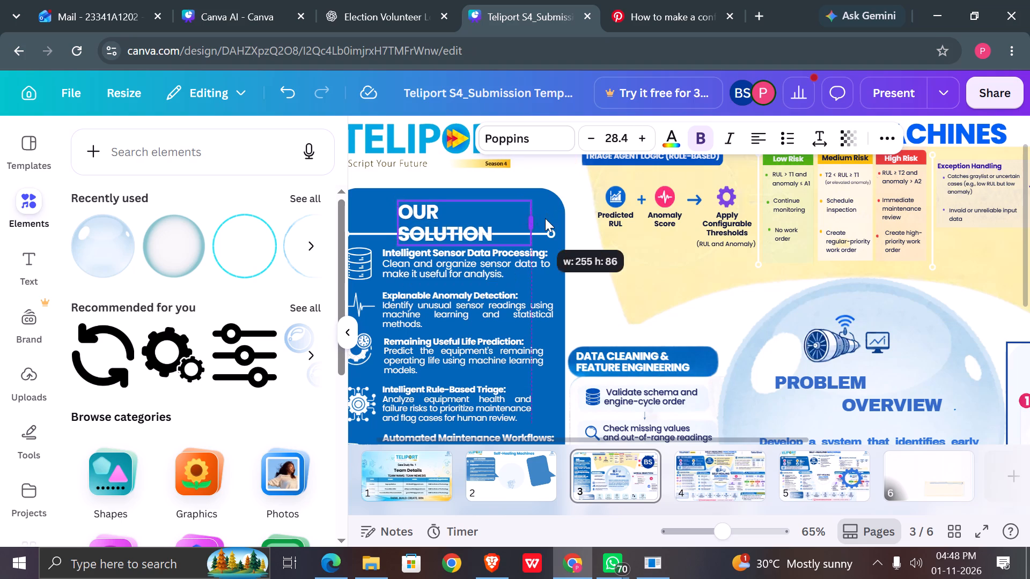
pyautogui.moveTo(545, 218); pyautogui.dragTo(549, 218)
# Move the OUR SOLUTION heading so it sits centred above its underline in the blue panel.
pyautogui.hscroll(2, 549, 218)
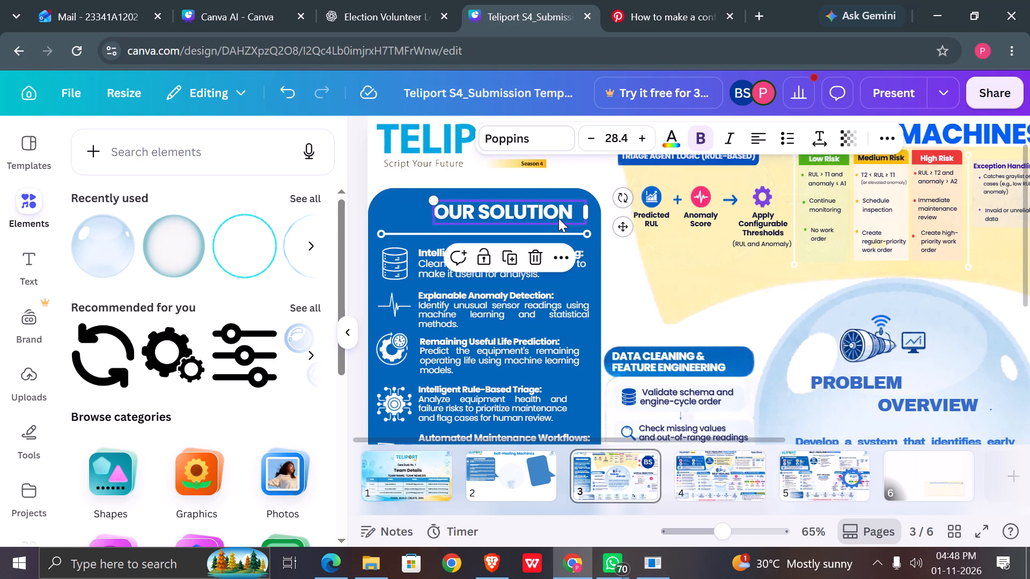
pyautogui.moveTo(620, 228); pyautogui.dragTo(592, 233)
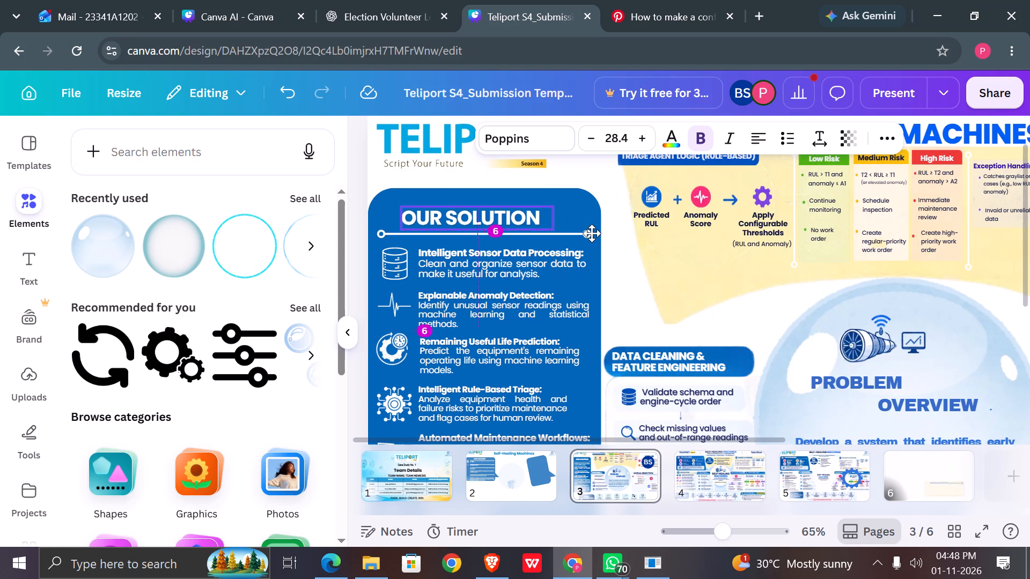
pyautogui.moveTo(592, 233); pyautogui.dragTo(601, 230)
# Check the MODAL SELECTION heading's font size and compare it with the OUR SOLUTION heading.
pyautogui.hscroll(-3, 601, 230)
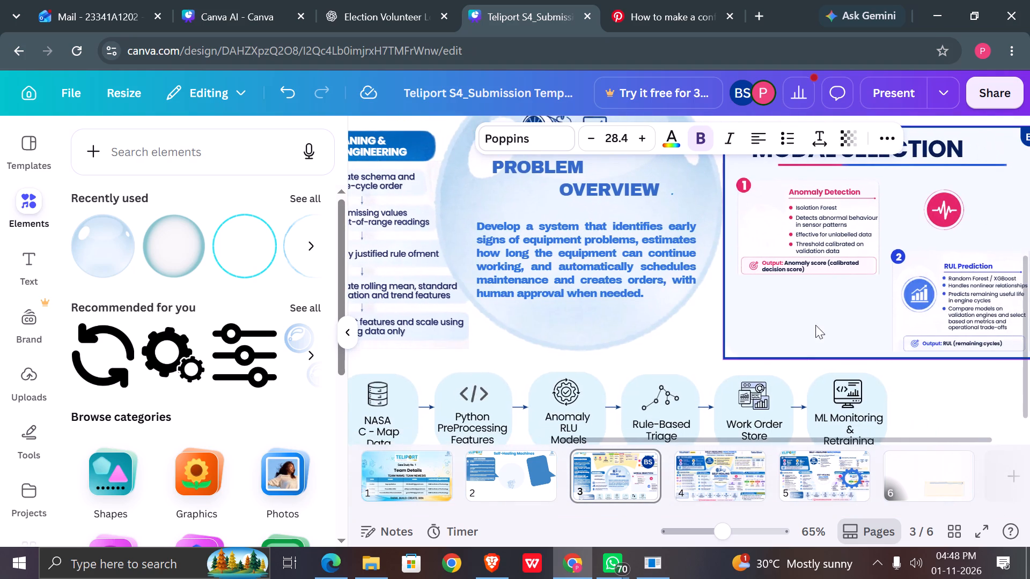
pyautogui.scroll(1, 822, 331)
pyautogui.click(811, 219)
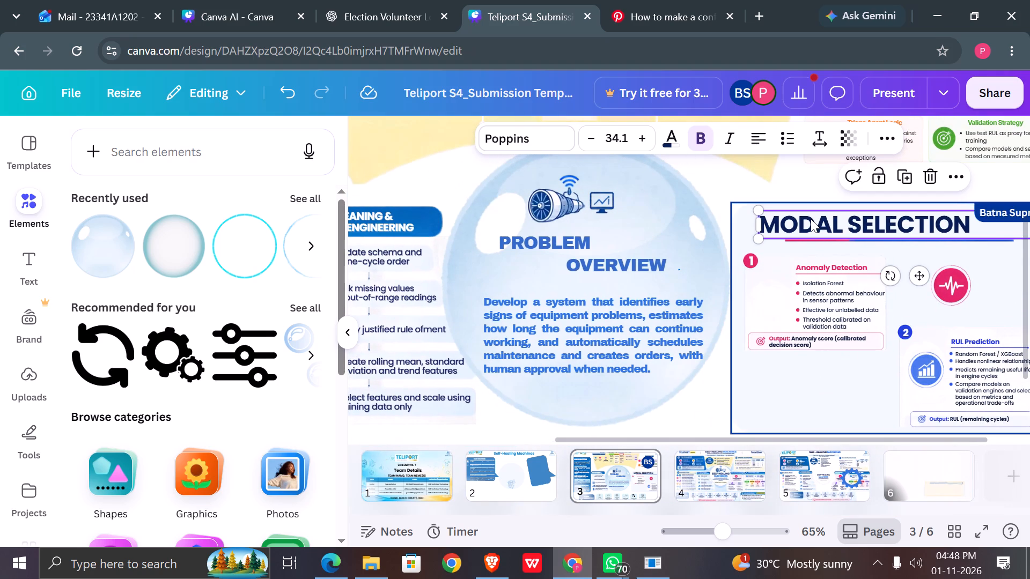
pyautogui.click(811, 219)
pyautogui.click(811, 219)
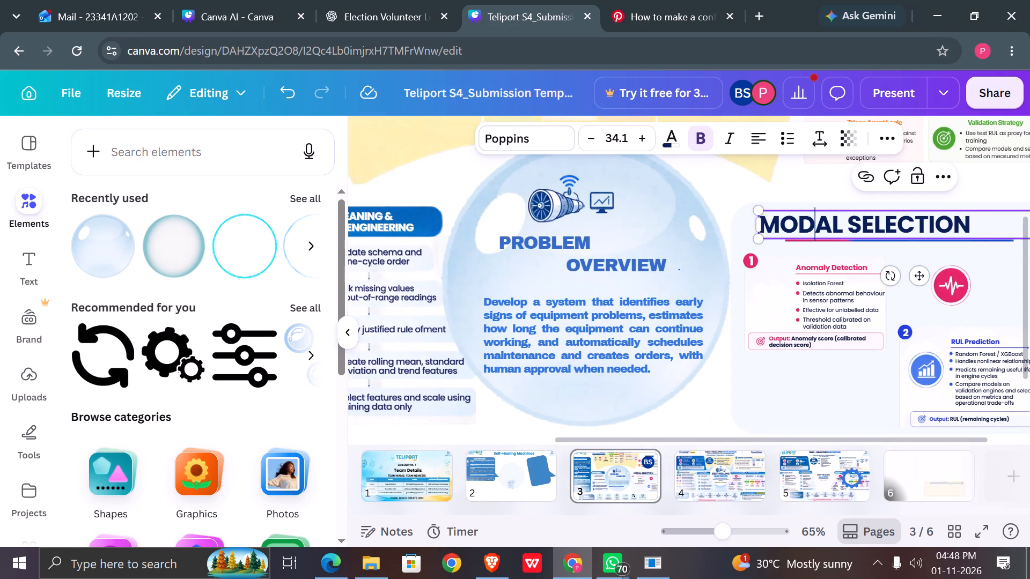
pyautogui.hscroll(3, 811, 219)
pyautogui.scroll(-1, 811, 219)
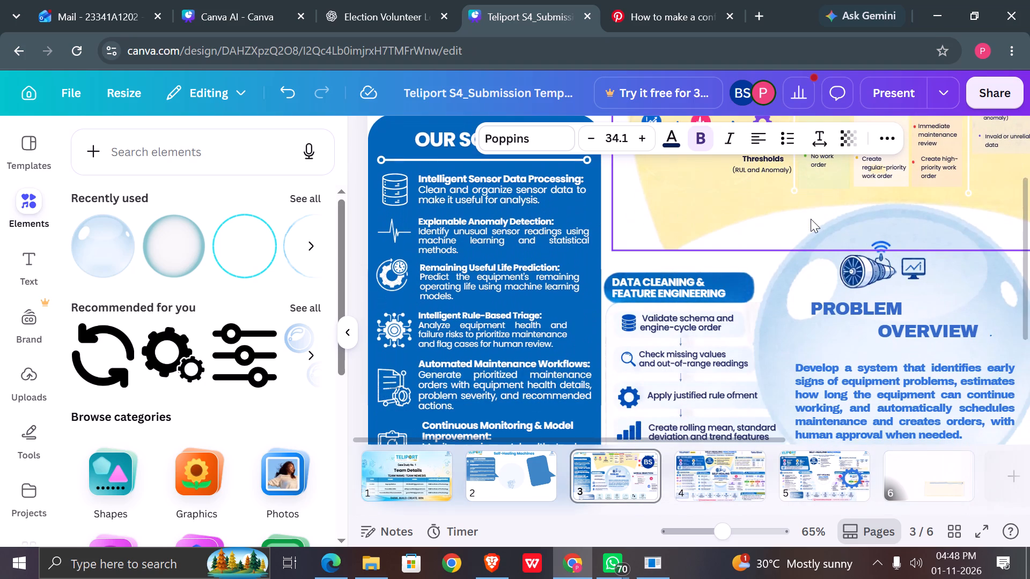
pyautogui.scroll(-1, 811, 219)
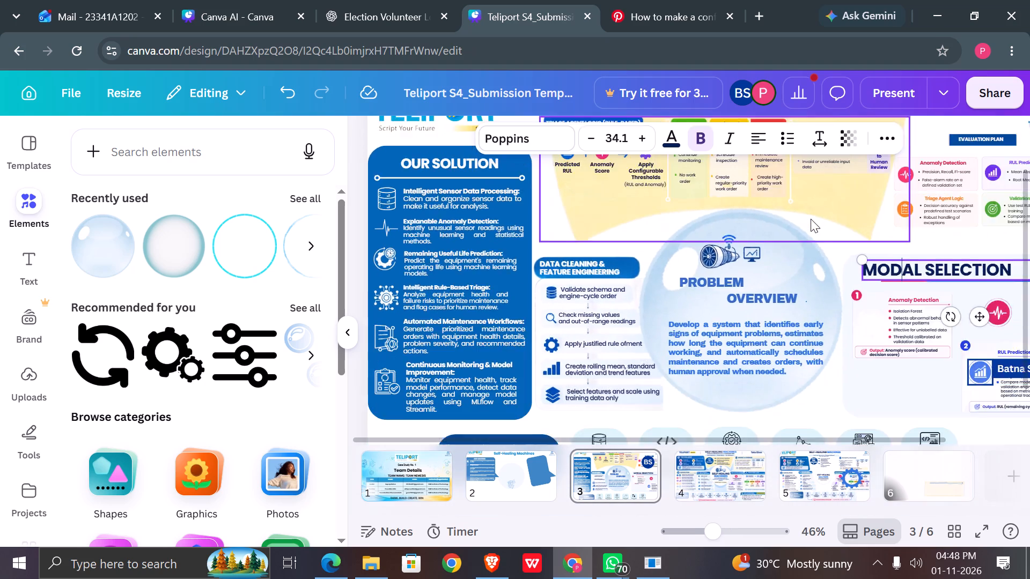
# Select the blue OUR SOLUTION panel with its heading, underline, icons and texts, and group them together.
pyautogui.moveTo(385, 165); pyautogui.dragTo(391, 165)
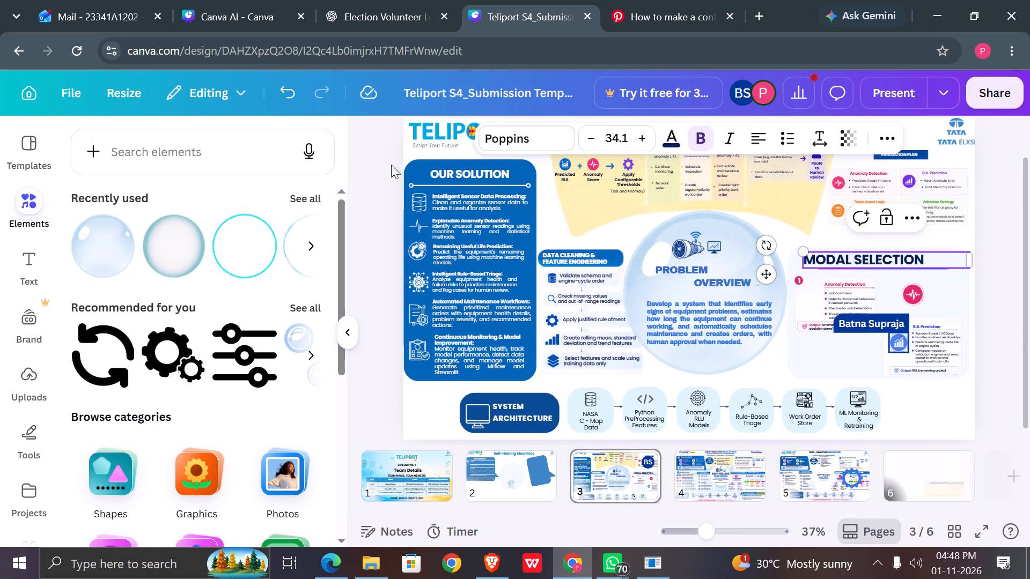
pyautogui.moveTo(391, 165); pyautogui.dragTo(508, 291)
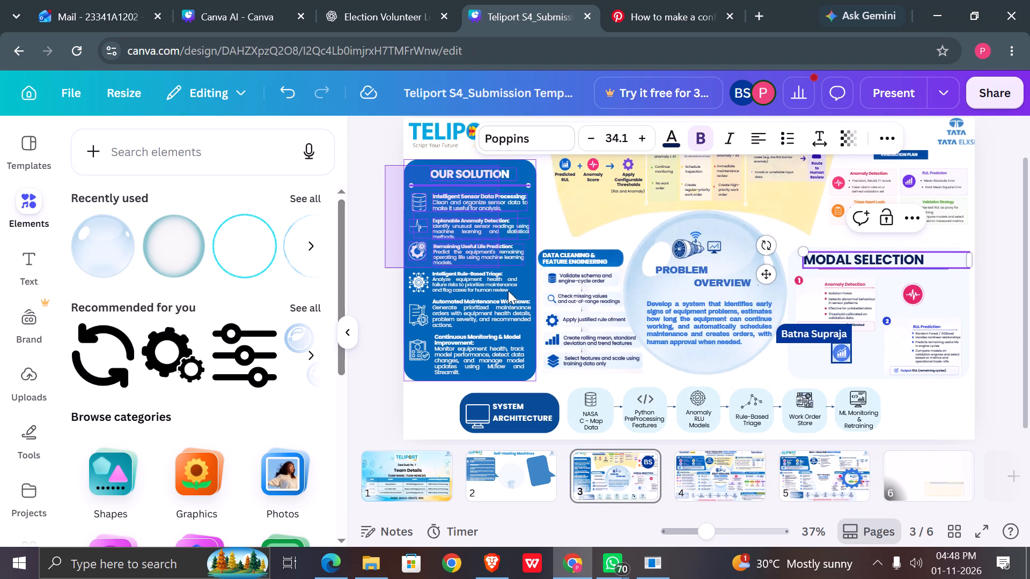
pyautogui.moveTo(508, 291); pyautogui.dragTo(527, 369)
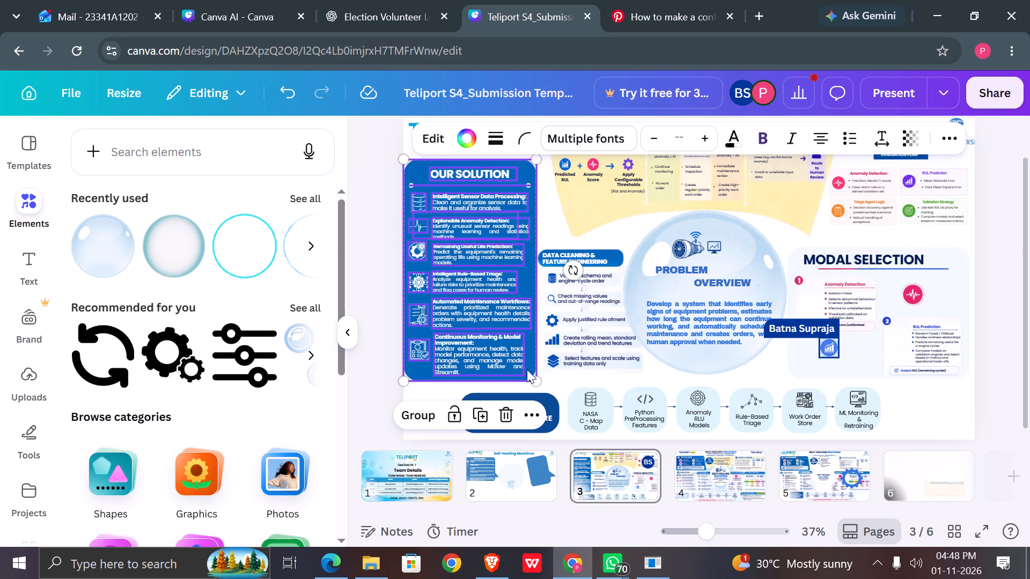
pyautogui.click(429, 404)
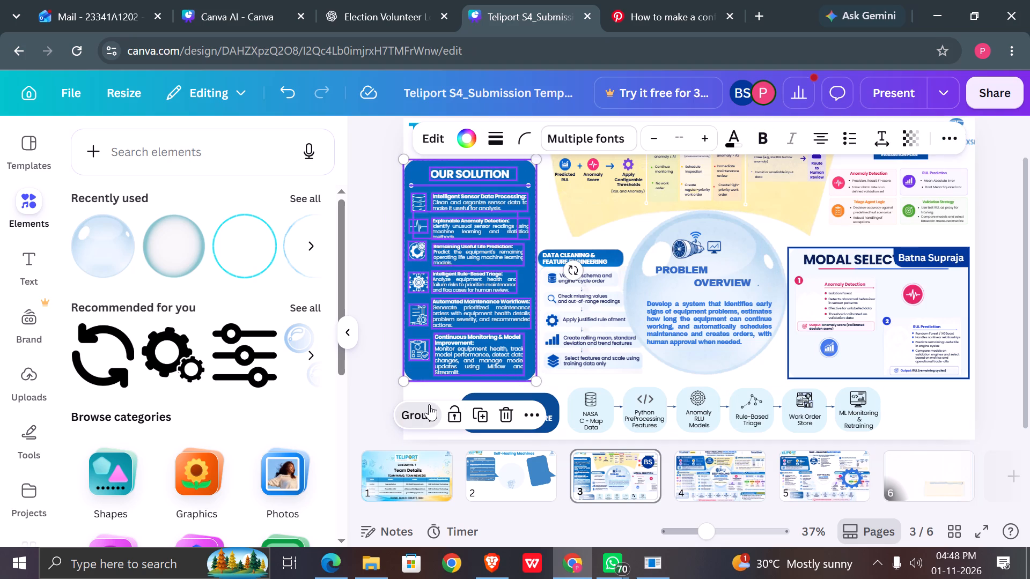
pyautogui.click(385, 299)
pyautogui.moveTo(385, 299); pyautogui.dragTo(483, 279)
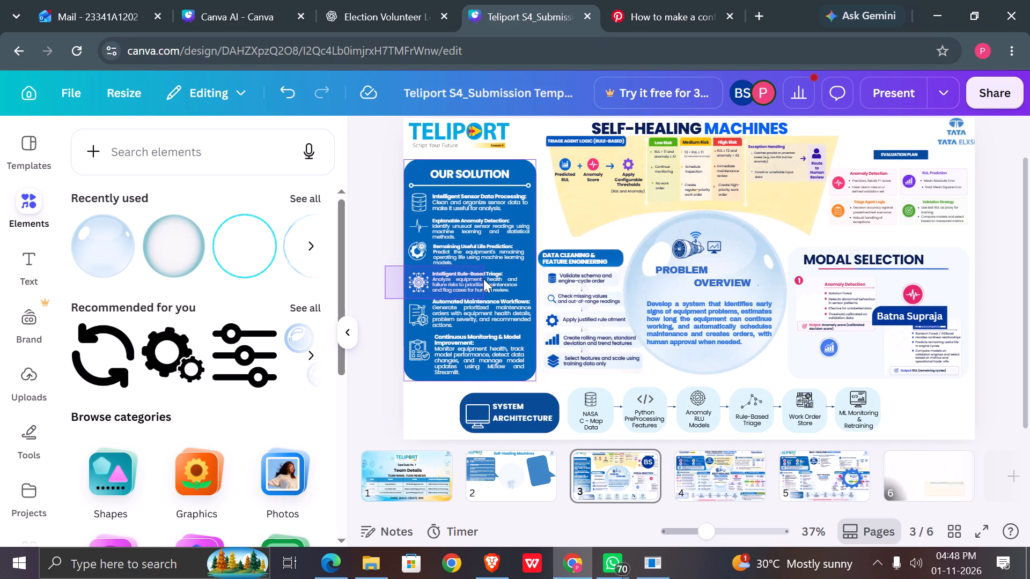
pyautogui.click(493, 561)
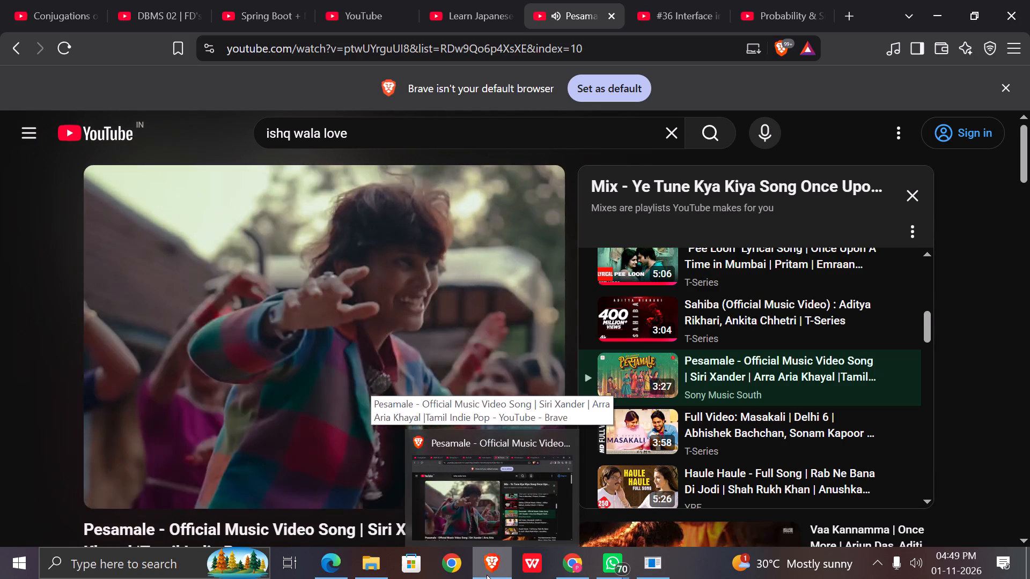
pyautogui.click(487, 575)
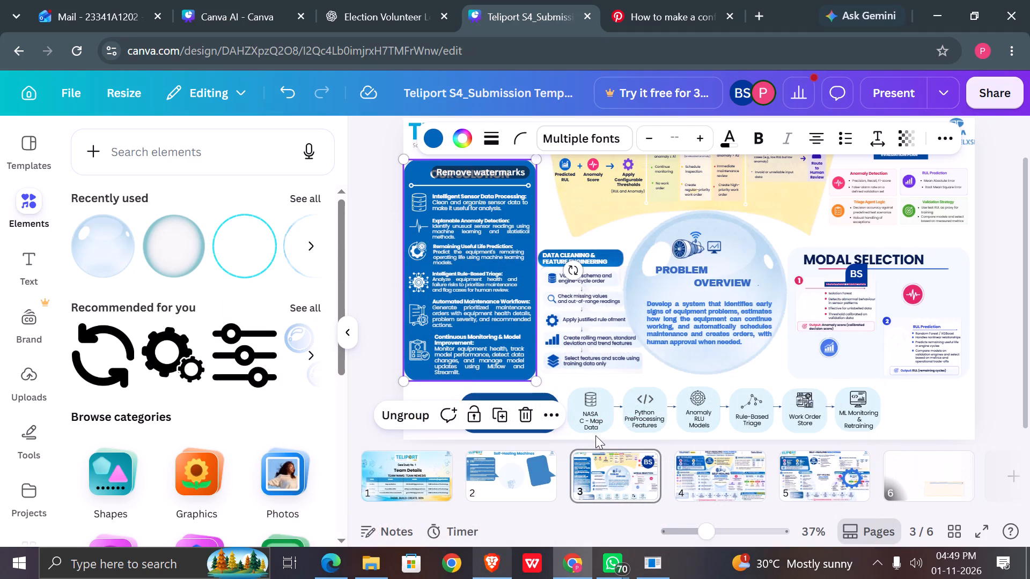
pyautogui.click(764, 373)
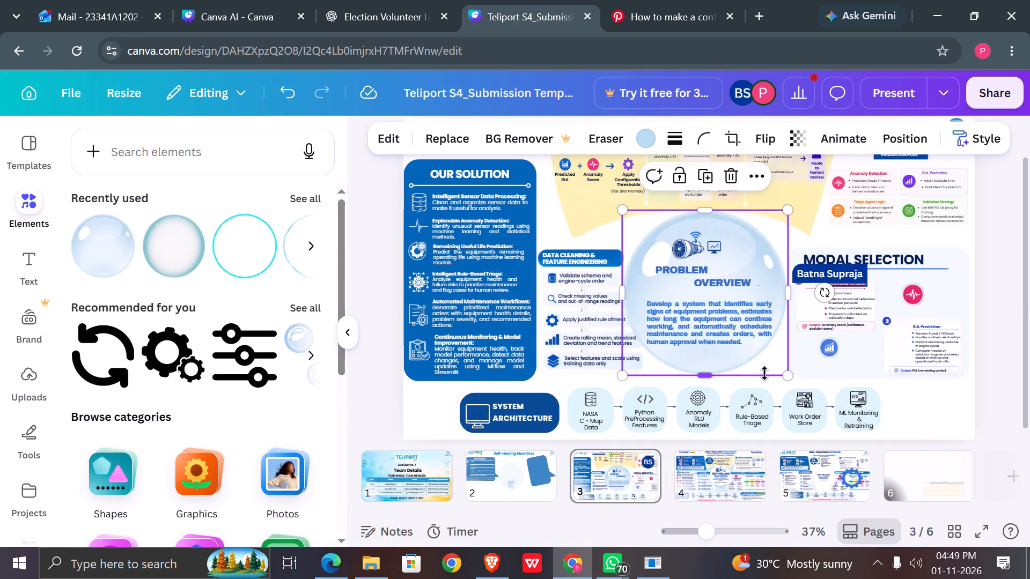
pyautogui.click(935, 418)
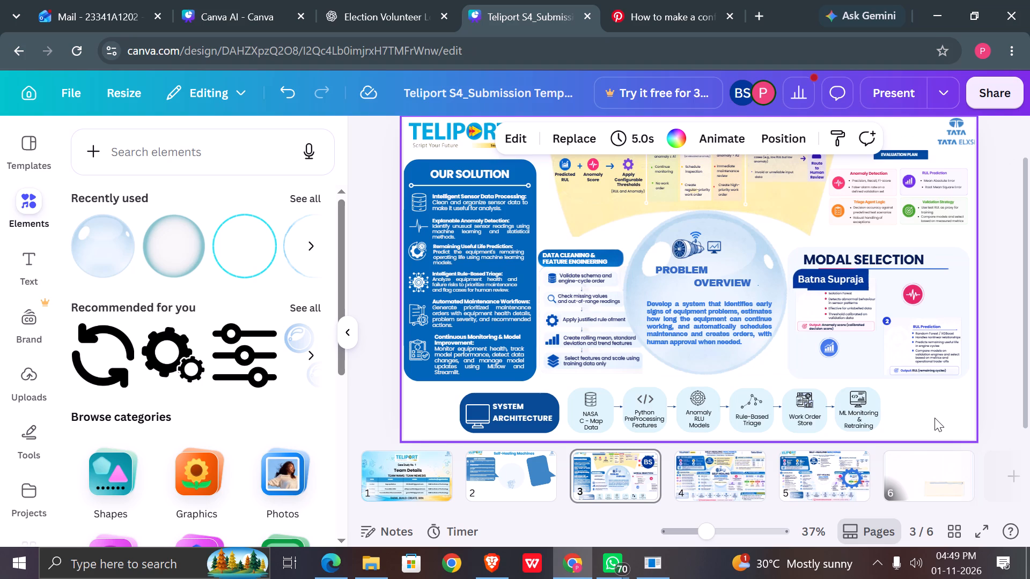
# Increase the DATA CLEANING & FEATURE ENGINEERING heading's font size to 17.3.
pyautogui.scroll(2, 935, 418)
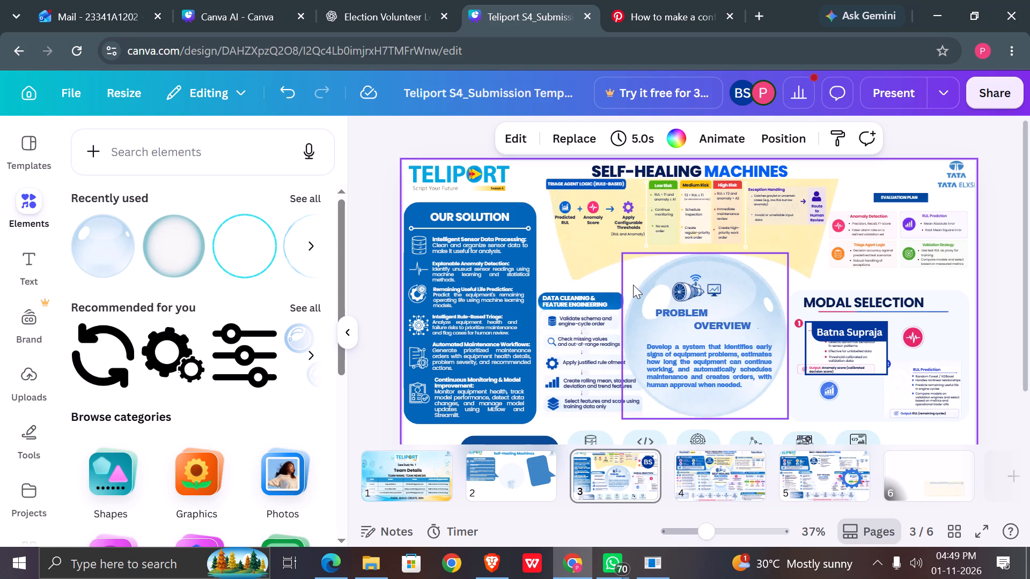
pyautogui.click(602, 296)
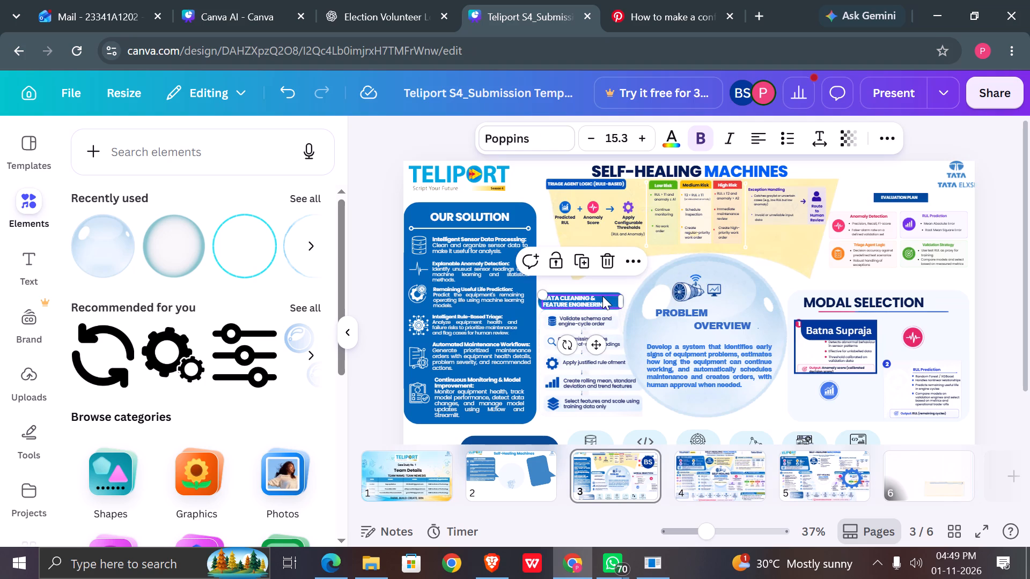
pyautogui.hscroll(1, 602, 296)
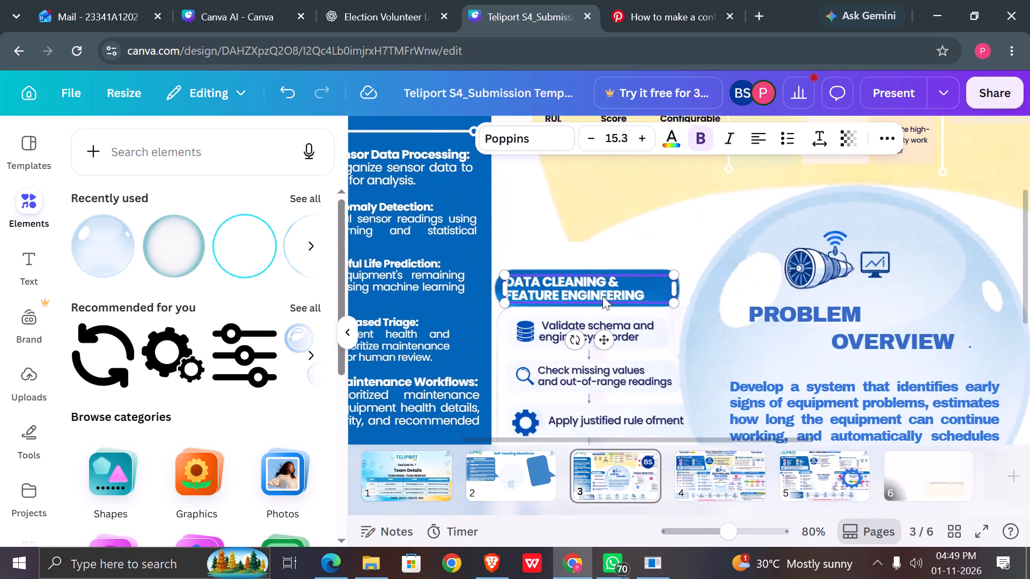
pyautogui.hscroll(1, 602, 296)
pyautogui.click(643, 145)
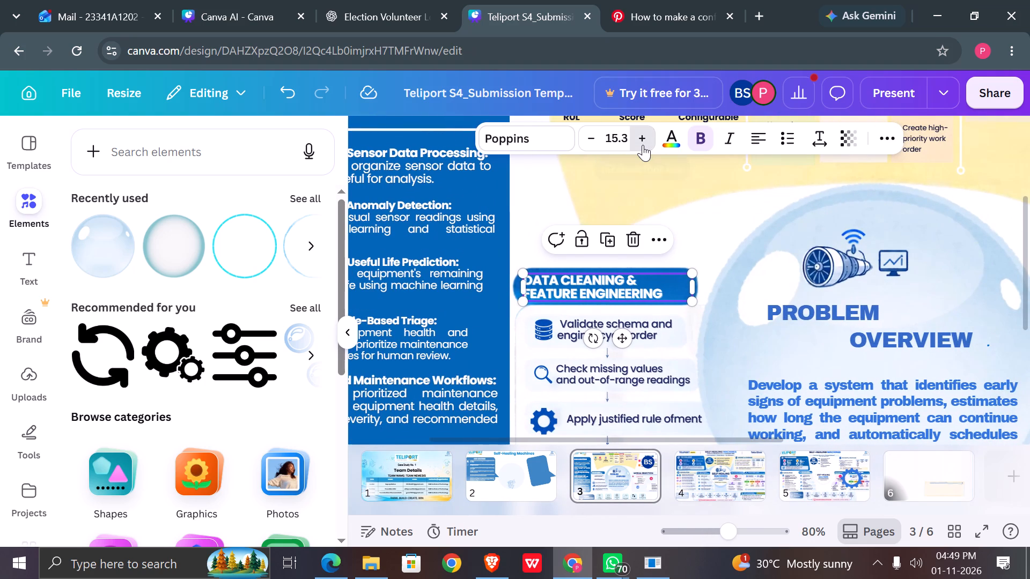
pyautogui.click(643, 145)
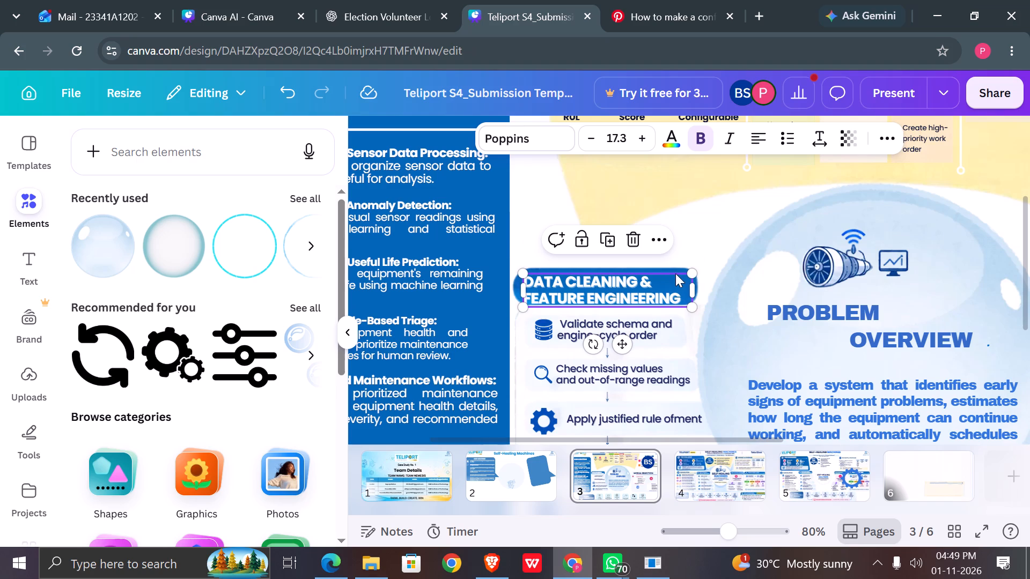
# Enlarge the blue rounded shape behind the DATA CLEANING & FEATURE ENGINEERING heading, extending it up and to the right.
pyautogui.click(673, 266)
pyautogui.moveTo(700, 256); pyautogui.dragTo(705, 251)
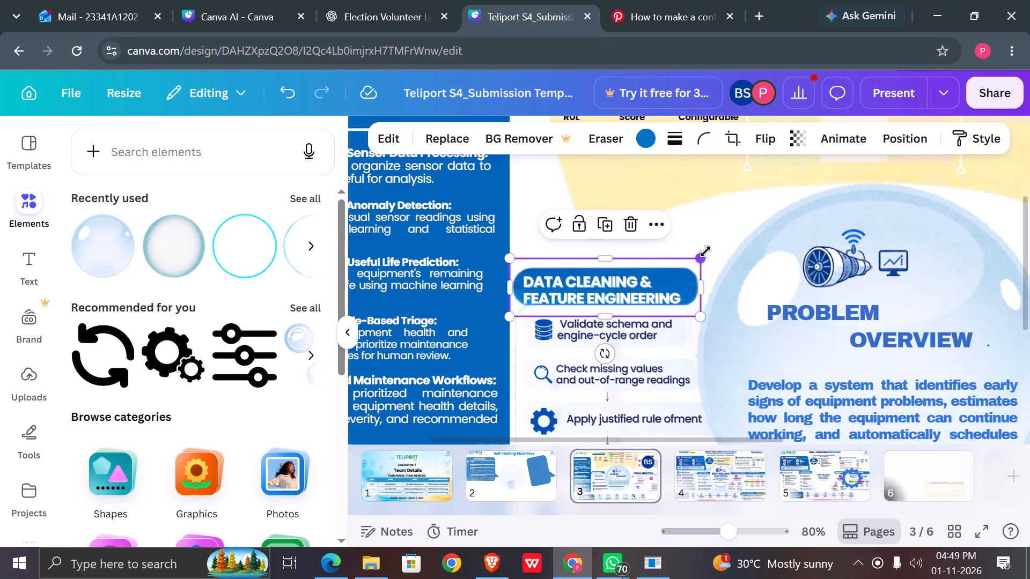
pyautogui.moveTo(705, 251); pyautogui.dragTo(714, 243)
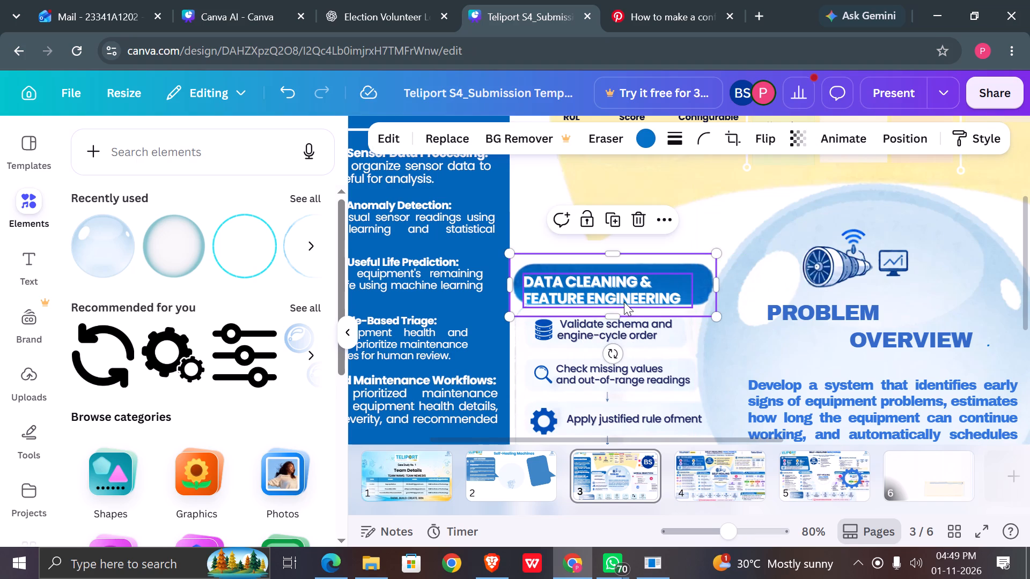
# Reposition the DATA CLEANING & FEATURE ENGINEERING heading inside its enlarged blue shape and increase its font size to 18.3.
pyautogui.moveTo(622, 299); pyautogui.dragTo(628, 293)
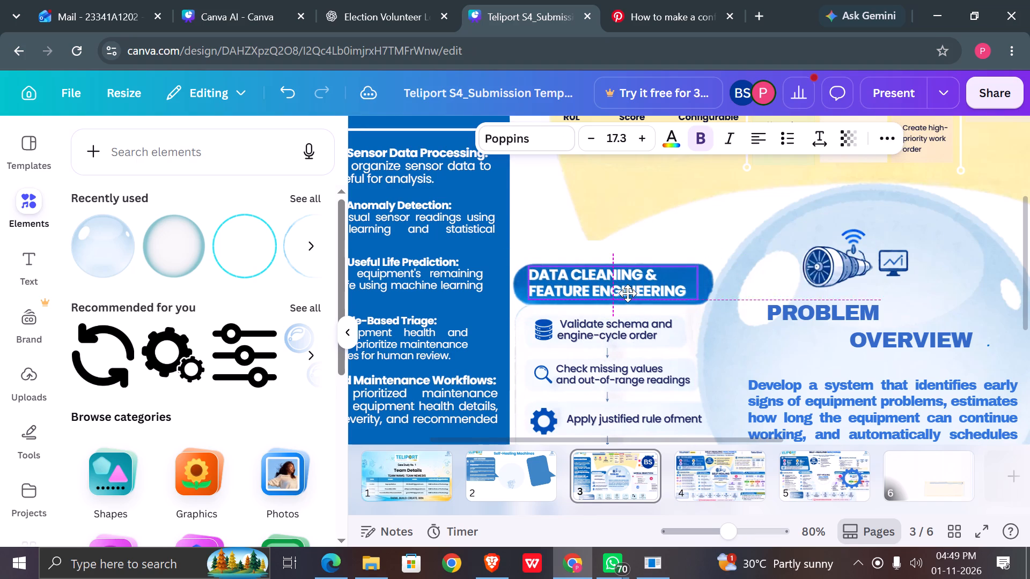
pyautogui.moveTo(628, 293); pyautogui.dragTo(627, 292)
pyautogui.click(648, 136)
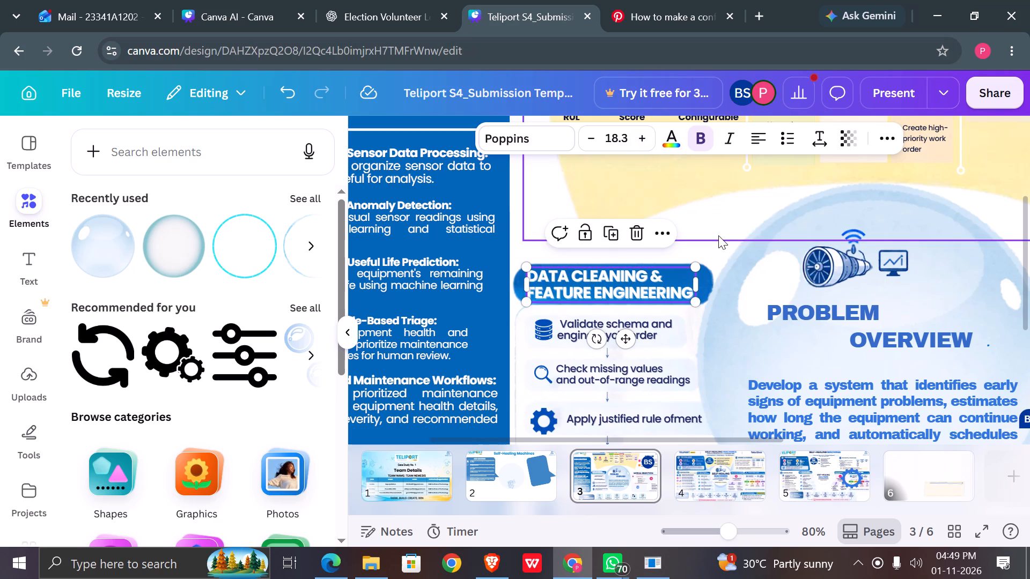
pyautogui.click(717, 259)
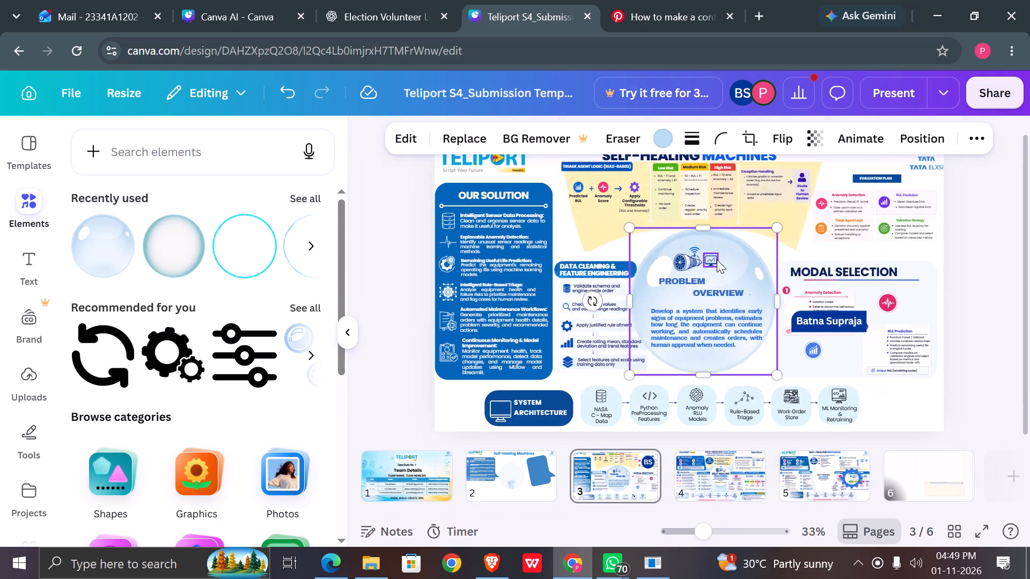
# Scale up the EVALUATION PLAN banner until its text size is 16.6, and position it centrally above the four evaluation cards.
pyautogui.hscroll(-1, 717, 259)
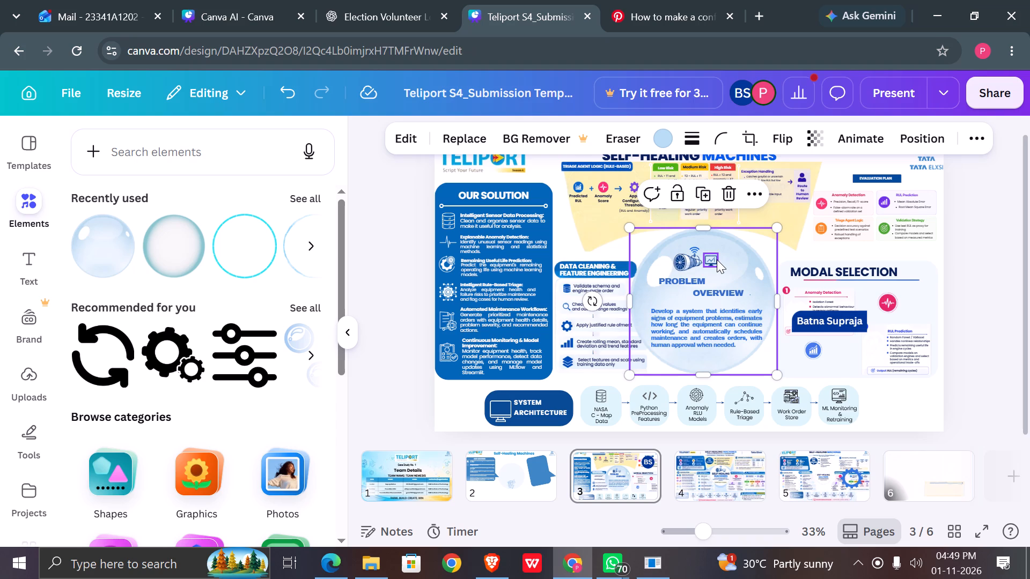
pyautogui.hscroll(-1, 717, 259)
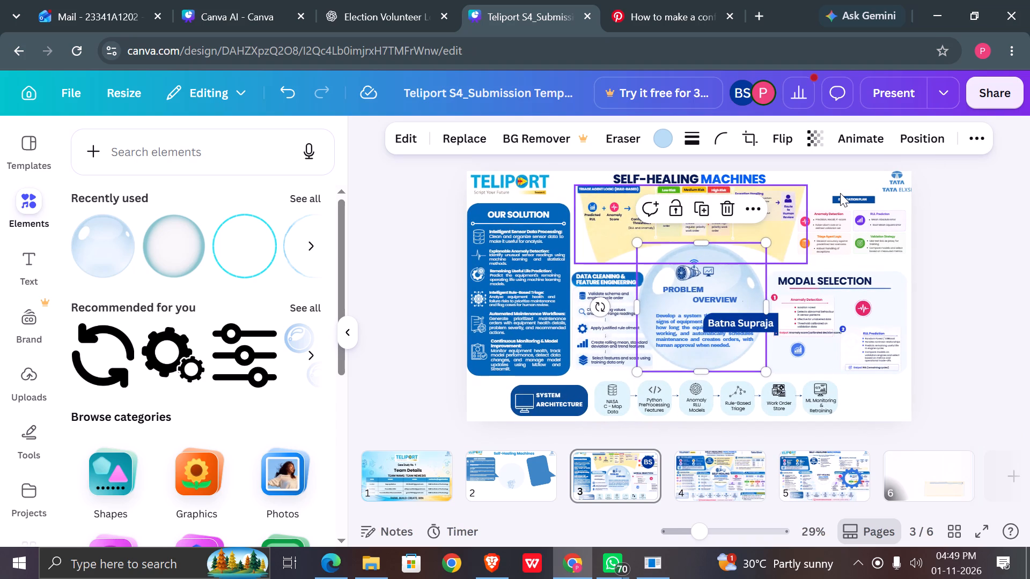
pyautogui.hscroll(-3, 840, 193)
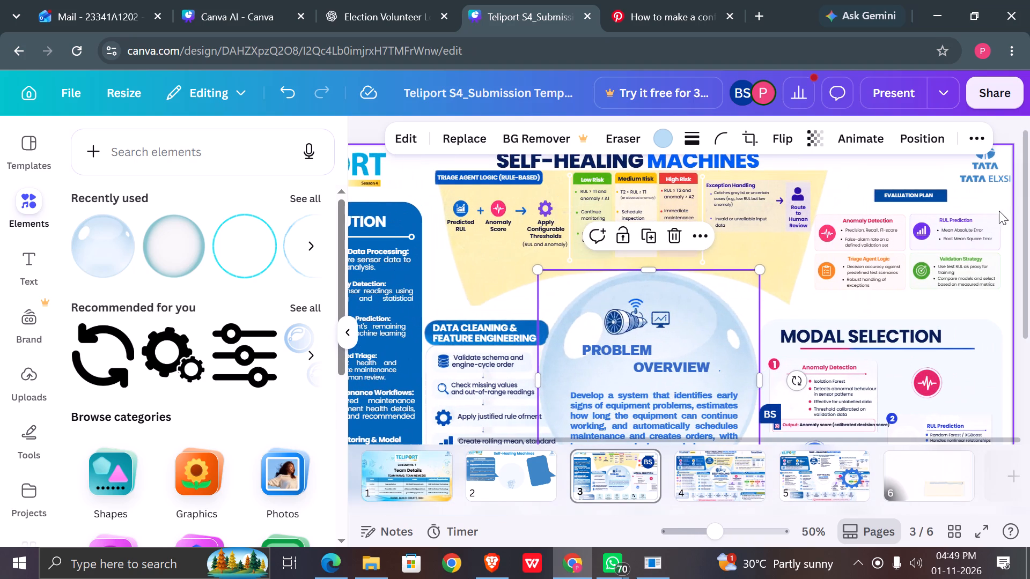
pyautogui.scroll(1, 964, 217)
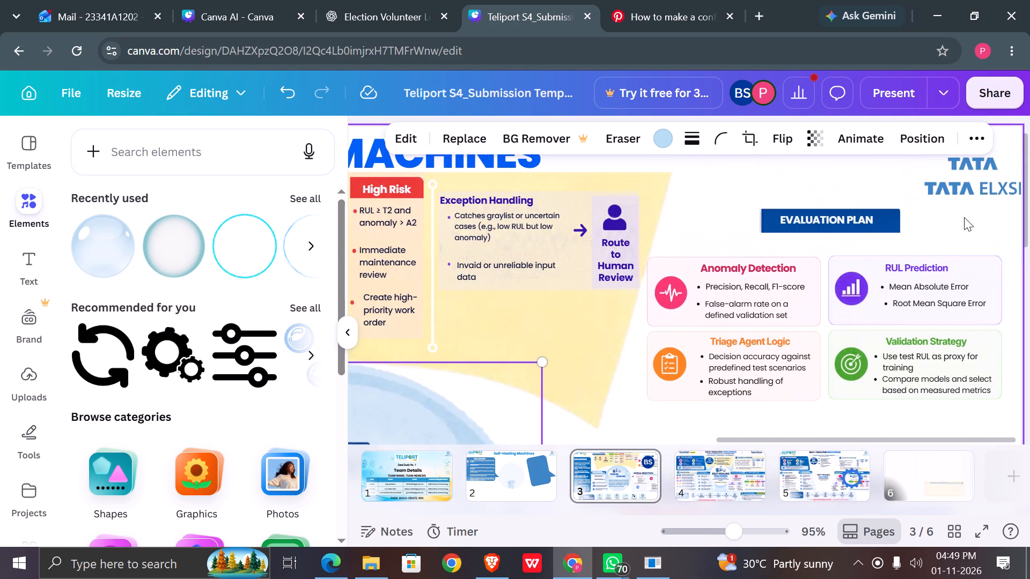
pyautogui.click(888, 224)
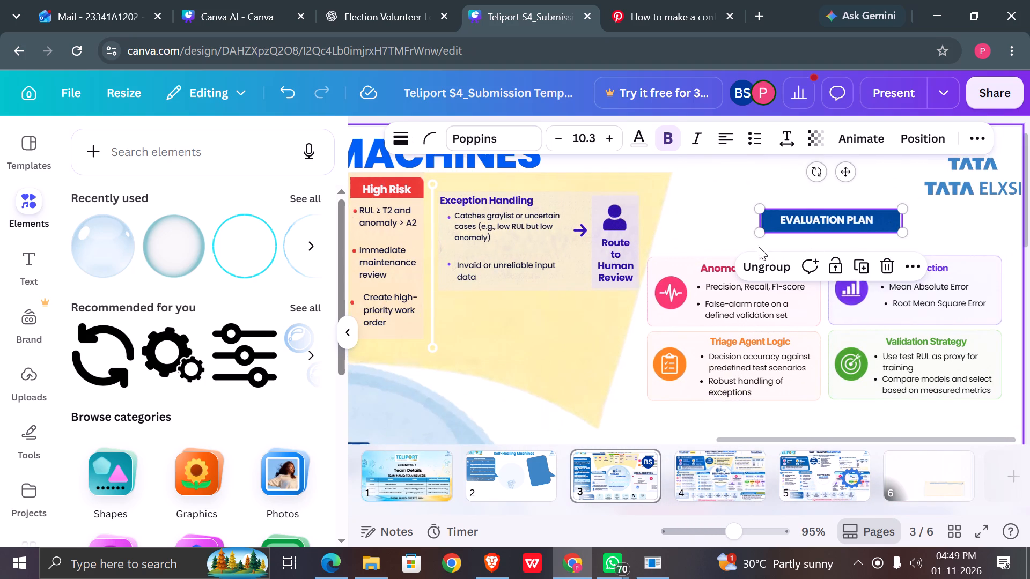
pyautogui.moveTo(760, 228); pyautogui.dragTo(705, 268)
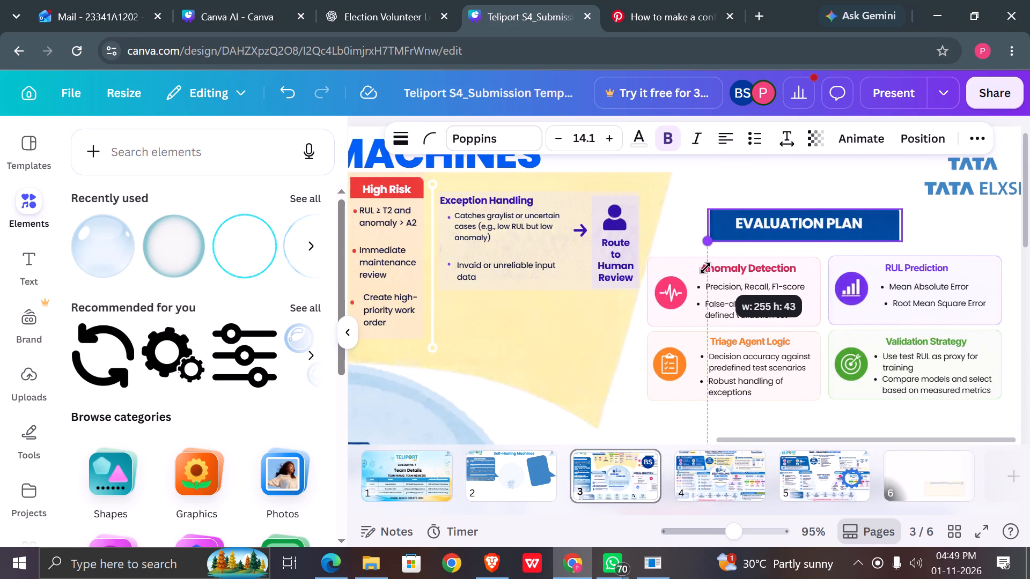
pyautogui.moveTo(705, 268); pyautogui.dragTo(698, 272)
pyautogui.moveTo(804, 220); pyautogui.dragTo(854, 226)
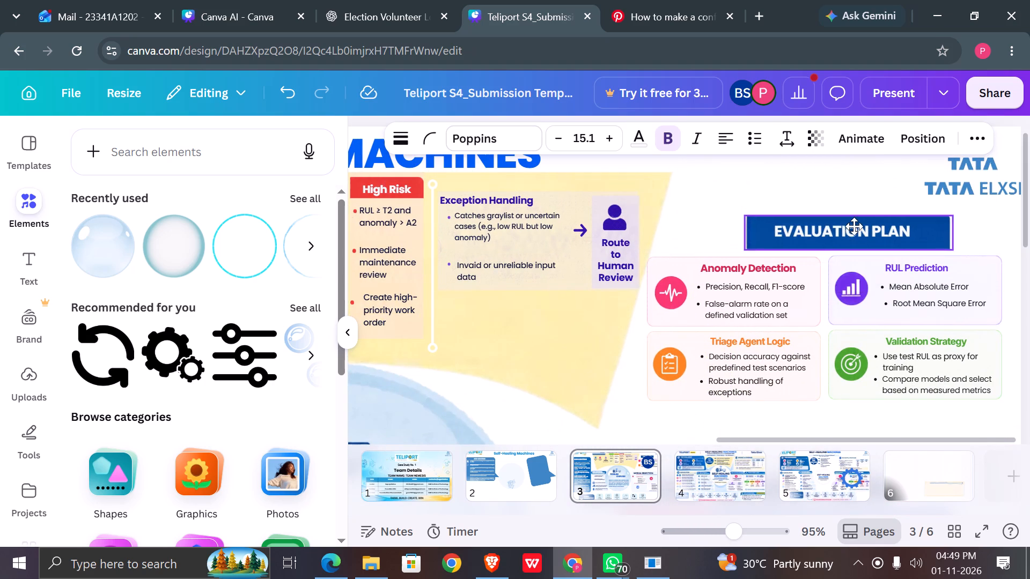
pyautogui.moveTo(854, 226); pyautogui.dragTo(848, 222)
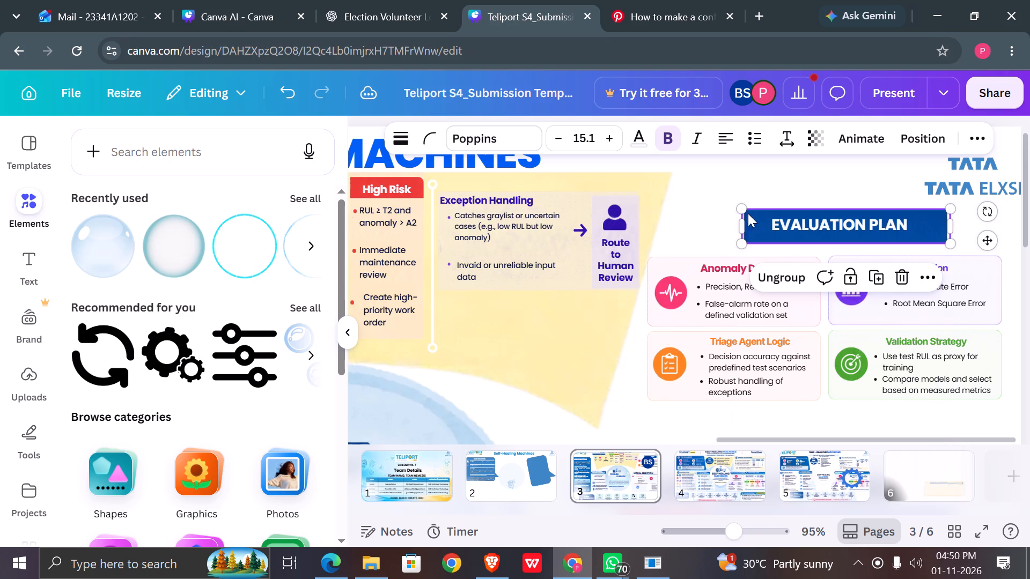
pyautogui.moveTo(742, 209); pyautogui.dragTo(723, 200)
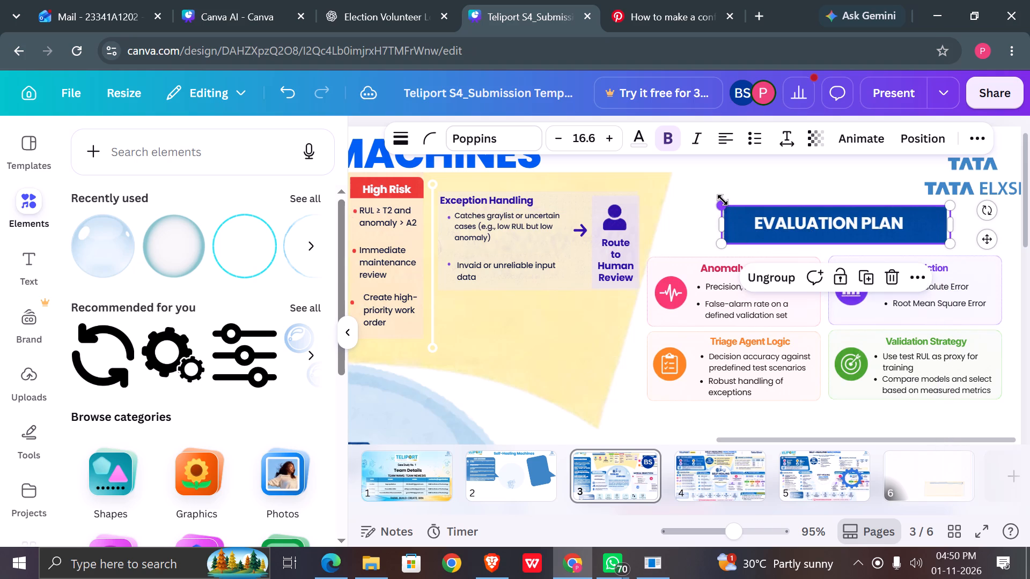
pyautogui.moveTo(806, 221); pyautogui.dragTo(820, 226)
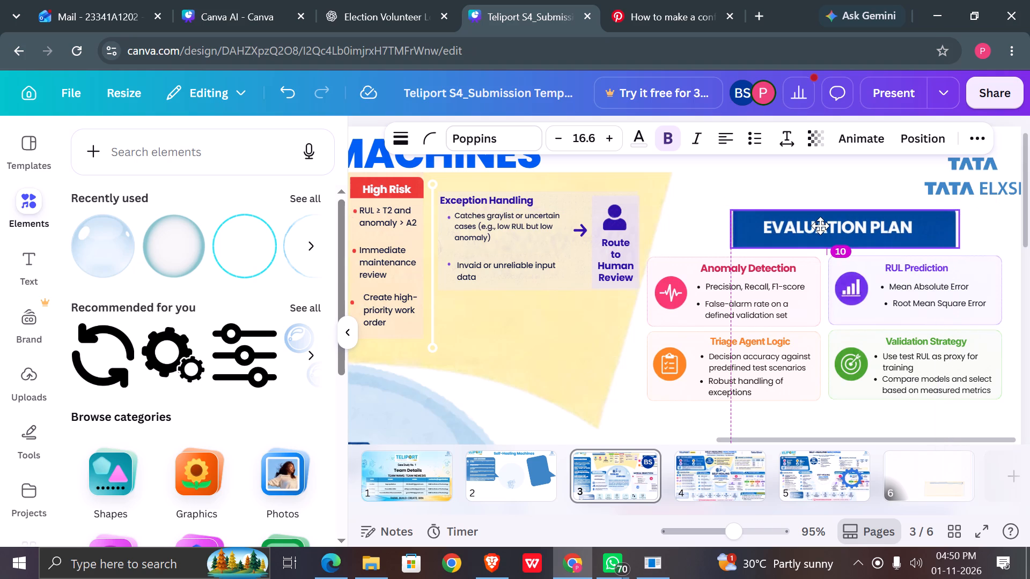
pyautogui.moveTo(820, 226); pyautogui.dragTo(817, 226)
pyautogui.click(709, 201)
# Enlarge the blue banner behind the TRIAGE AGENT LOGIC (RULE-BASED) heading, extending it almost to the Low Risk column.
pyautogui.scroll(-1, 709, 201)
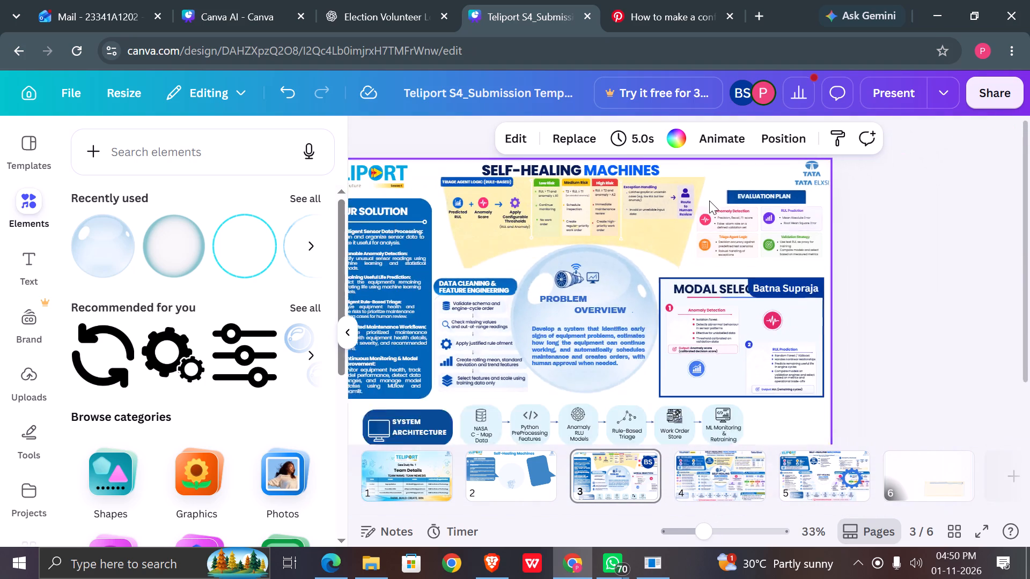
pyautogui.hscroll(1, 709, 201)
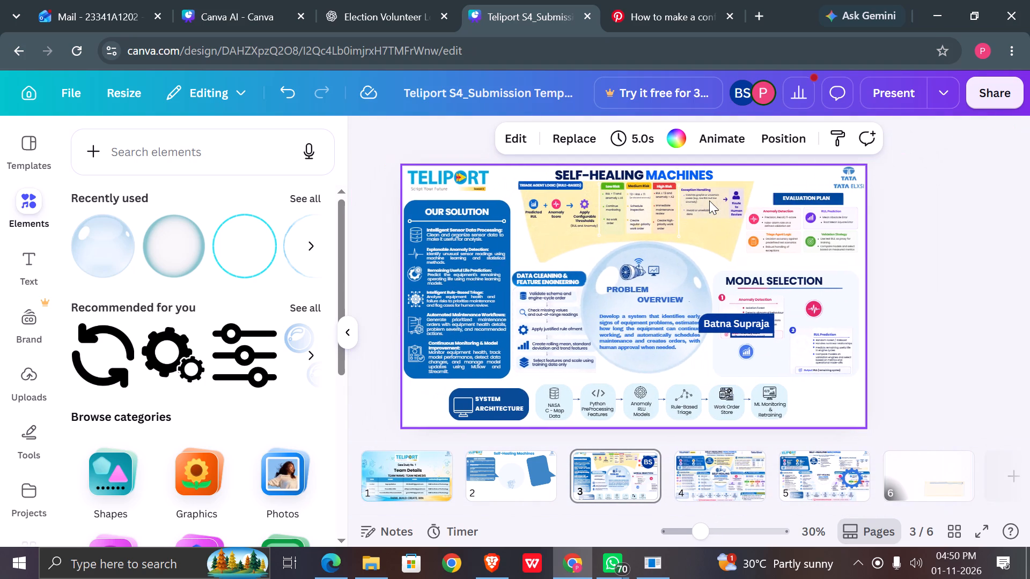
pyautogui.hscroll(1, 709, 201)
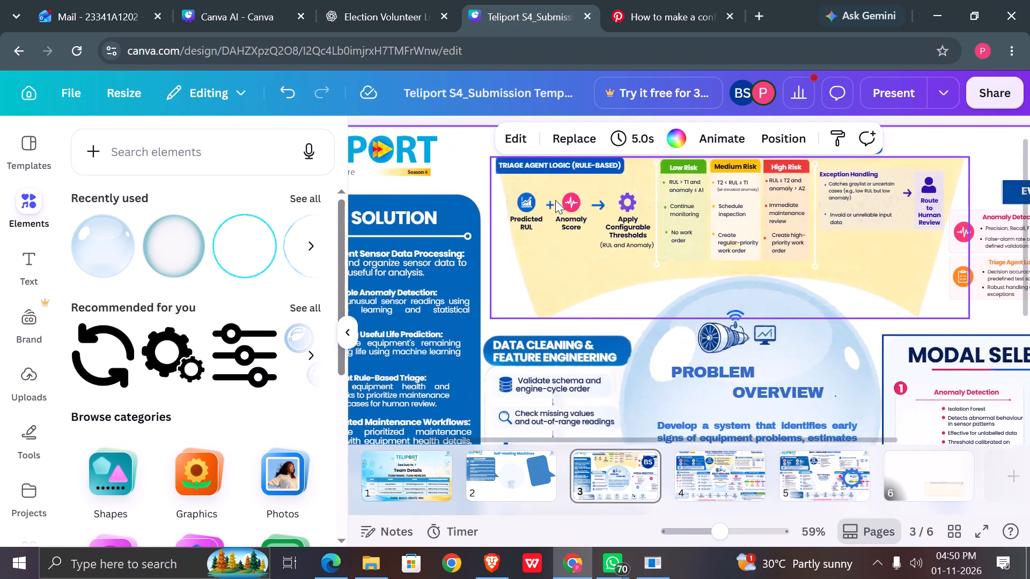
pyautogui.scroll(1, 555, 200)
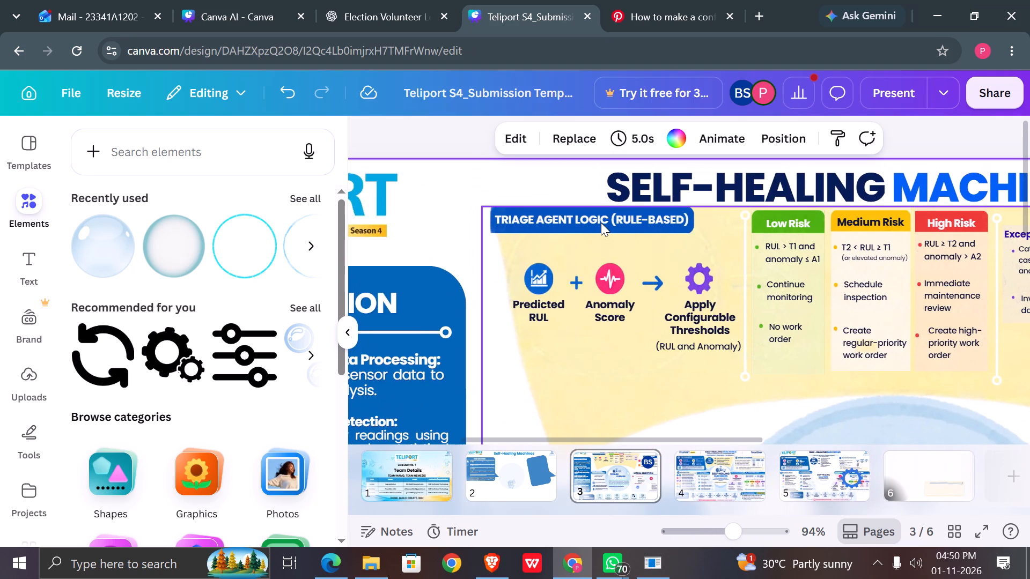
pyautogui.click(611, 224)
pyautogui.click(611, 224)
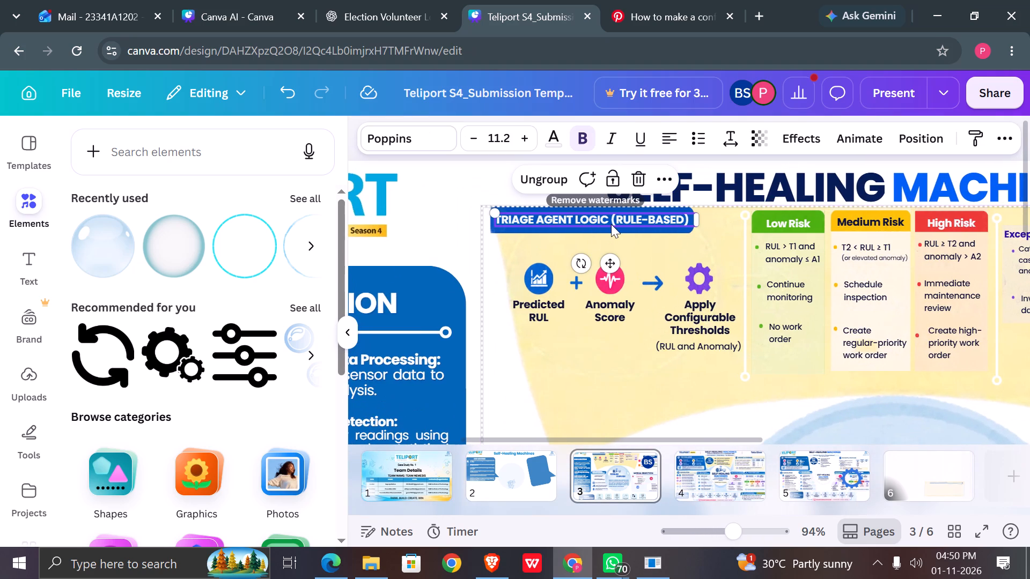
pyautogui.click(637, 232)
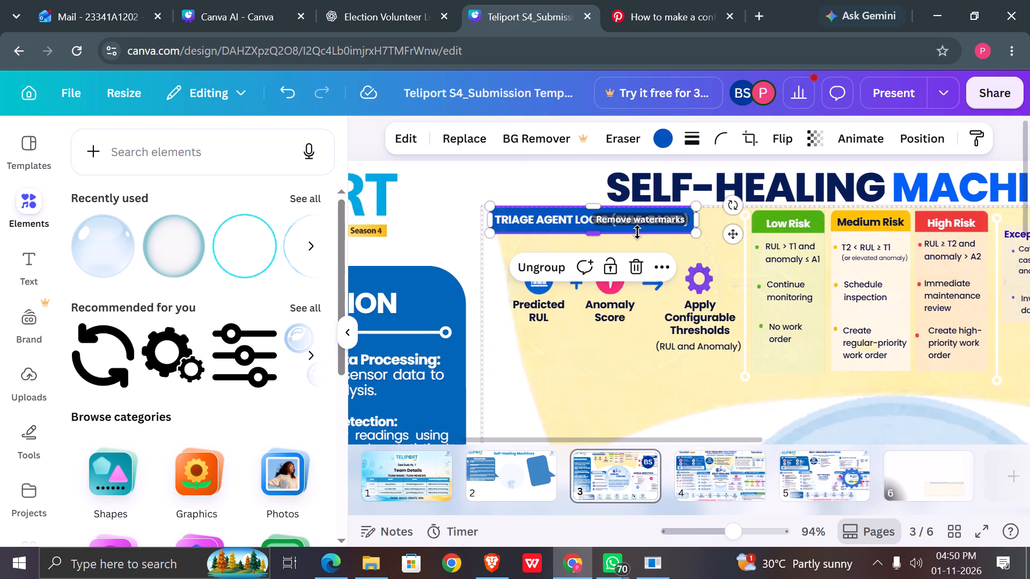
pyautogui.moveTo(699, 234); pyautogui.dragTo(719, 235)
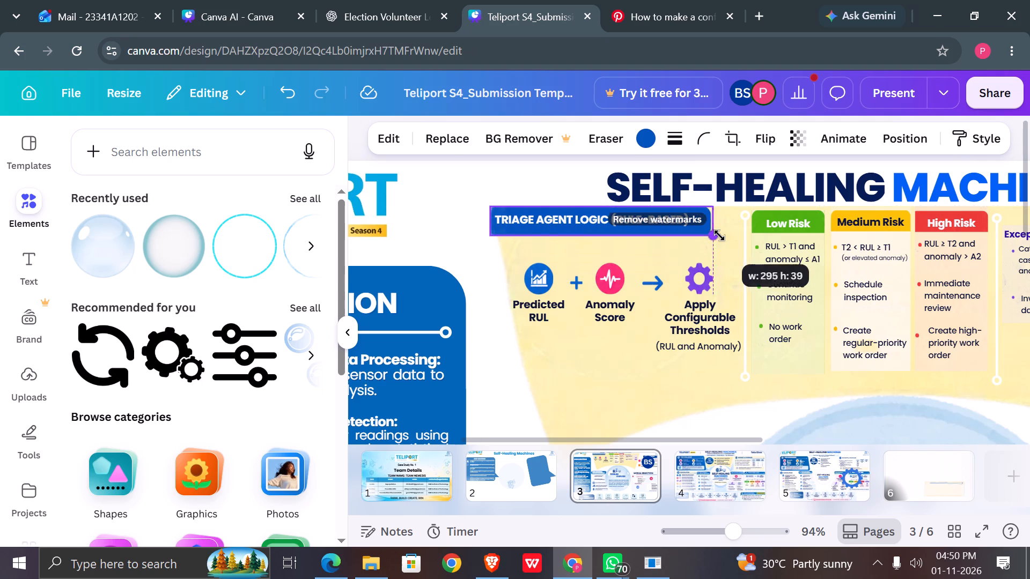
pyautogui.moveTo(719, 235); pyautogui.dragTo(726, 236)
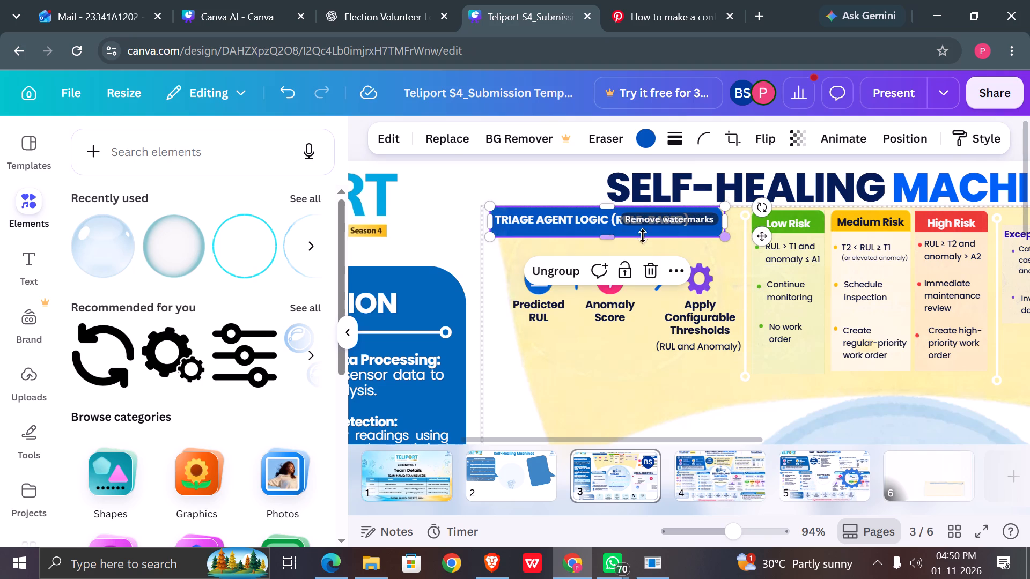
# Set the TRIAGE AGENT LOGIC (RULE-BASED) heading's font size to 13.2 and widen its text box to fit it on one line.
pyautogui.doubleClick(578, 220)
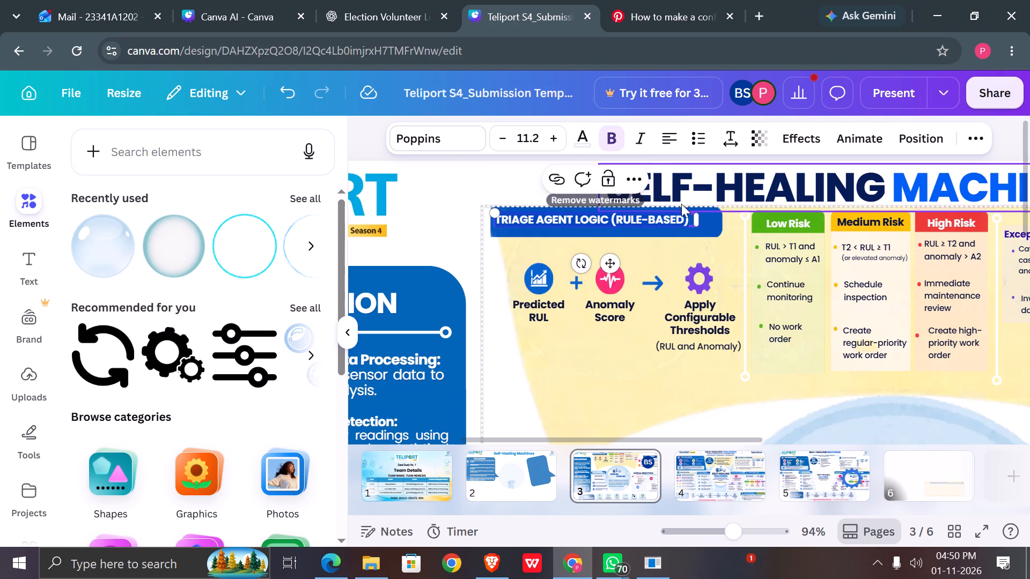
pyautogui.hotkey('ctrl', 'a')
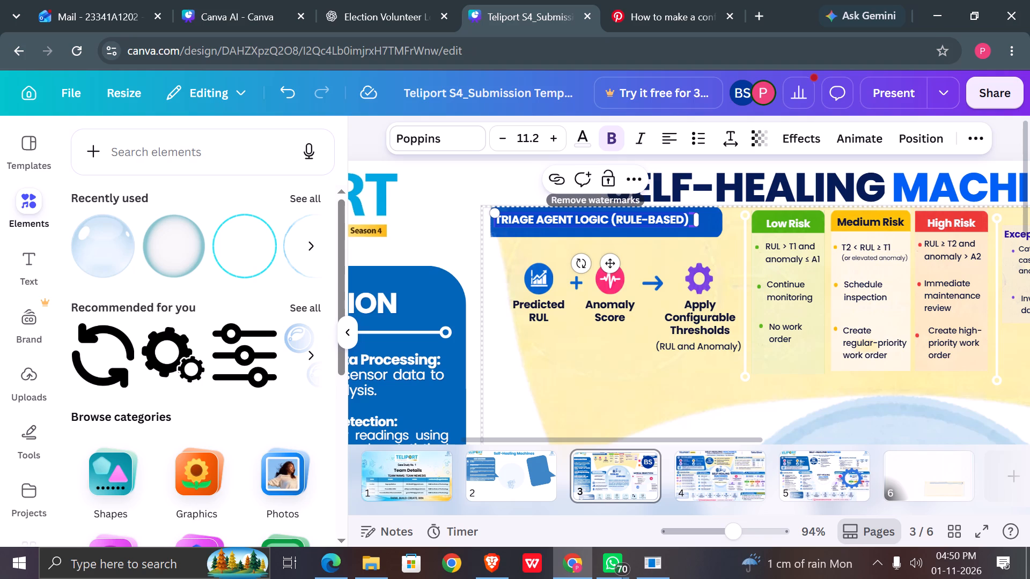
pyautogui.hotkey('ctrl', 'a')
pyautogui.doubleClick(649, 219)
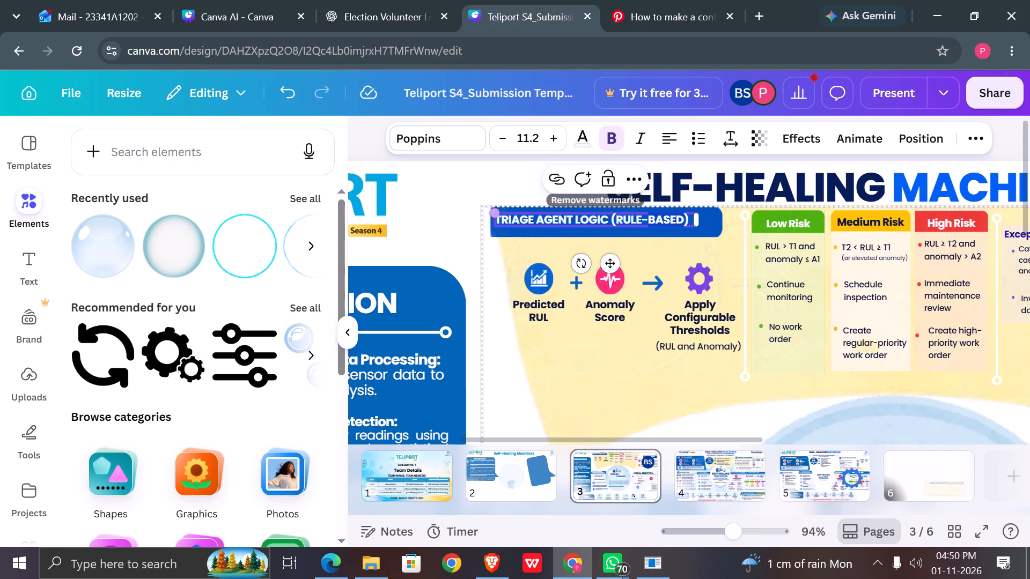
pyautogui.moveTo(498, 218); pyautogui.dragTo(525, 217)
pyautogui.hotkey('ctrl', 'a')
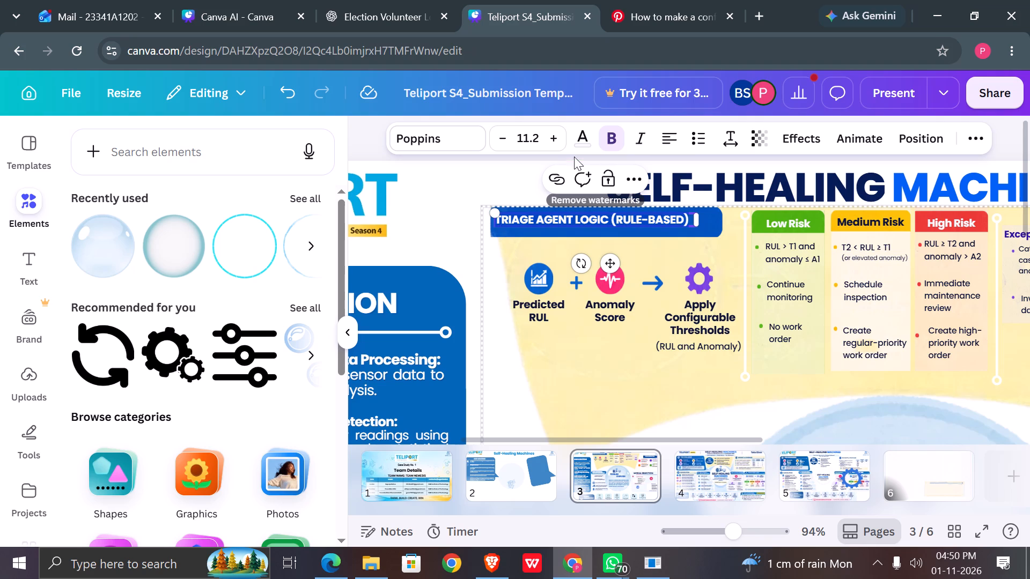
pyautogui.tripleClick(555, 134)
pyautogui.tripleClick(555, 134)
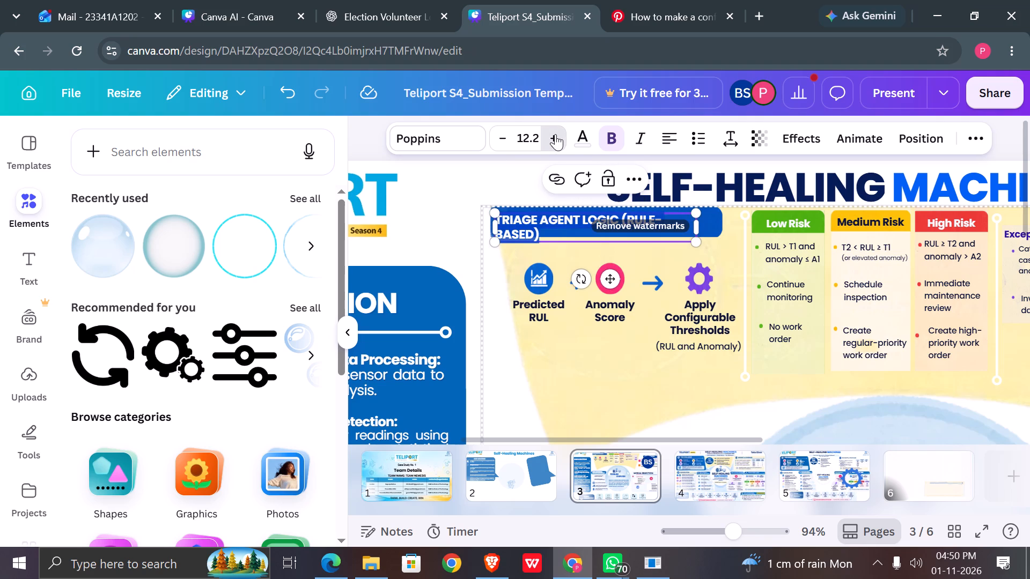
pyautogui.click(502, 136)
pyautogui.click(502, 136)
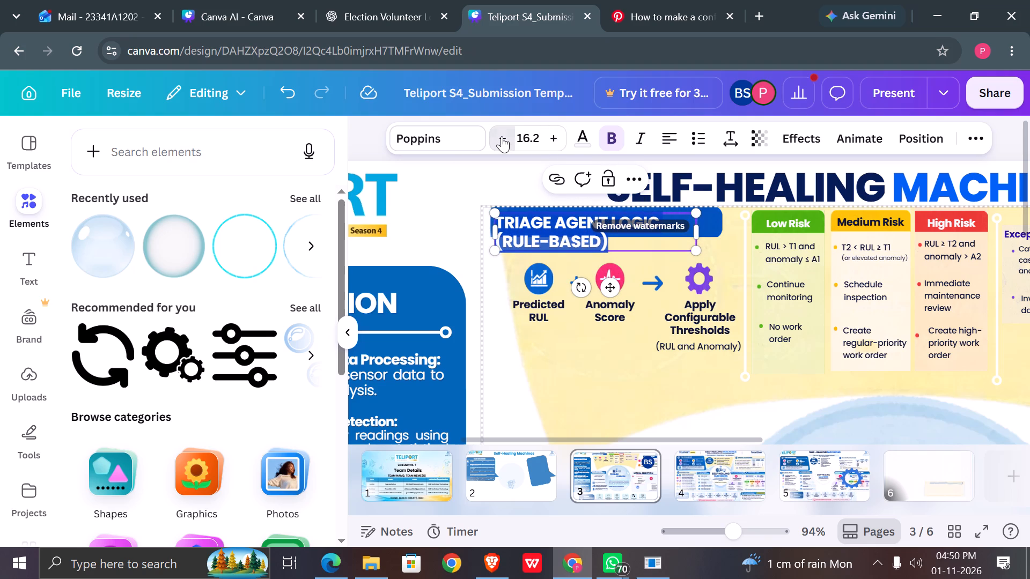
pyautogui.moveTo(698, 231); pyautogui.dragTo(721, 231)
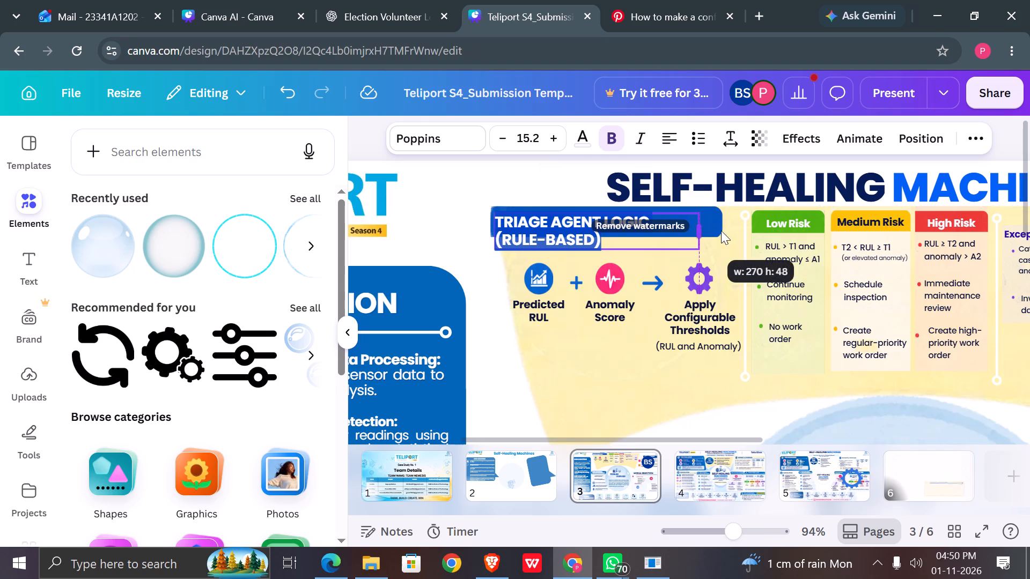
pyautogui.moveTo(721, 231); pyautogui.dragTo(733, 231)
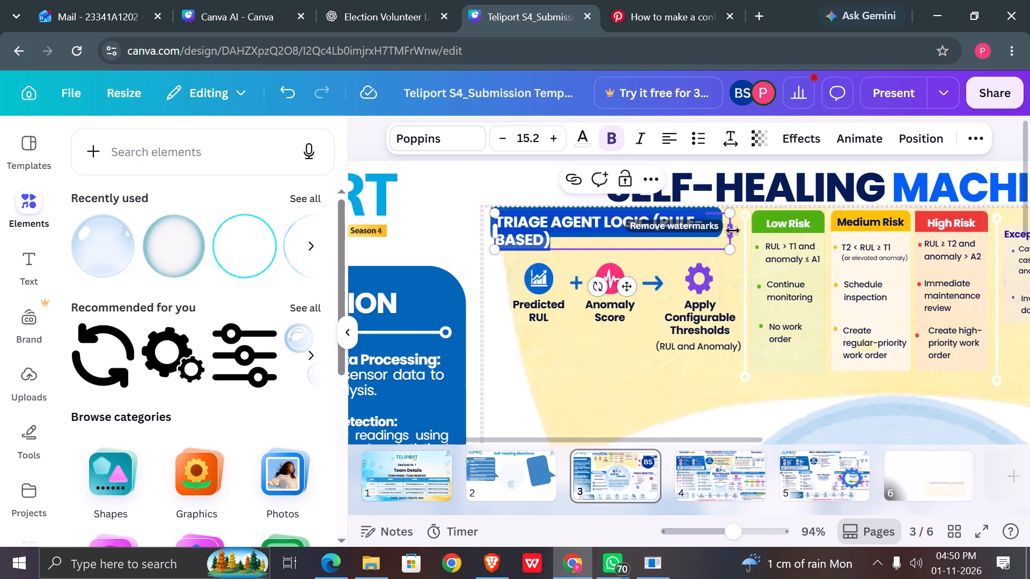
pyautogui.click(506, 137)
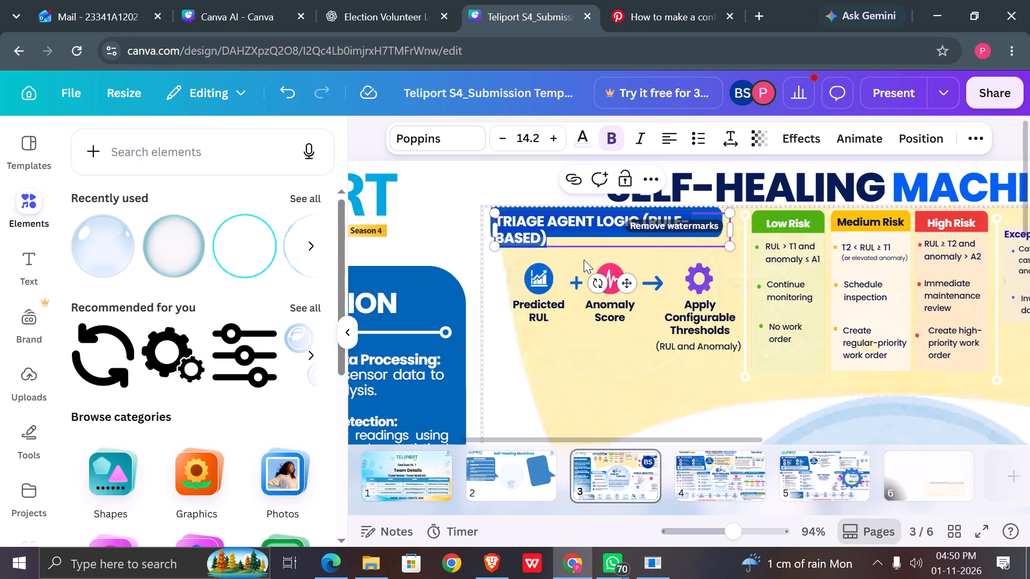
pyautogui.click(500, 135)
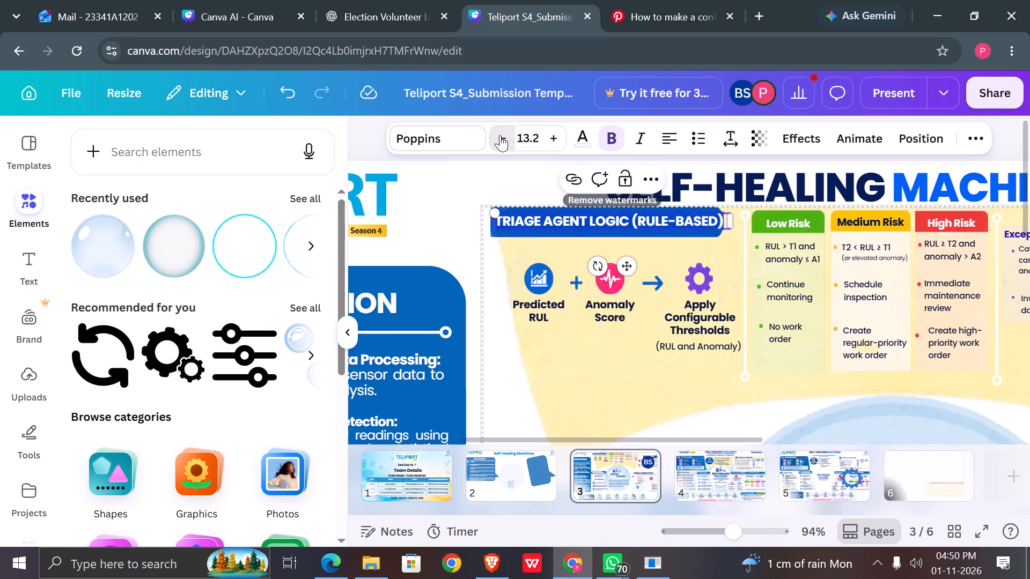
pyautogui.click(450, 205)
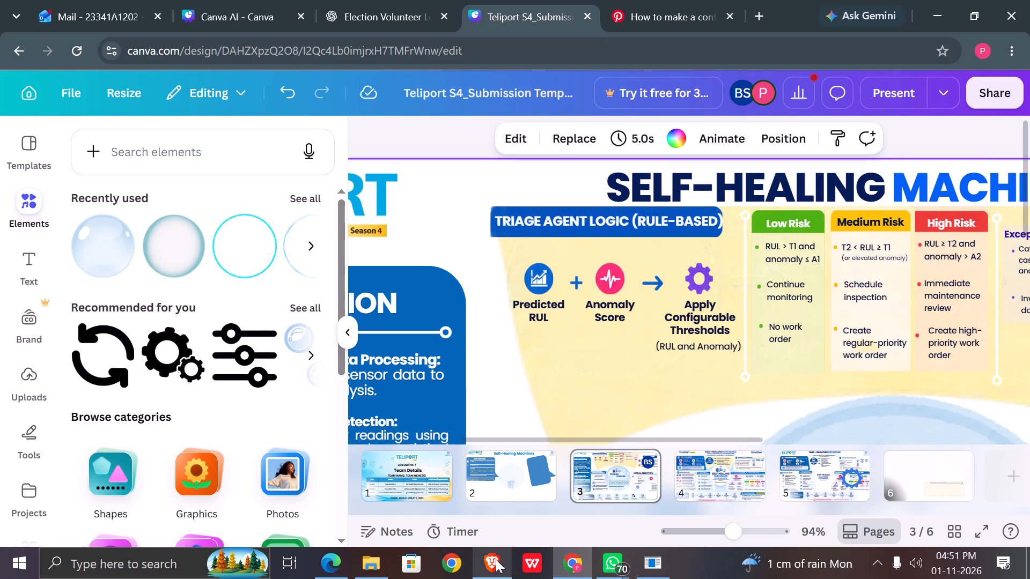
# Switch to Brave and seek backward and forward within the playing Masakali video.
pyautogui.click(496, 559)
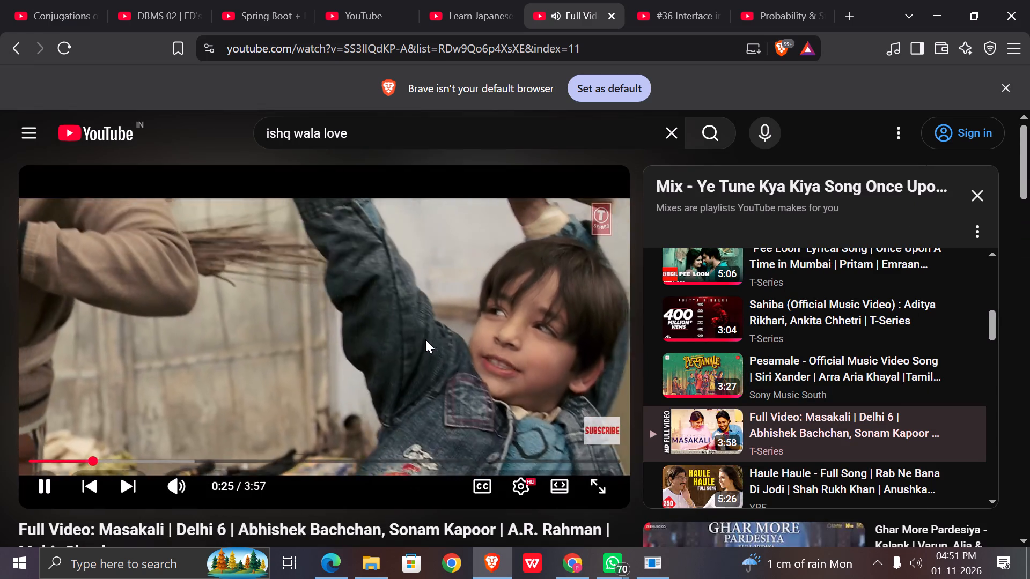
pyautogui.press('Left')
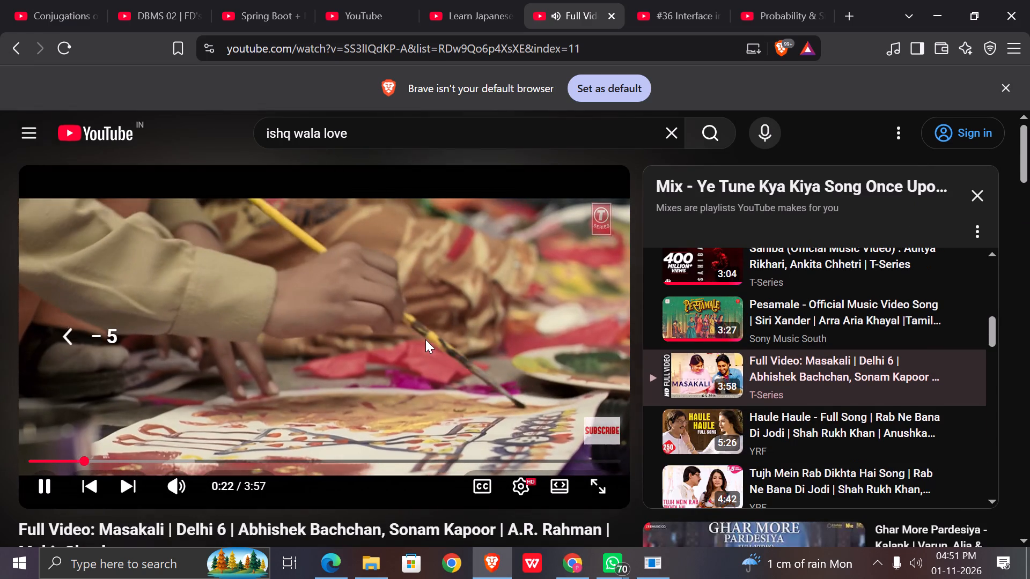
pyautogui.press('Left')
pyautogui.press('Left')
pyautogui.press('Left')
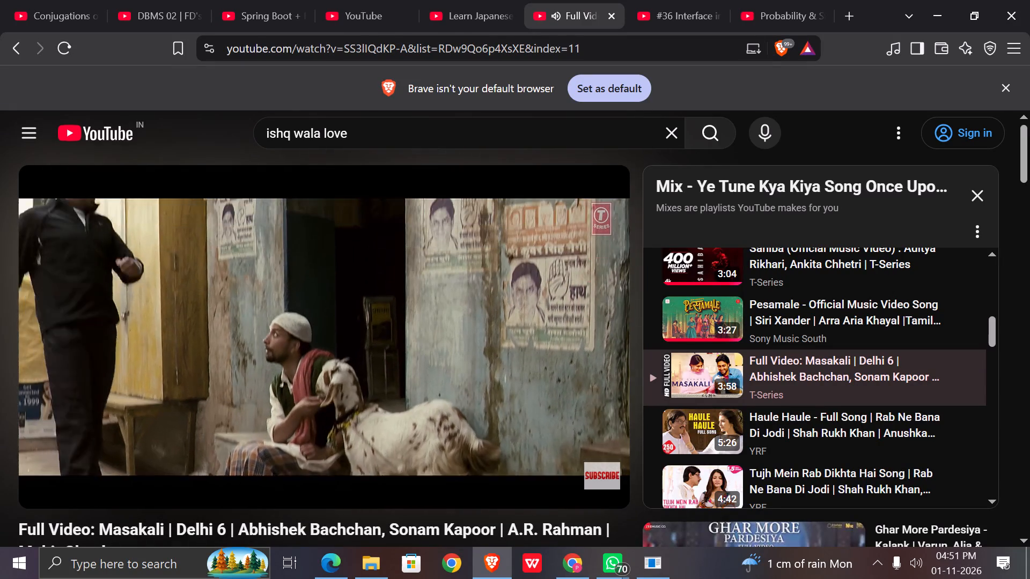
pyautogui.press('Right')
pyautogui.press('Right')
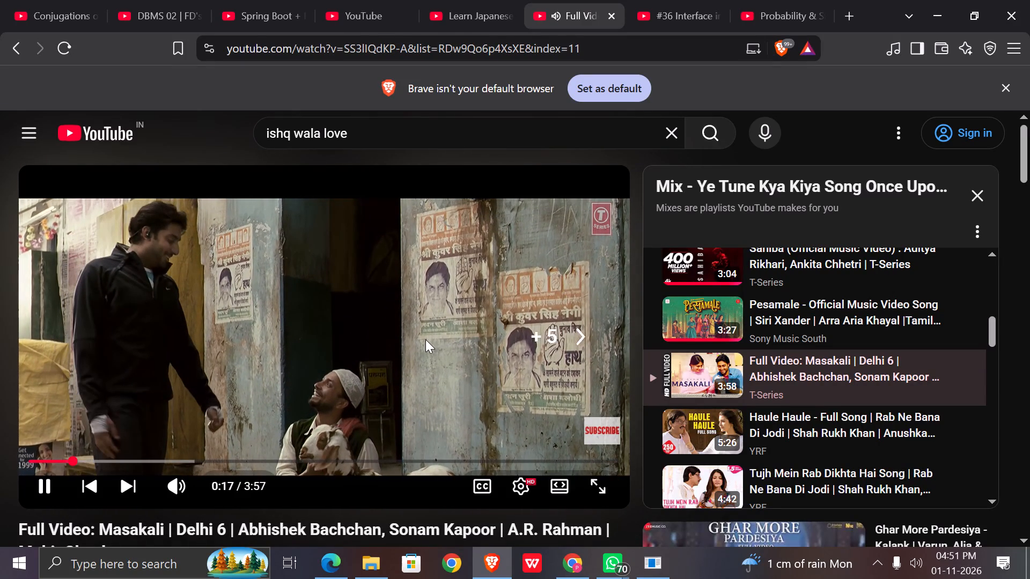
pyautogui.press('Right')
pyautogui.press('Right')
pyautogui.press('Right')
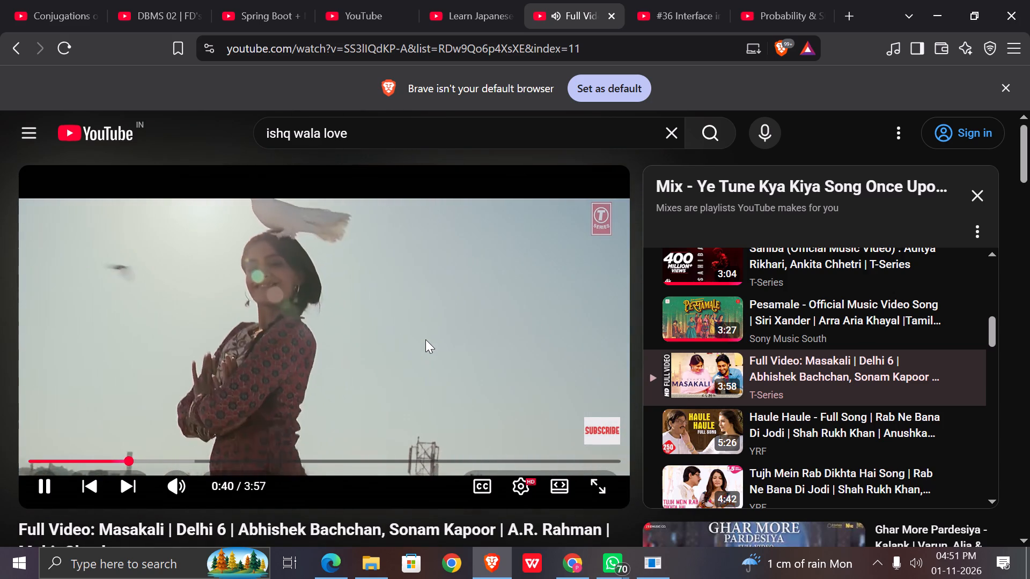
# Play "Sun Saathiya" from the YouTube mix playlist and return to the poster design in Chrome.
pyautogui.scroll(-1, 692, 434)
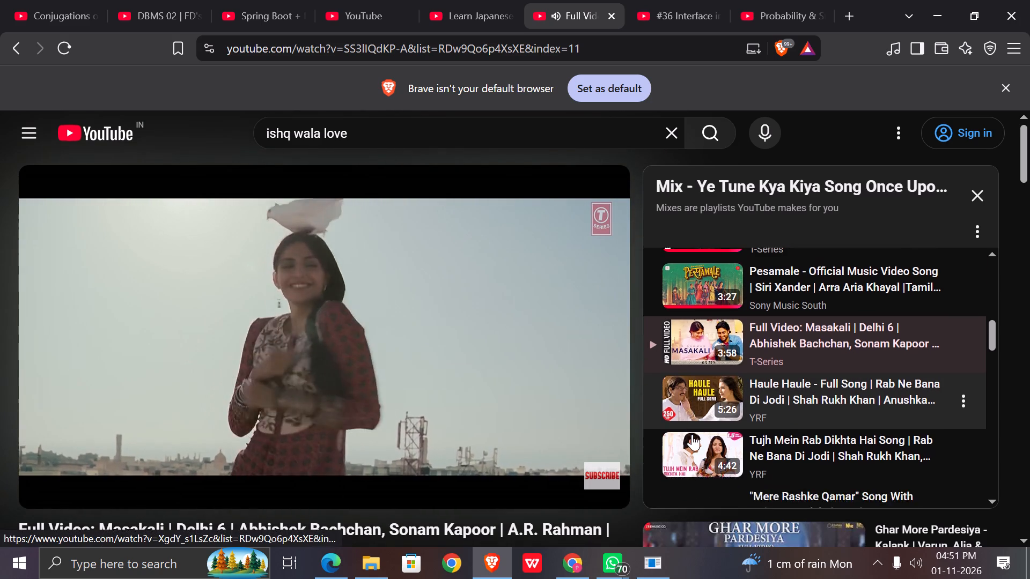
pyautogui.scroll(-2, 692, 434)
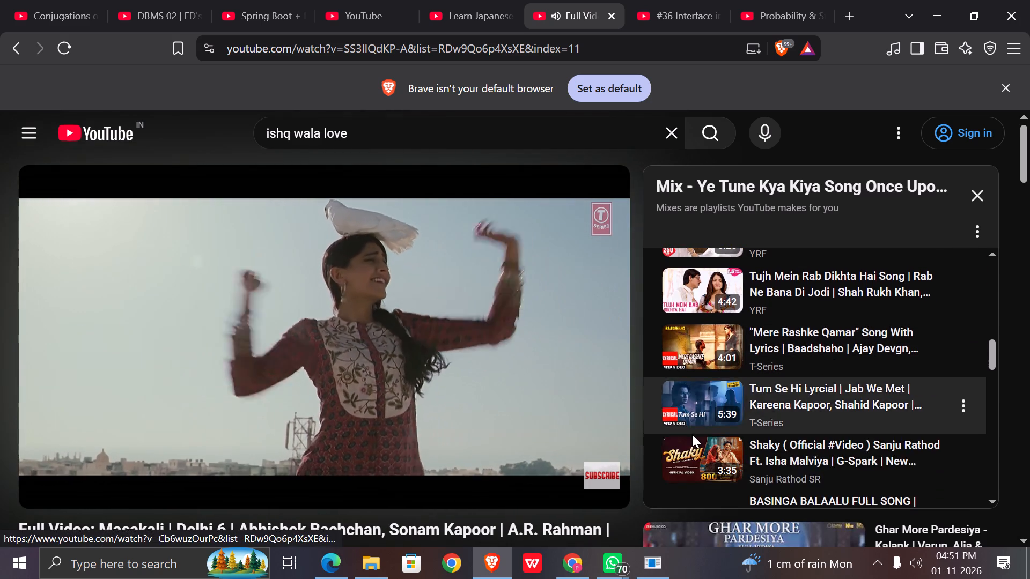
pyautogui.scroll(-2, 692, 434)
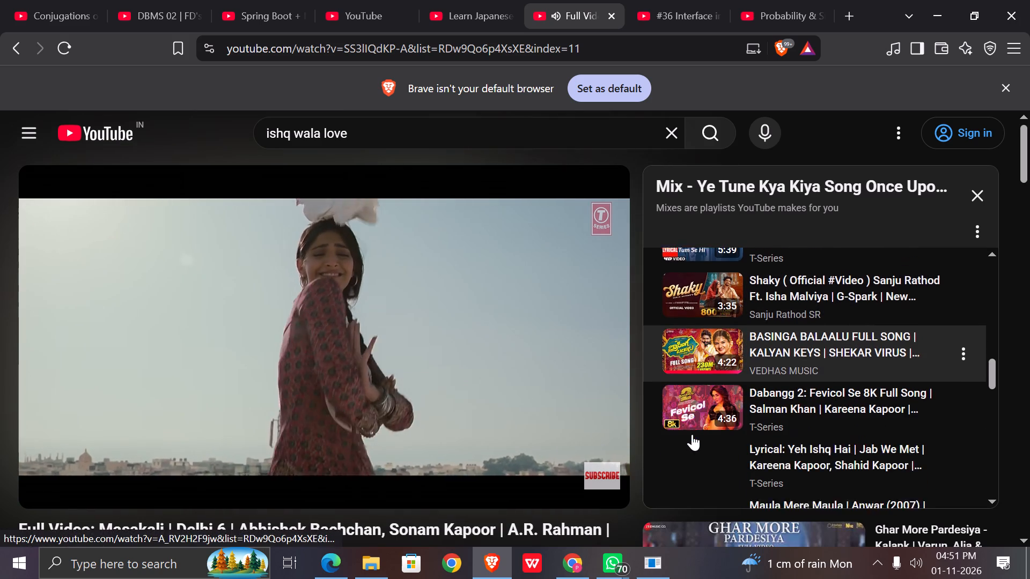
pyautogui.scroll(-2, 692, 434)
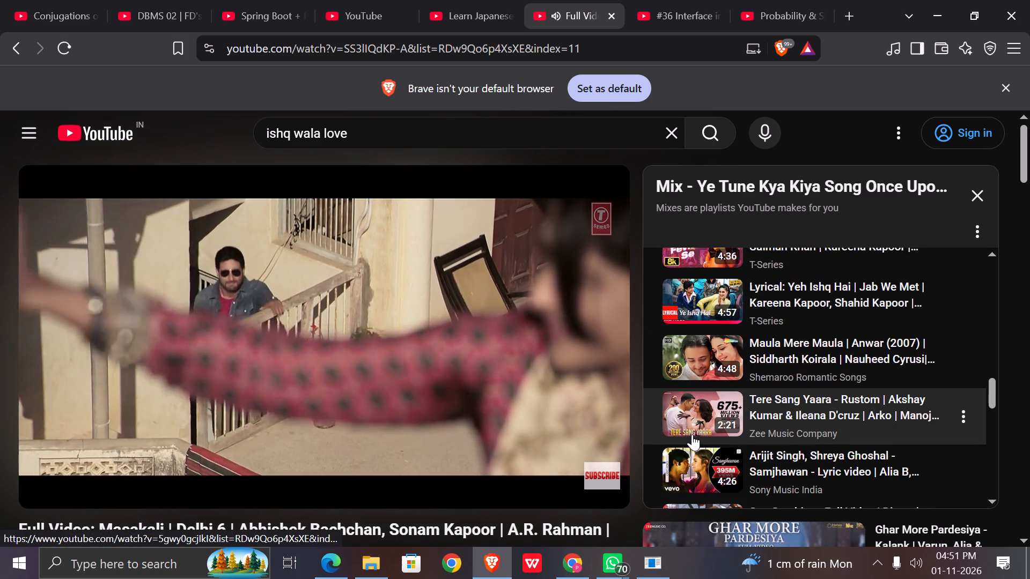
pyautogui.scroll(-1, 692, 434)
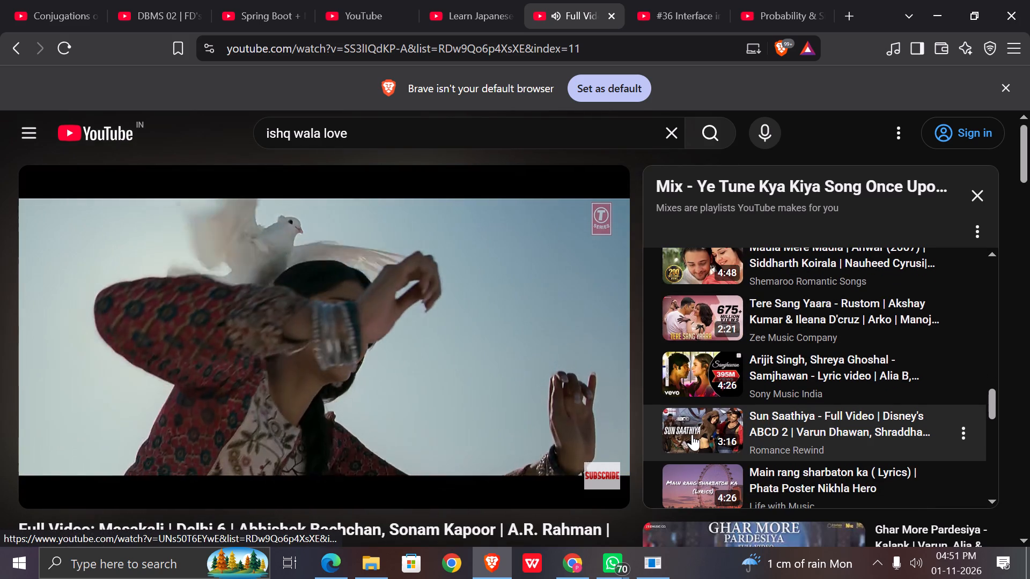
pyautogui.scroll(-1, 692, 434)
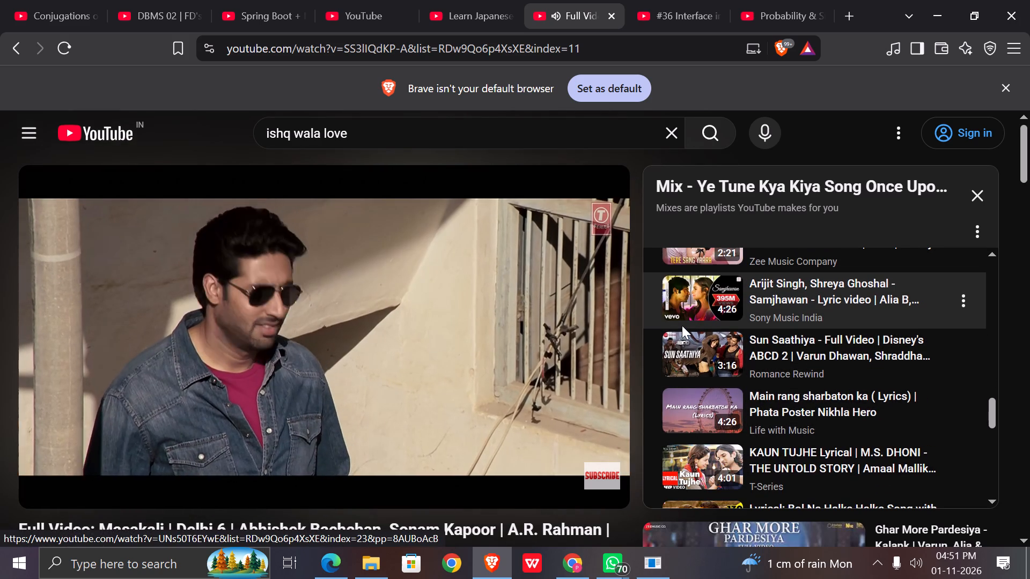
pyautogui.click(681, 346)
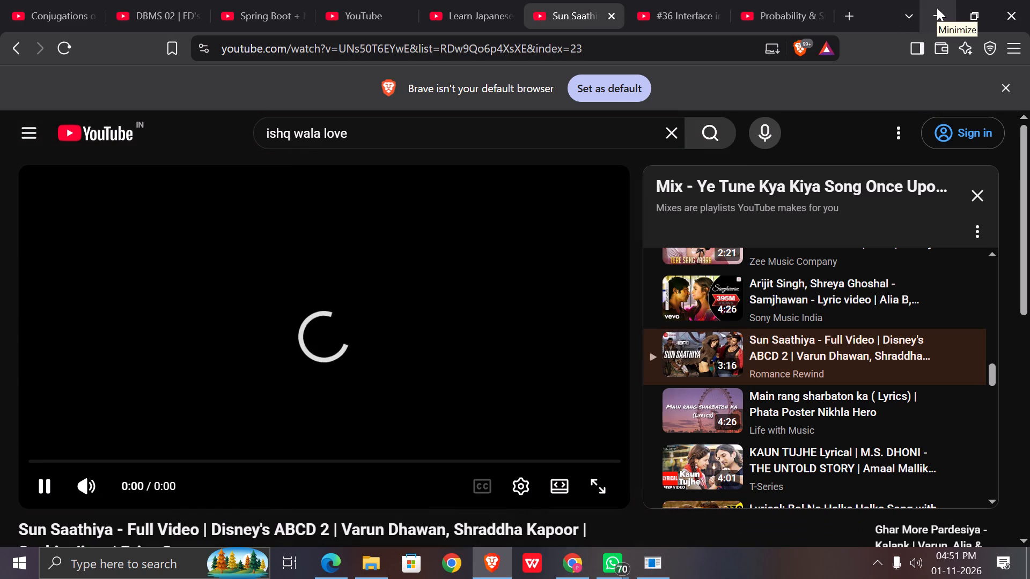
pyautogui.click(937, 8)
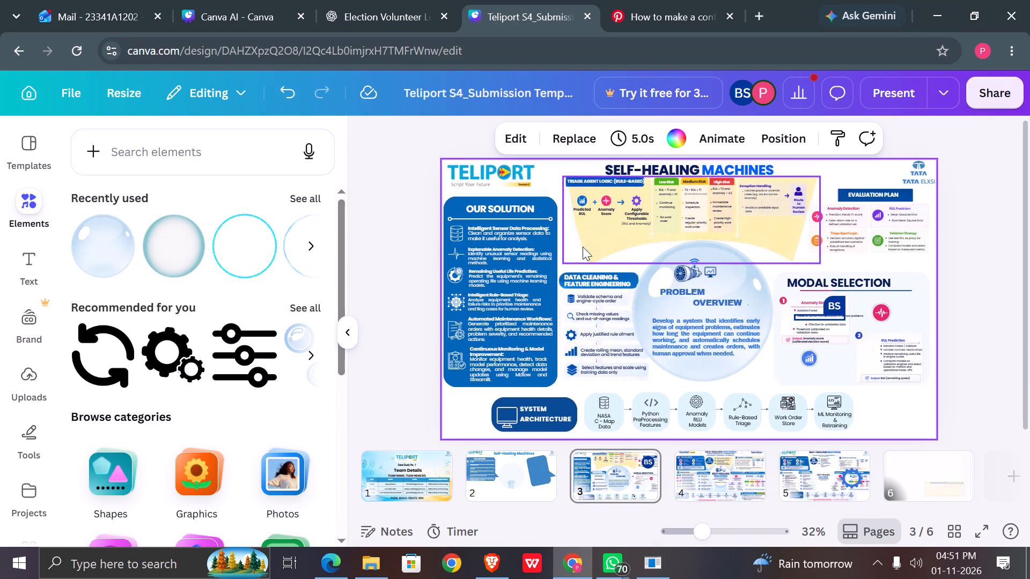
# Duplicate the blue banner behind DATA CLEANING & FEATURE ENGINEERING and move the copy over the MODAL SELECTION heading.
pyautogui.click(630, 269)
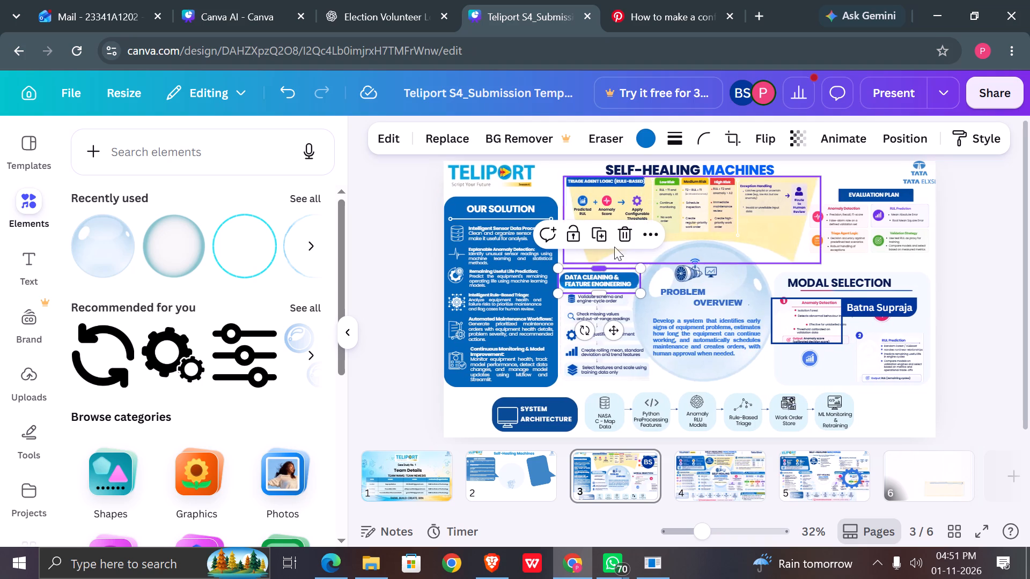
pyautogui.click(602, 238)
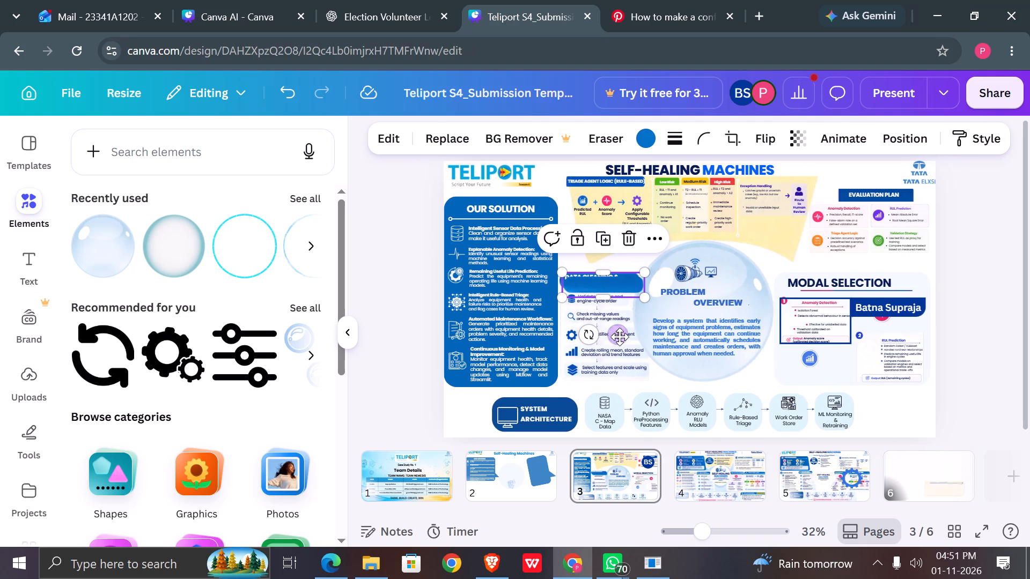
pyautogui.rightClick(620, 337)
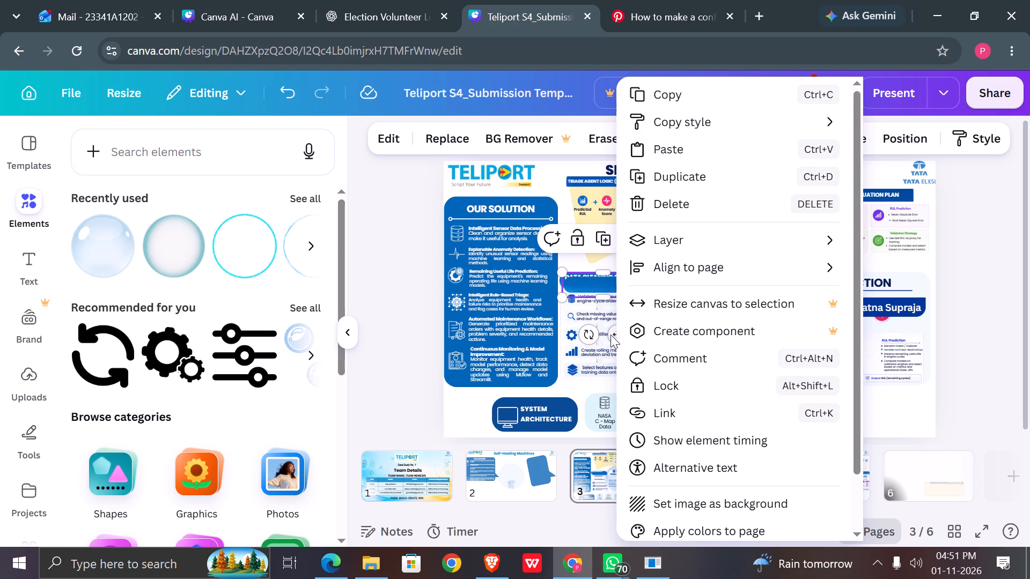
pyautogui.click(610, 335)
pyautogui.moveTo(616, 334); pyautogui.dragTo(704, 321)
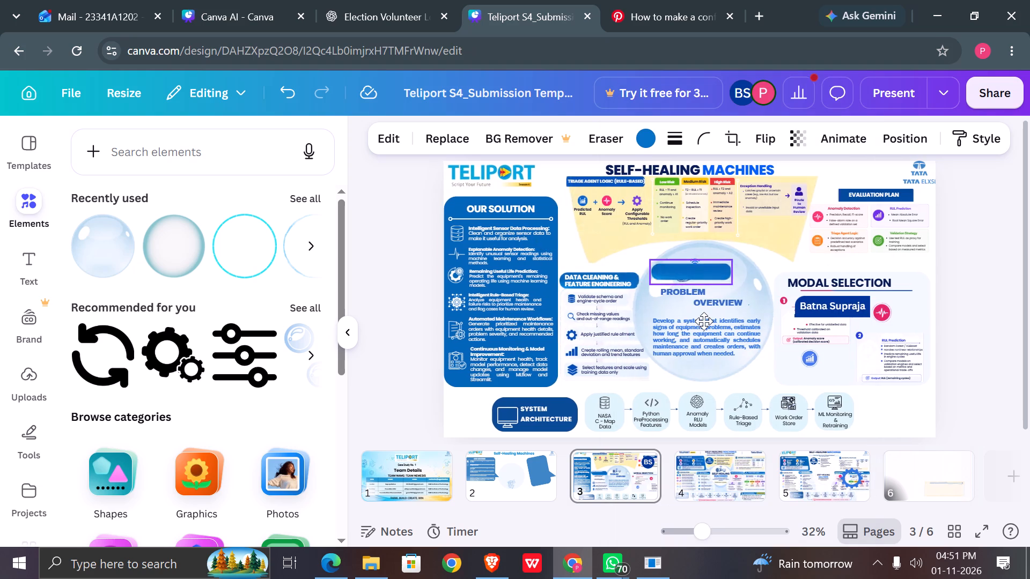
pyautogui.moveTo(704, 321); pyautogui.dragTo(837, 332)
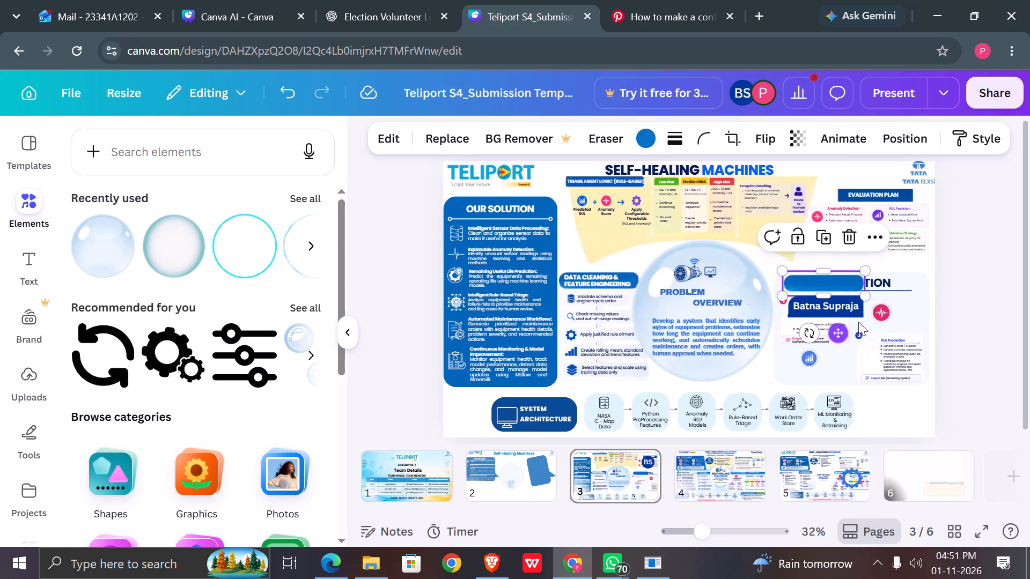
# Enlarge the copied blue banner and adjust its position so that it spans the MODAL SELECTION heading.
pyautogui.moveTo(867, 296); pyautogui.dragTo(901, 281)
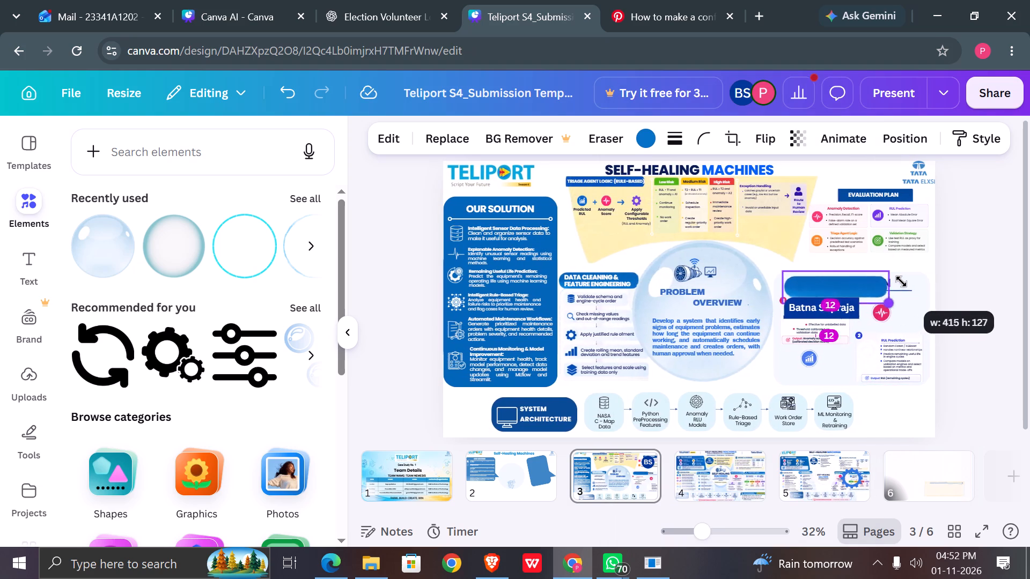
pyautogui.moveTo(901, 281); pyautogui.dragTo(911, 281)
pyautogui.moveTo(853, 346); pyautogui.dragTo(854, 346)
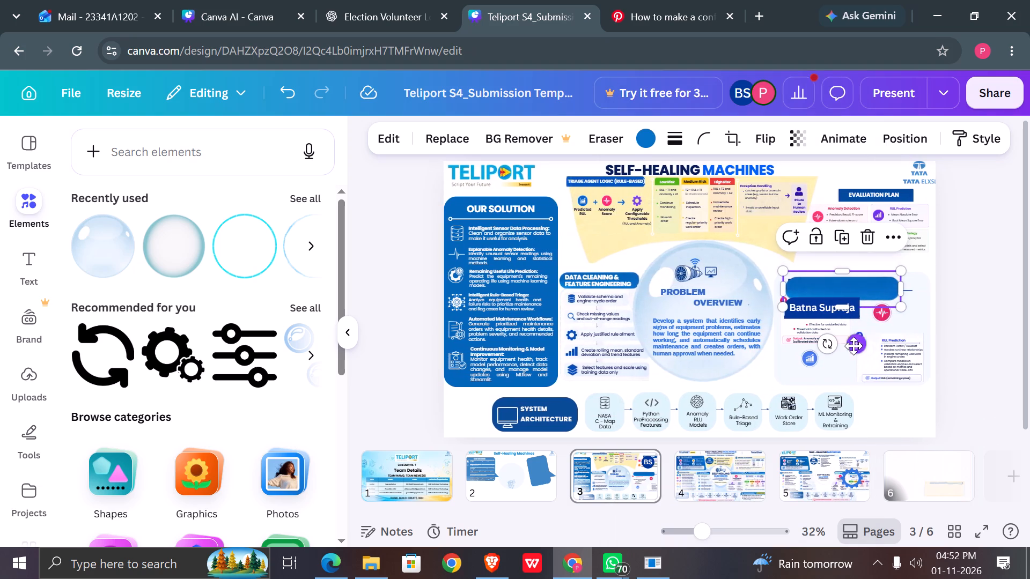
pyautogui.moveTo(854, 346); pyautogui.dragTo(851, 339)
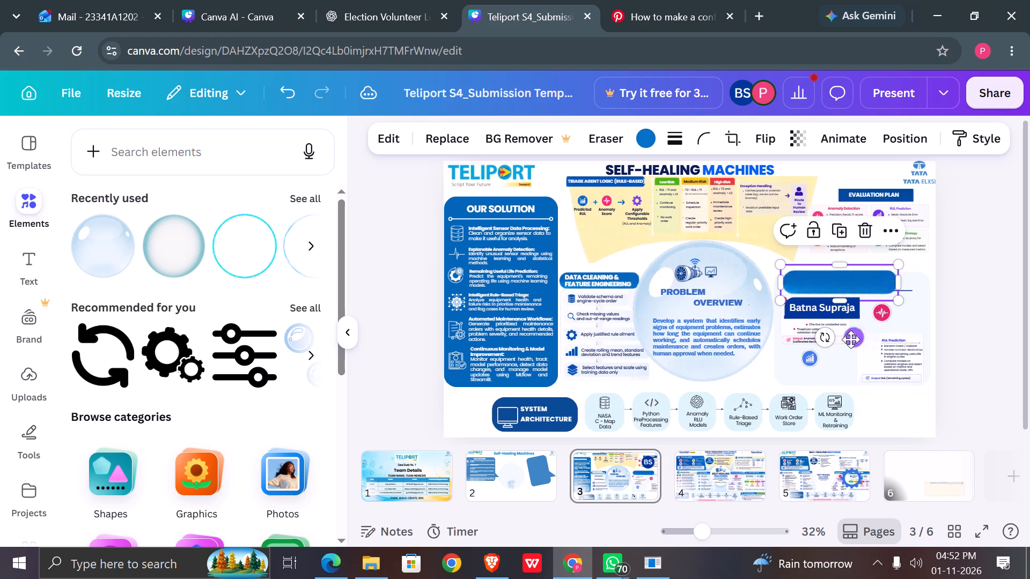
pyautogui.moveTo(897, 298); pyautogui.dragTo(908, 299)
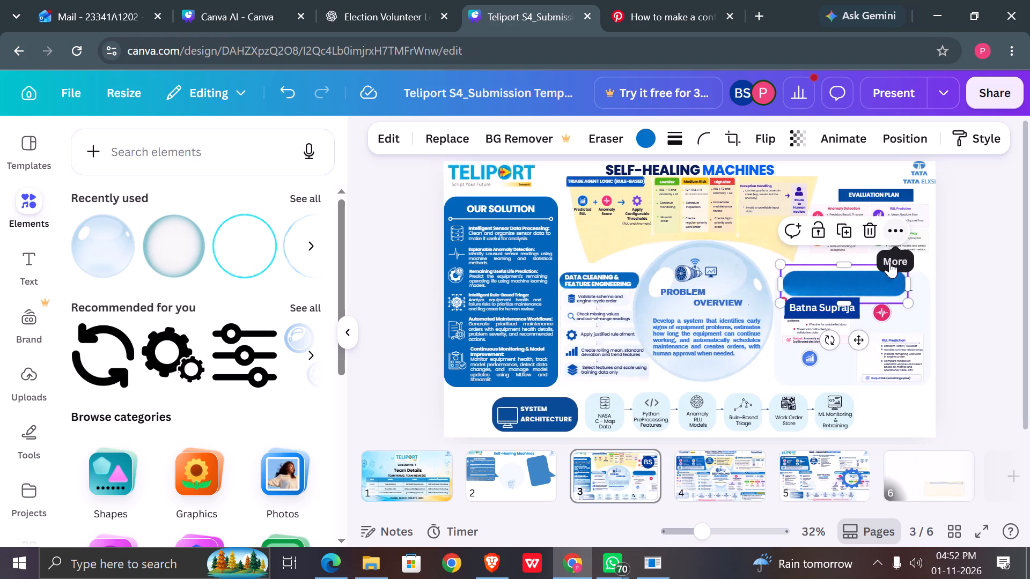
# Move the copied blue banner down the layer order to directly beneath the MODAL SELECTION text.
pyautogui.click(757, 133)
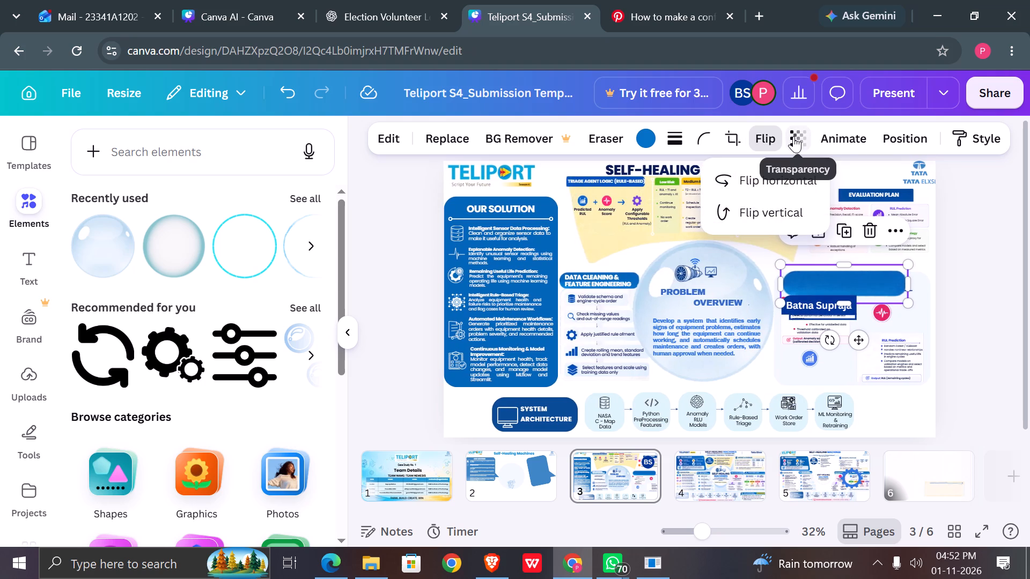
pyautogui.click(895, 136)
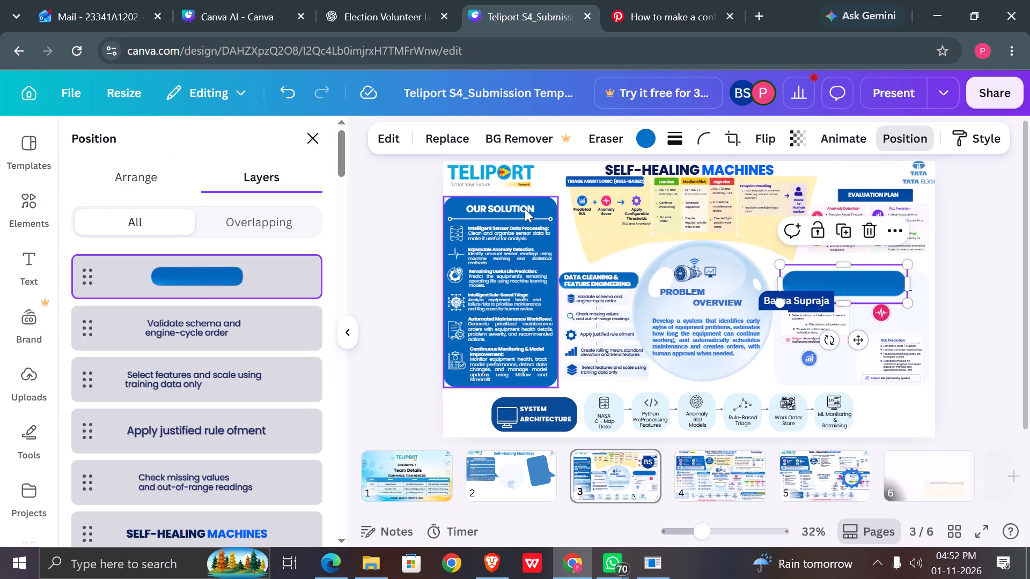
pyautogui.moveTo(186, 280); pyautogui.dragTo(207, 424)
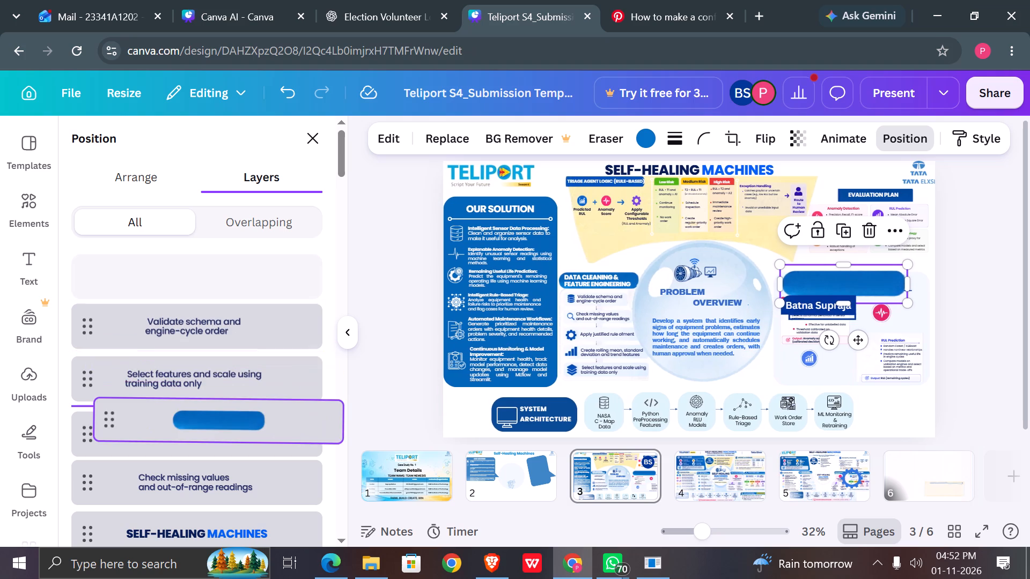
pyautogui.moveTo(207, 424); pyautogui.dragTo(163, 388)
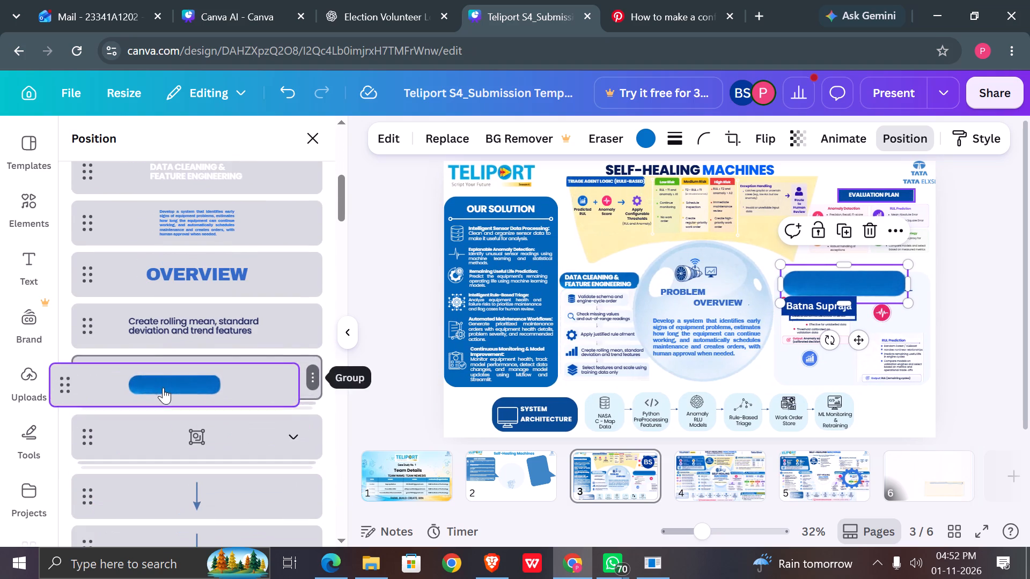
pyautogui.moveTo(163, 388); pyautogui.dragTo(176, 423)
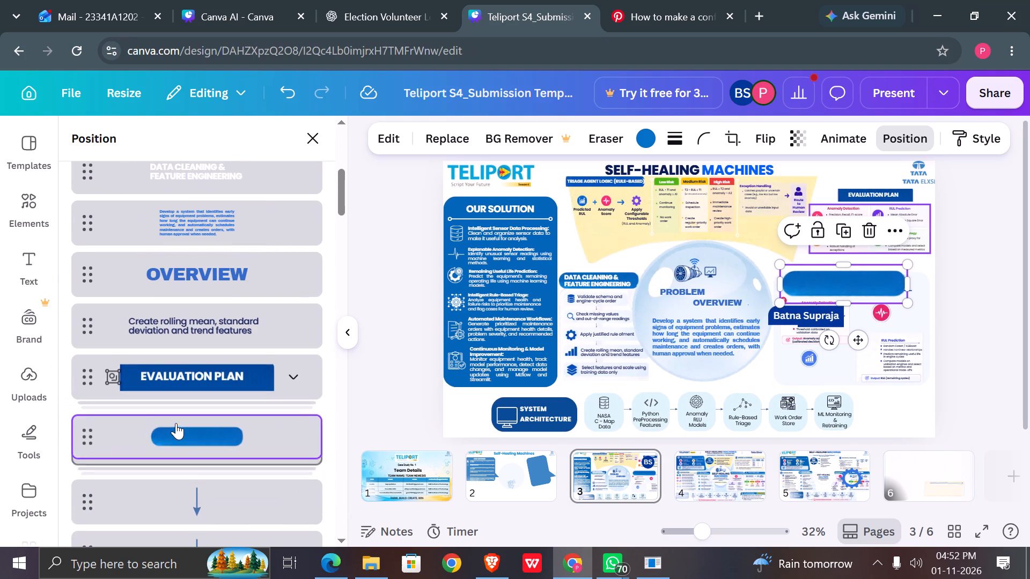
pyautogui.scroll(-4, 176, 423)
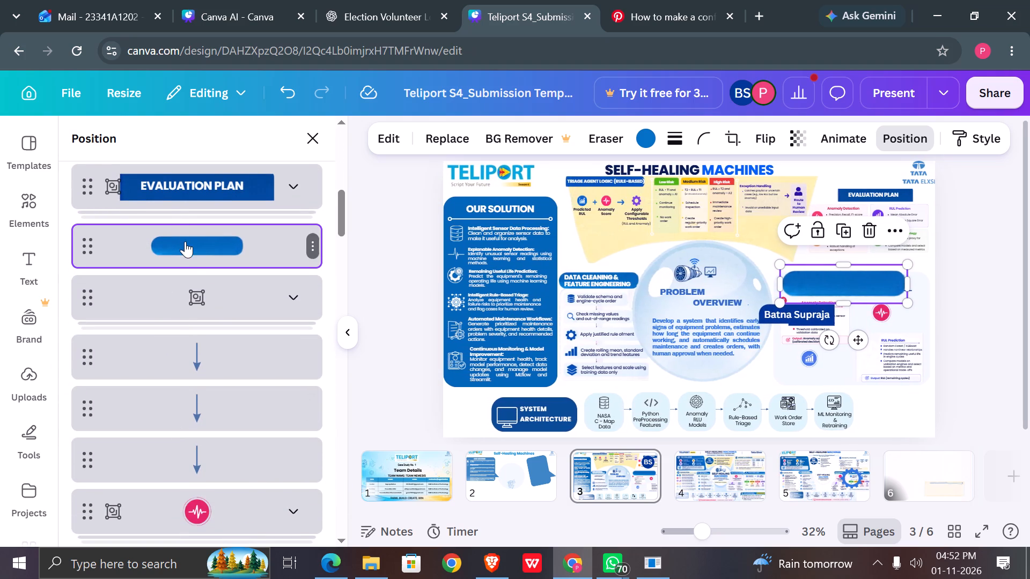
pyautogui.moveTo(185, 241); pyautogui.dragTo(214, 518)
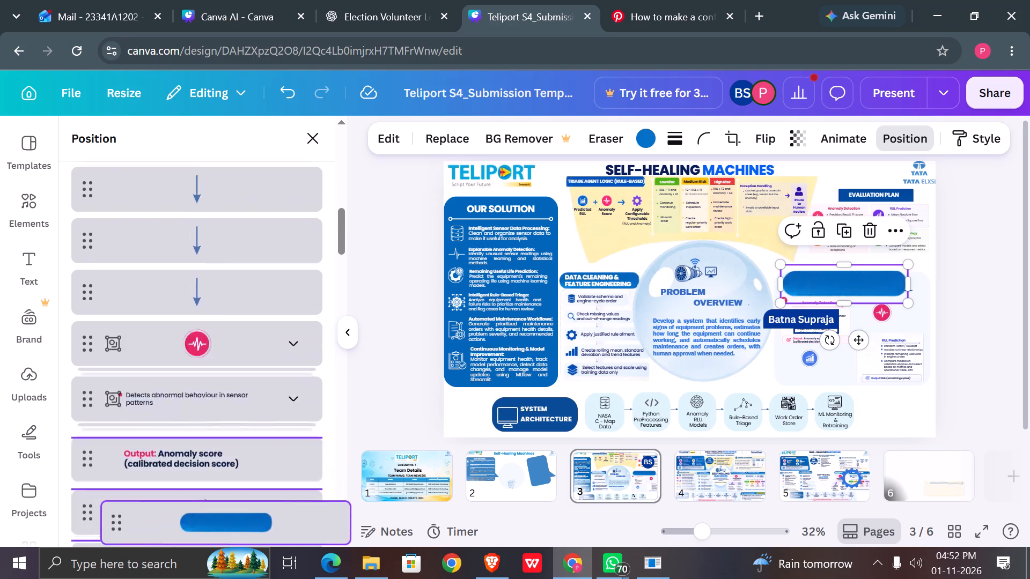
pyautogui.moveTo(214, 518); pyautogui.dragTo(178, 367)
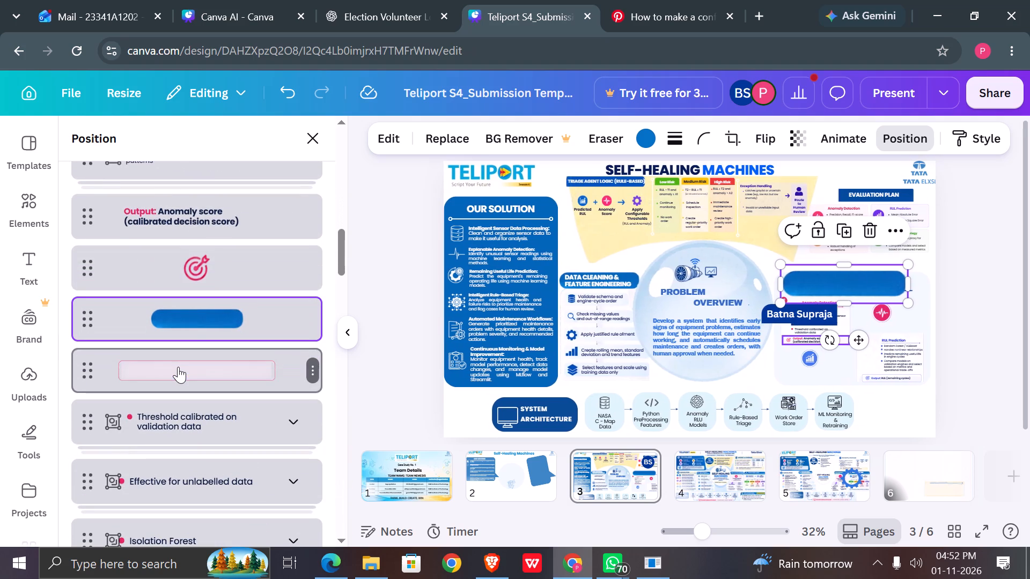
pyautogui.moveTo(208, 313); pyautogui.dragTo(217, 522)
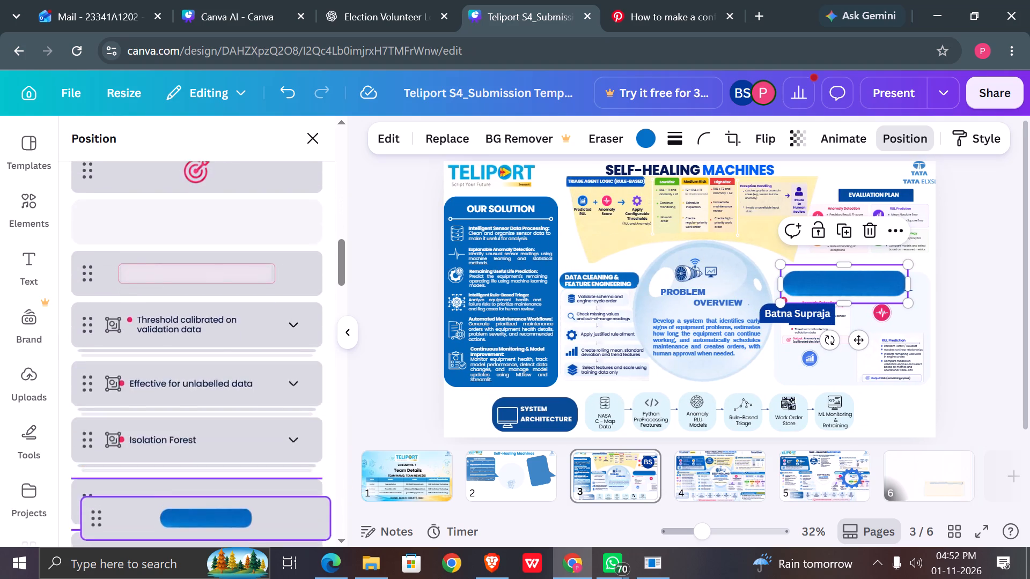
pyautogui.moveTo(217, 522); pyautogui.dragTo(209, 454)
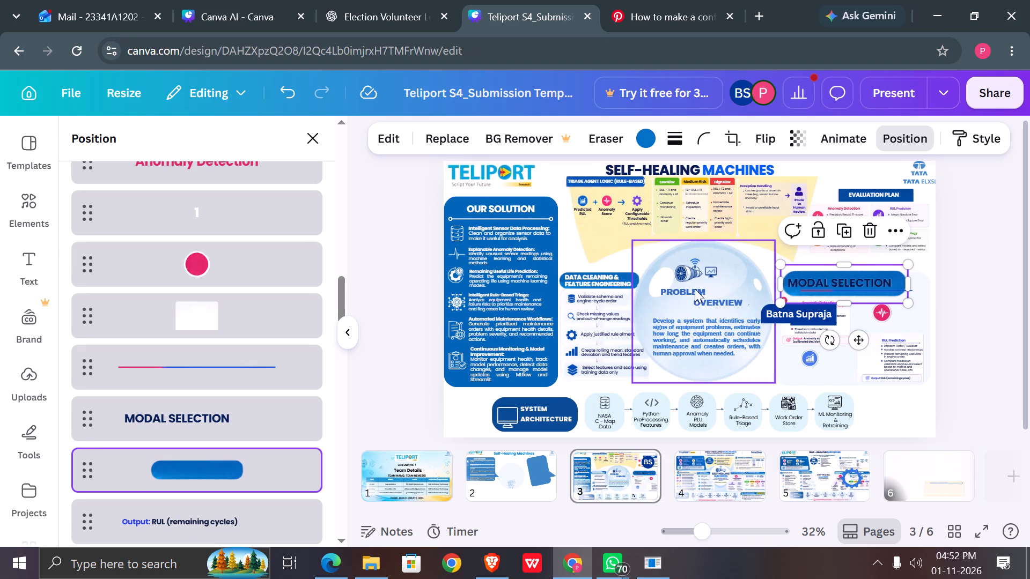
# Change the MODAL SELECTION heading's text colour to white (#ffffff).
pyautogui.doubleClick(892, 283)
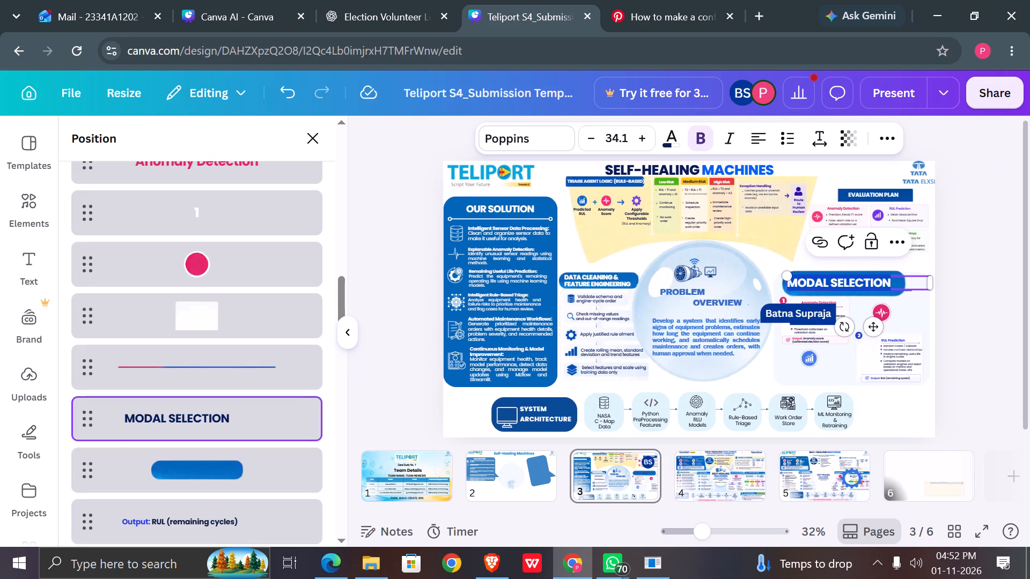
pyautogui.click(678, 142)
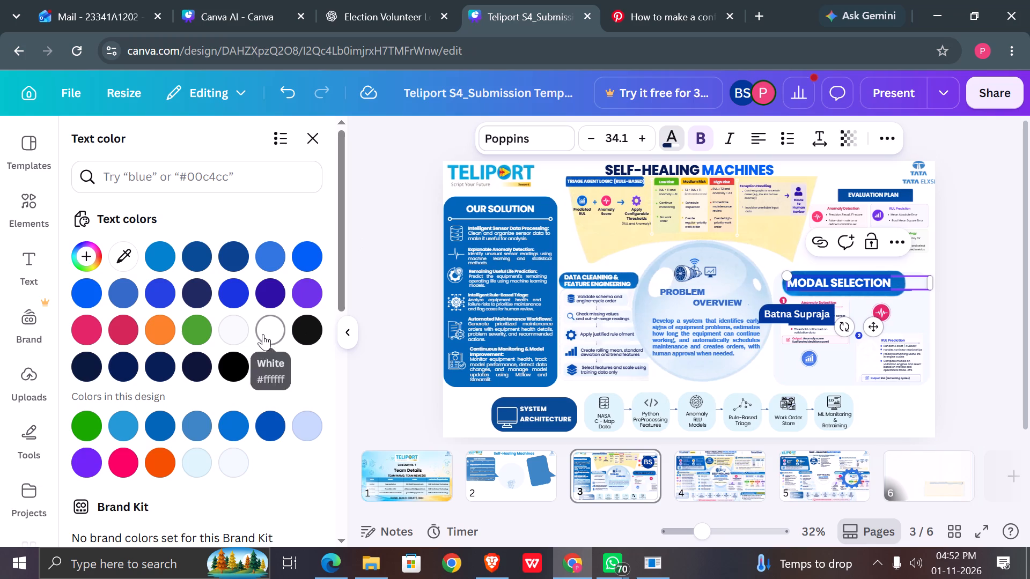
pyautogui.click(263, 334)
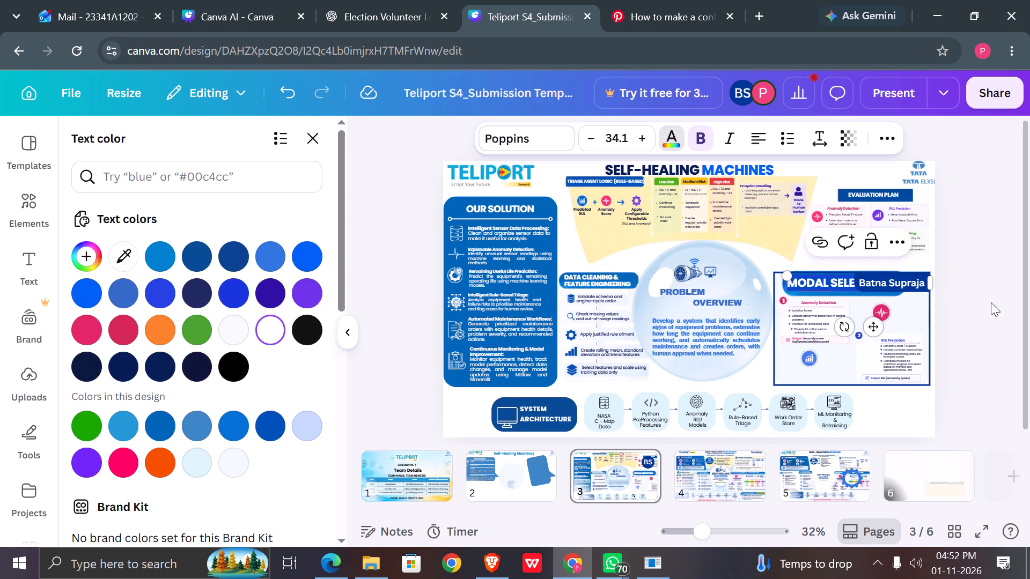
# Delete the thin purple line that runs beneath the MODAL SELECTION heading's banner.
pyautogui.click(965, 314)
pyautogui.click(965, 314)
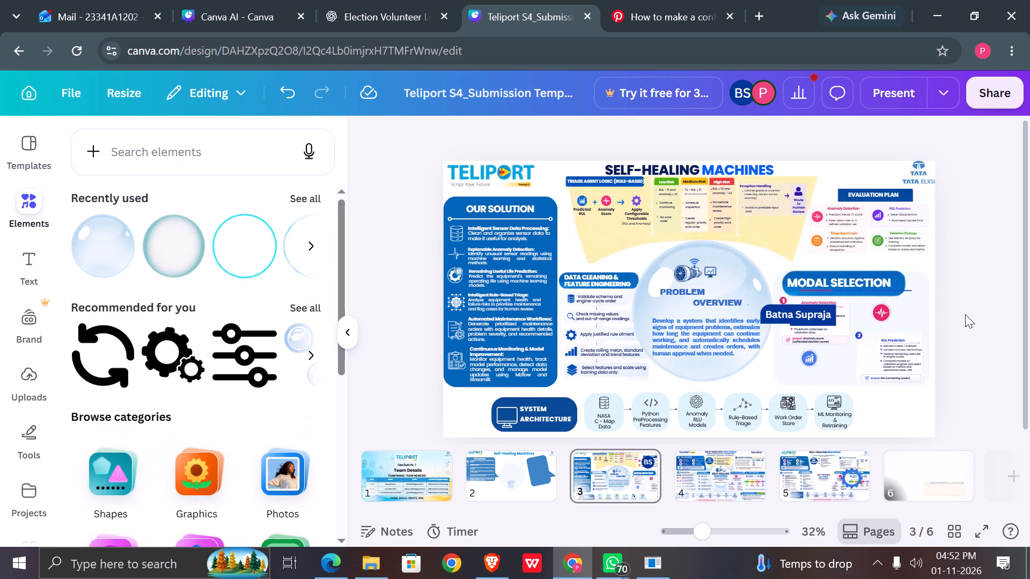
pyautogui.click(910, 289)
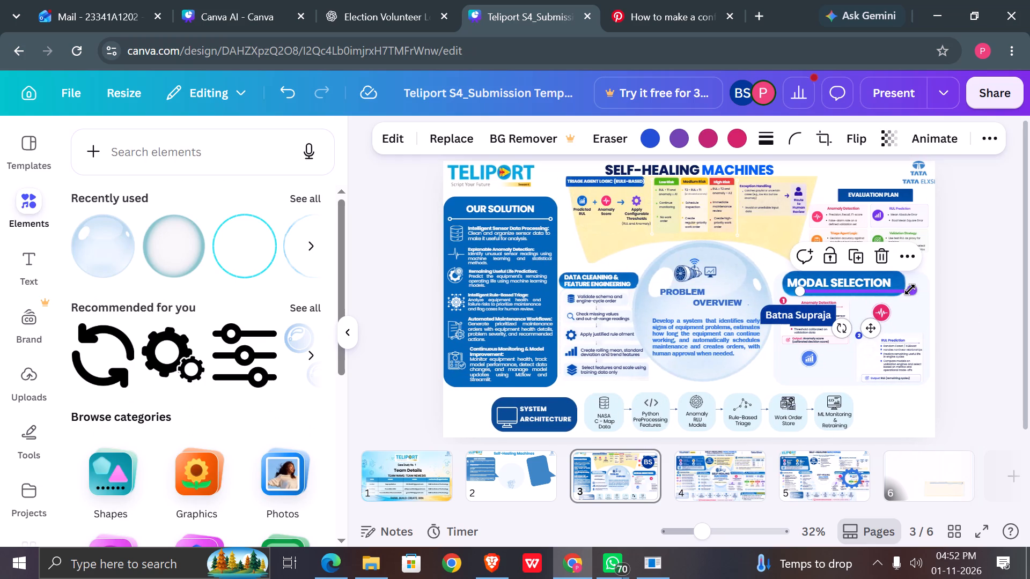
pyautogui.press('Delete')
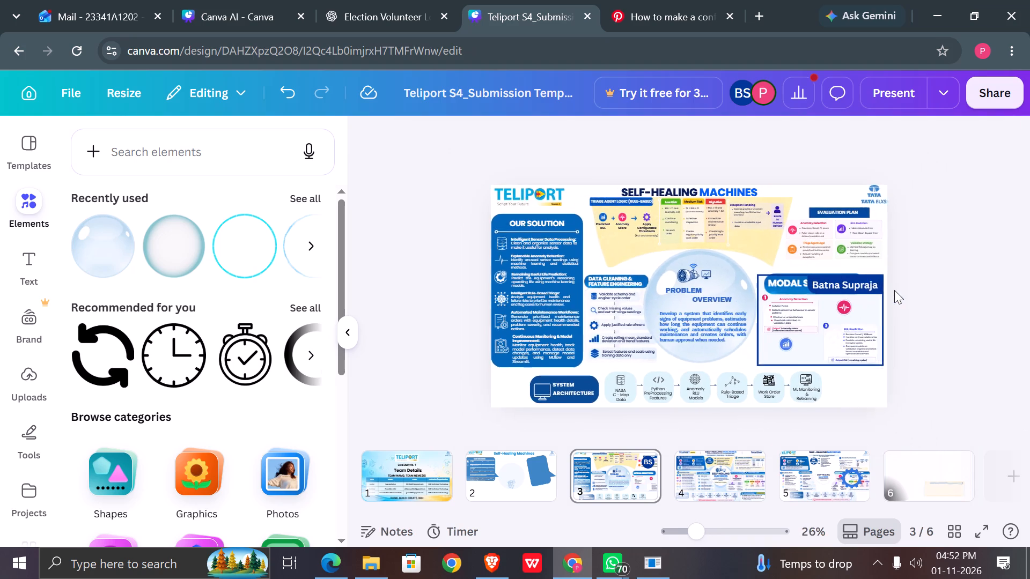
pyautogui.click(916, 321)
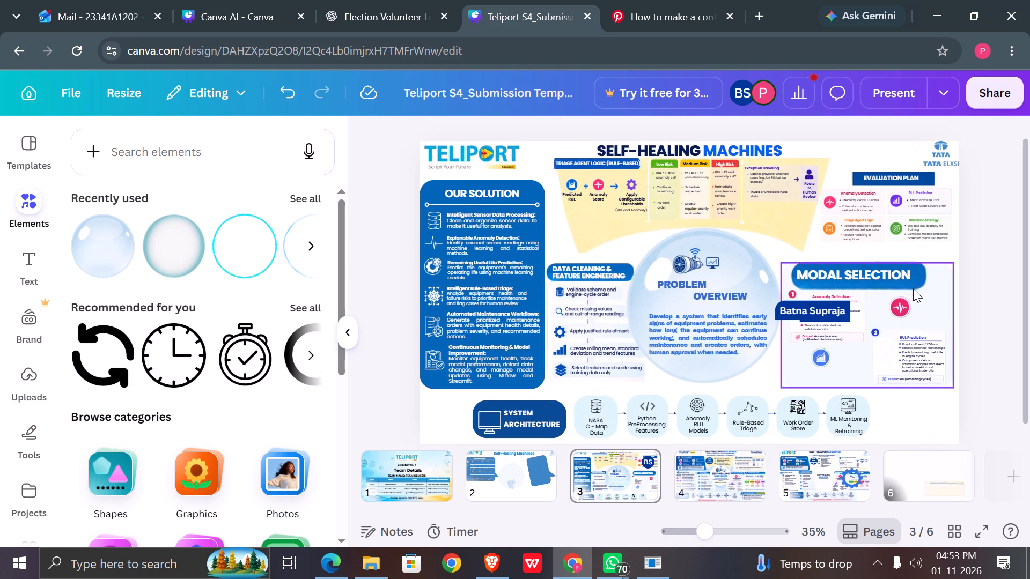
# Reduce the MODAL SELECTION heading's font size to 31.1.
pyautogui.click(901, 275)
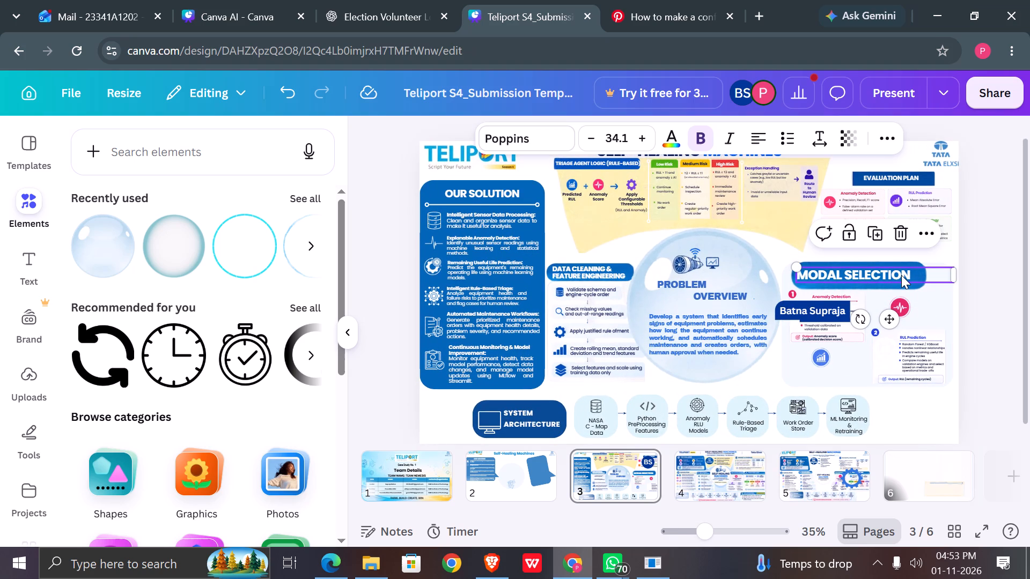
pyautogui.click(595, 139)
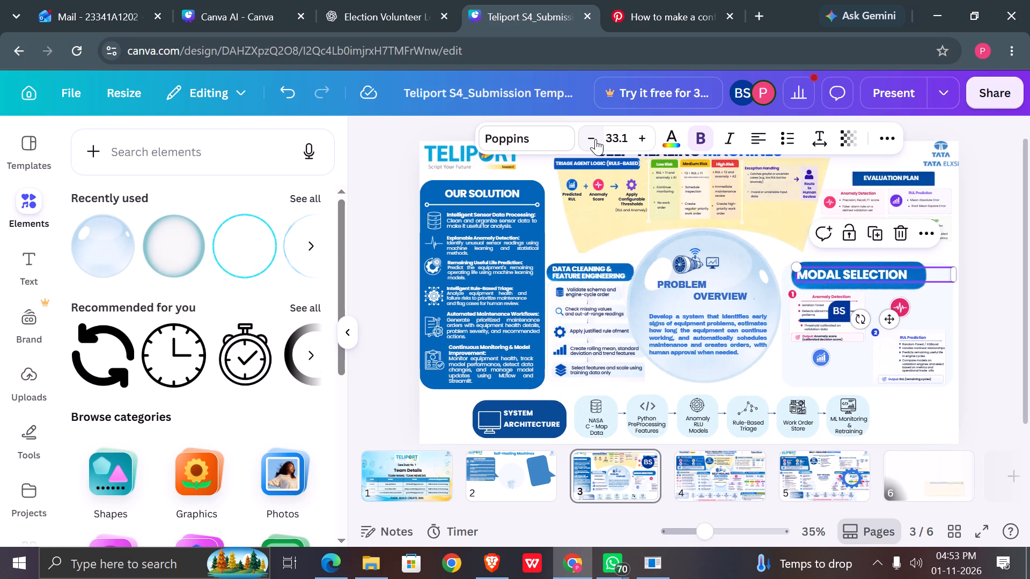
pyautogui.click(595, 139)
pyautogui.click(595, 139)
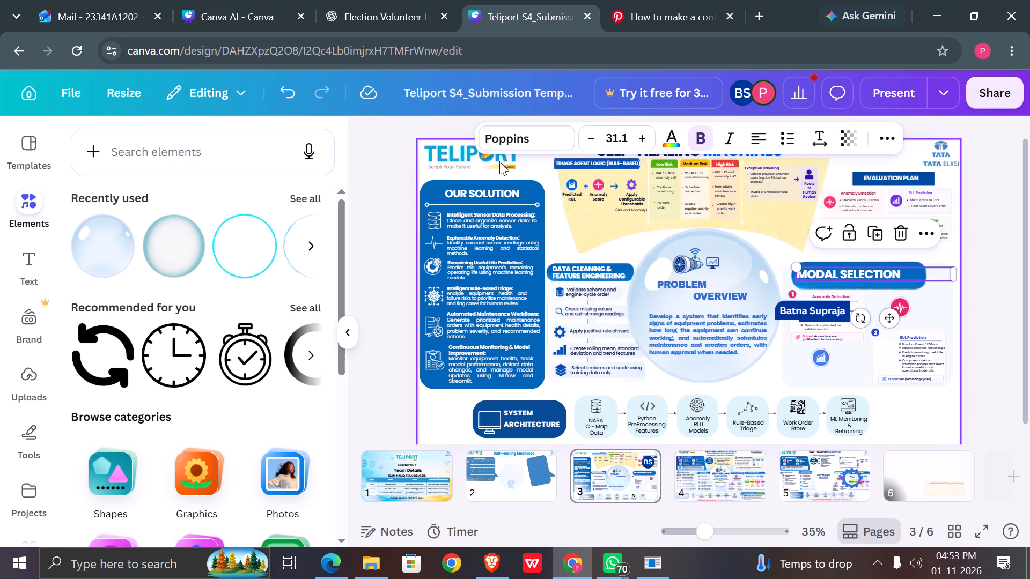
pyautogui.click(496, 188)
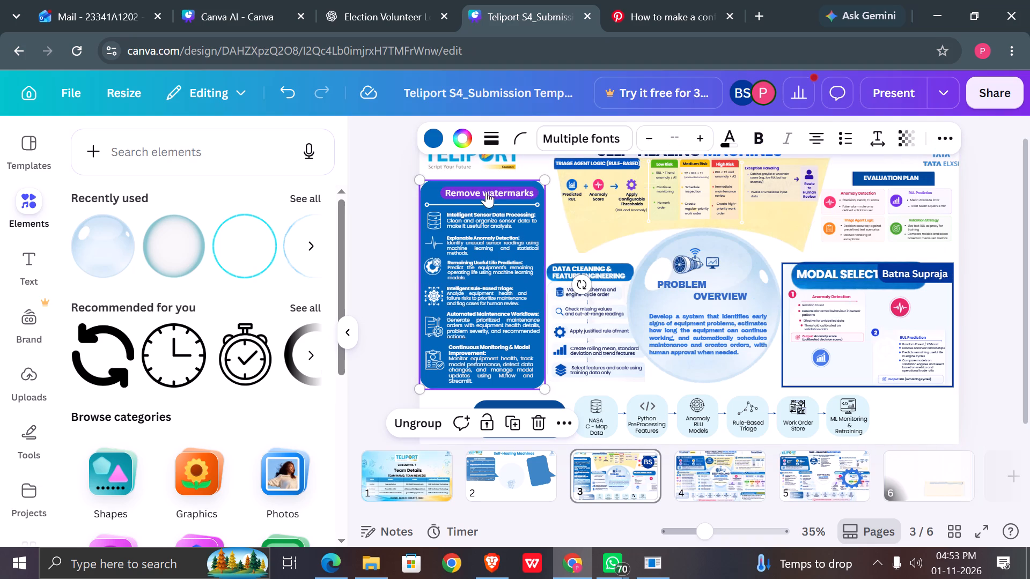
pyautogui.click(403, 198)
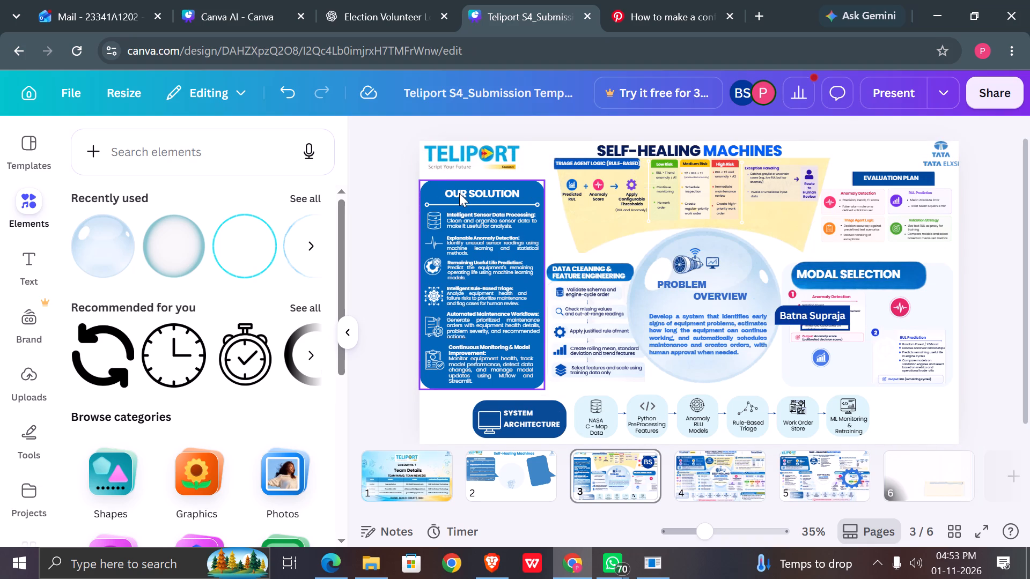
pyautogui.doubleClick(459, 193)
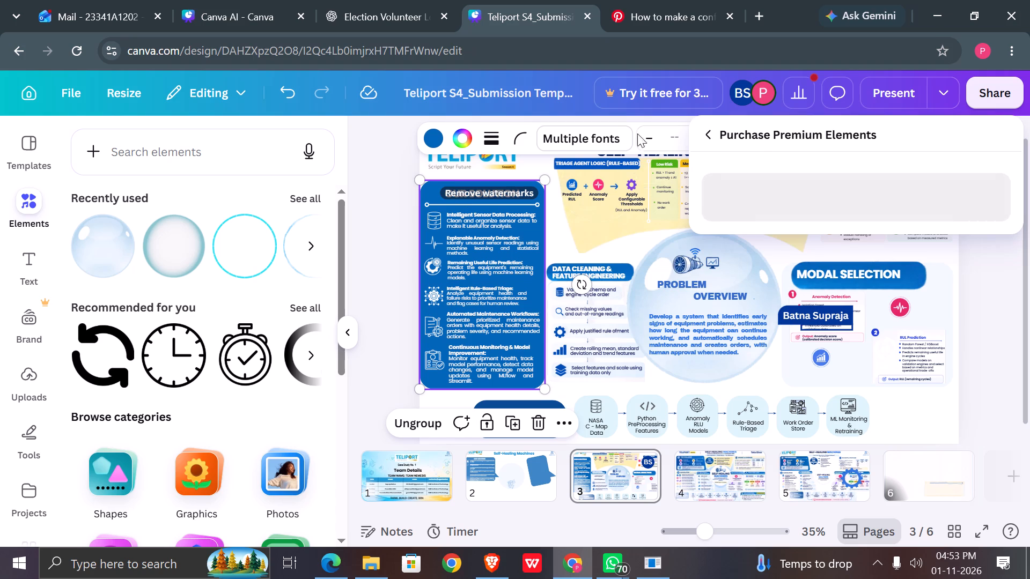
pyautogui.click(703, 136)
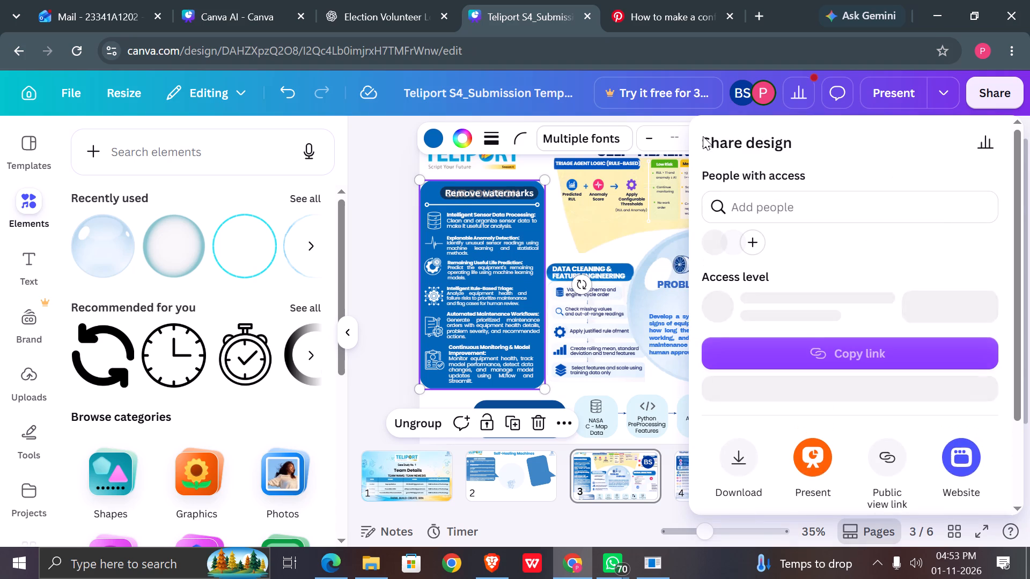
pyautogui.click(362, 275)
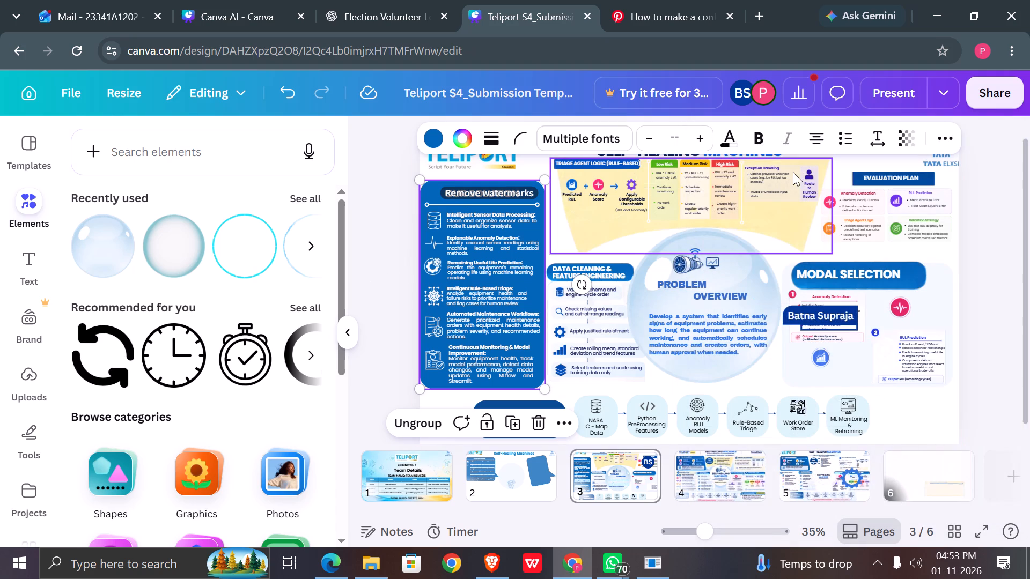
# Set the EVALUATION PLAN heading's font size to 17.6.
pyautogui.click(914, 177)
pyautogui.click(914, 177)
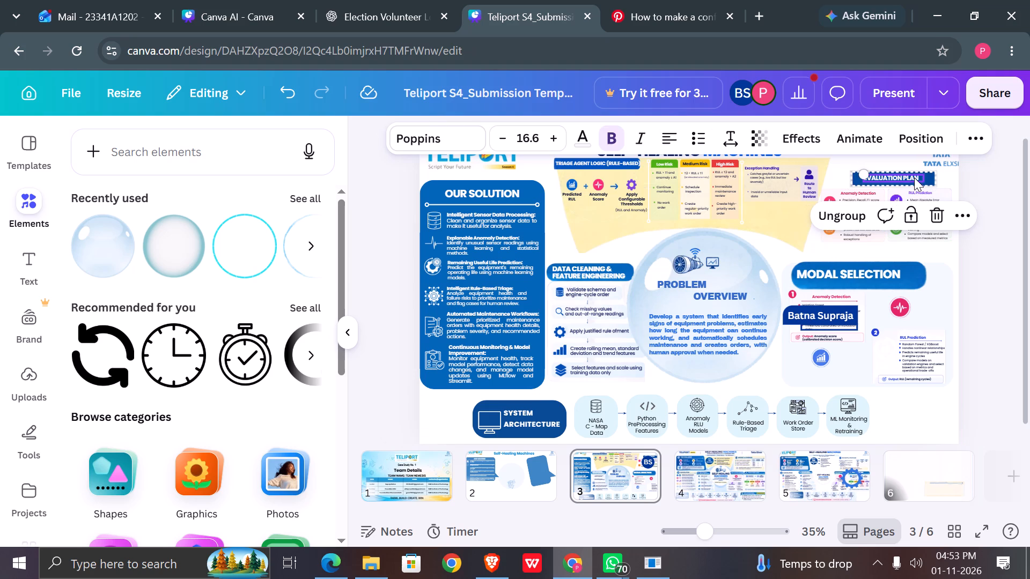
pyautogui.click(558, 134)
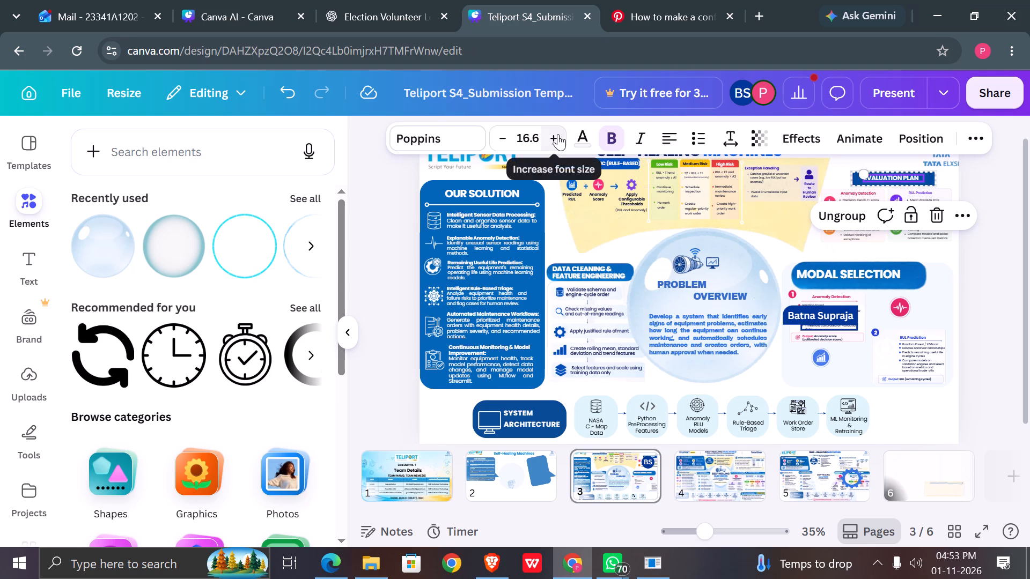
pyautogui.click(558, 134)
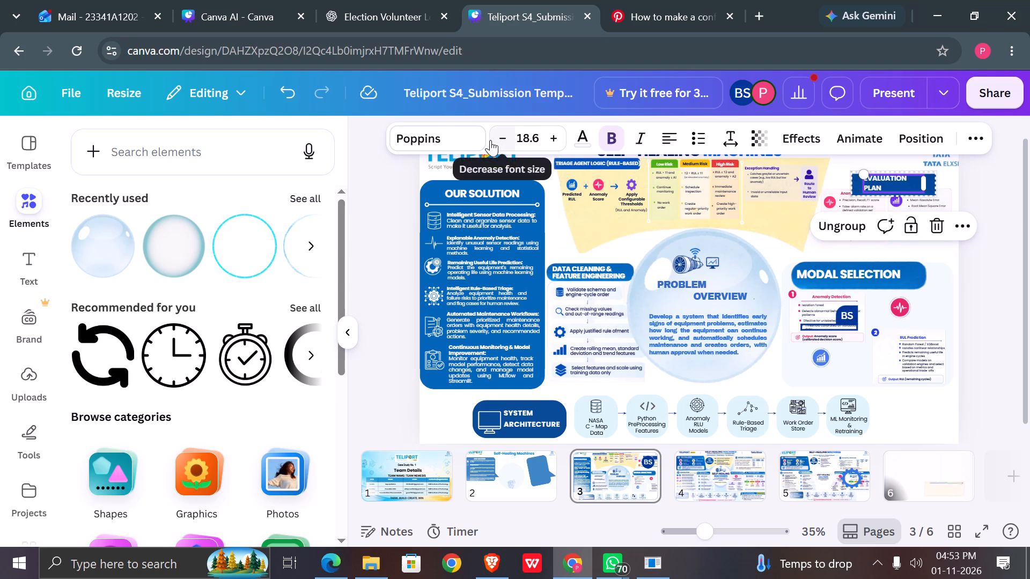
pyautogui.click(492, 140)
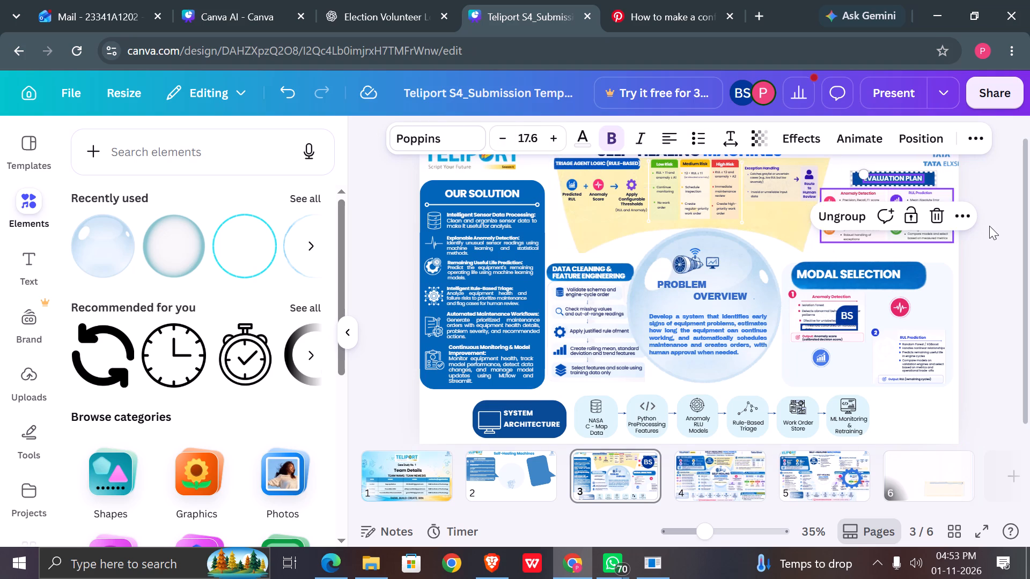
pyautogui.click(976, 243)
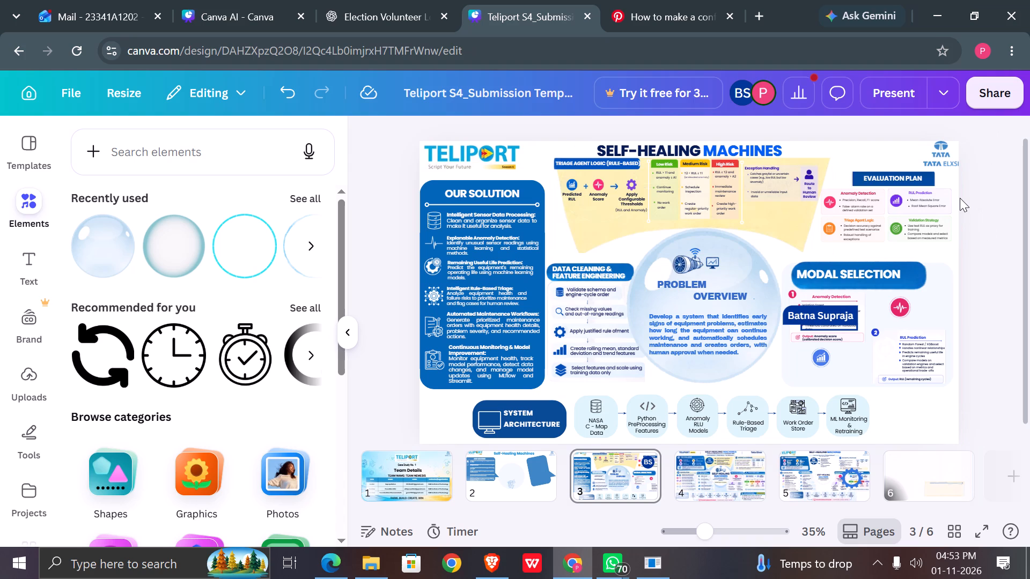
# Compare the MODAL SELECTION text size with the SYSTEM ARCHITECTURE heading and reduce the MODAL SELECTION font size to 27.1.
pyautogui.click(874, 270)
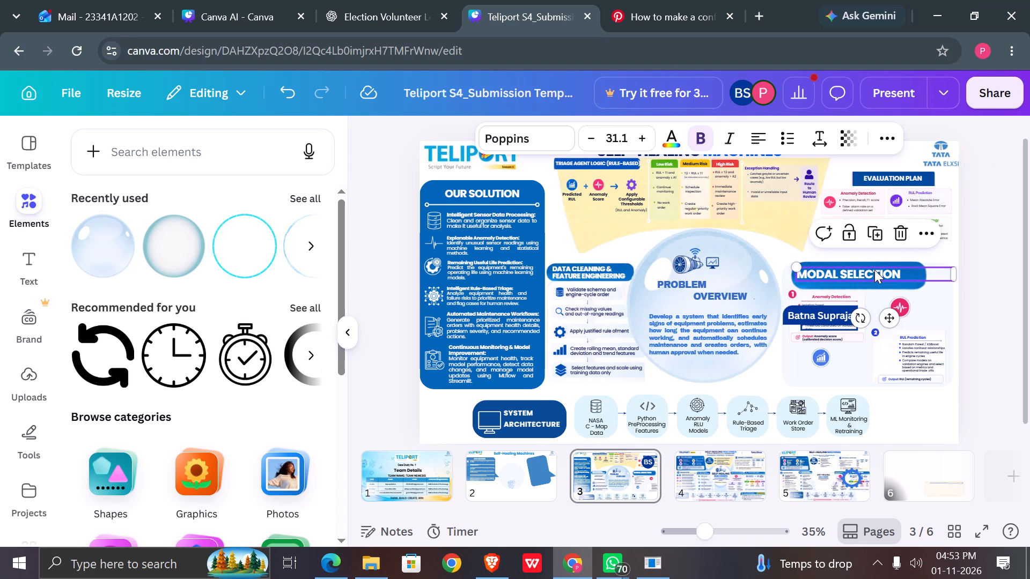
pyautogui.click(528, 415)
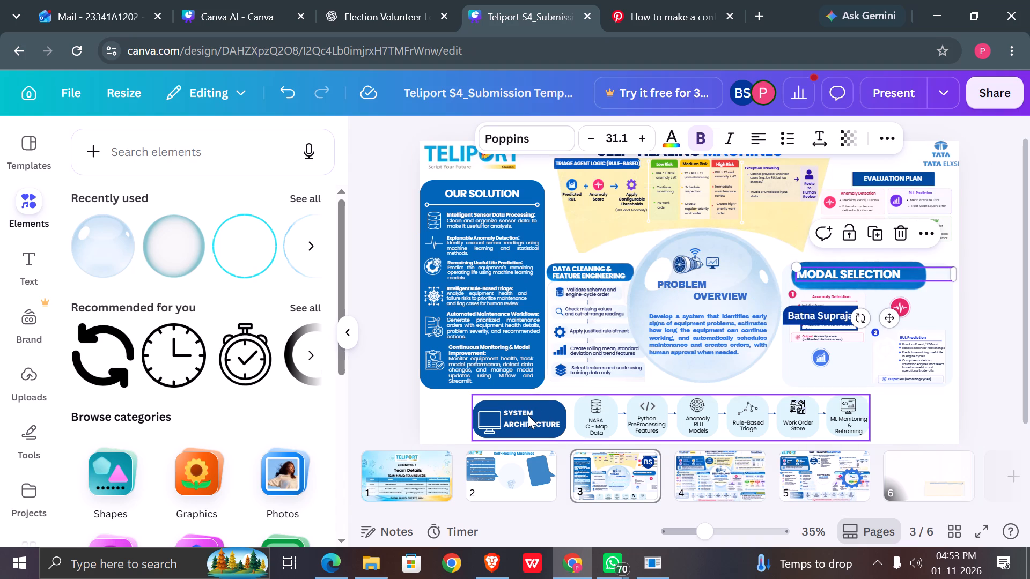
pyautogui.doubleClick(528, 415)
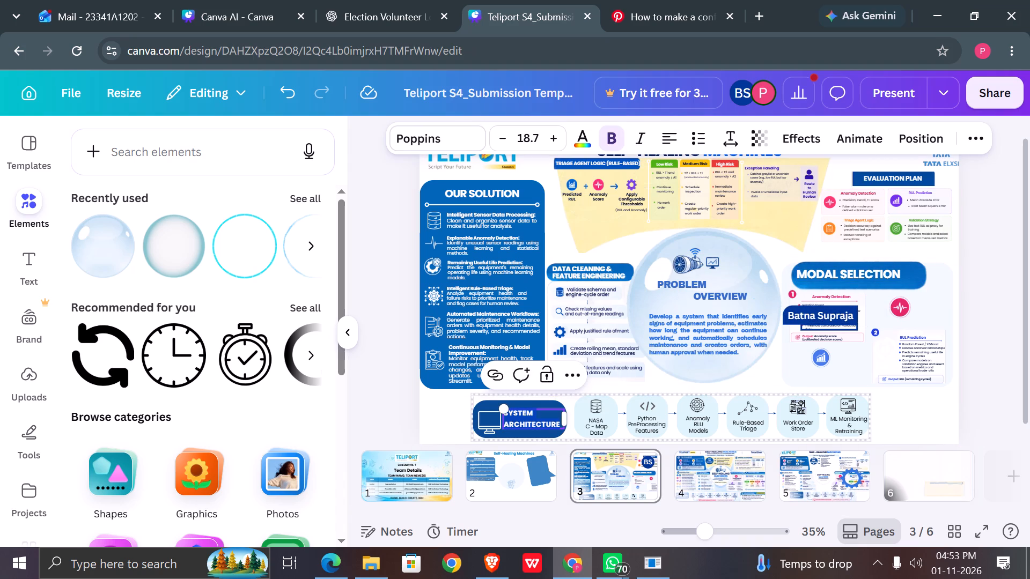
pyautogui.click(874, 277)
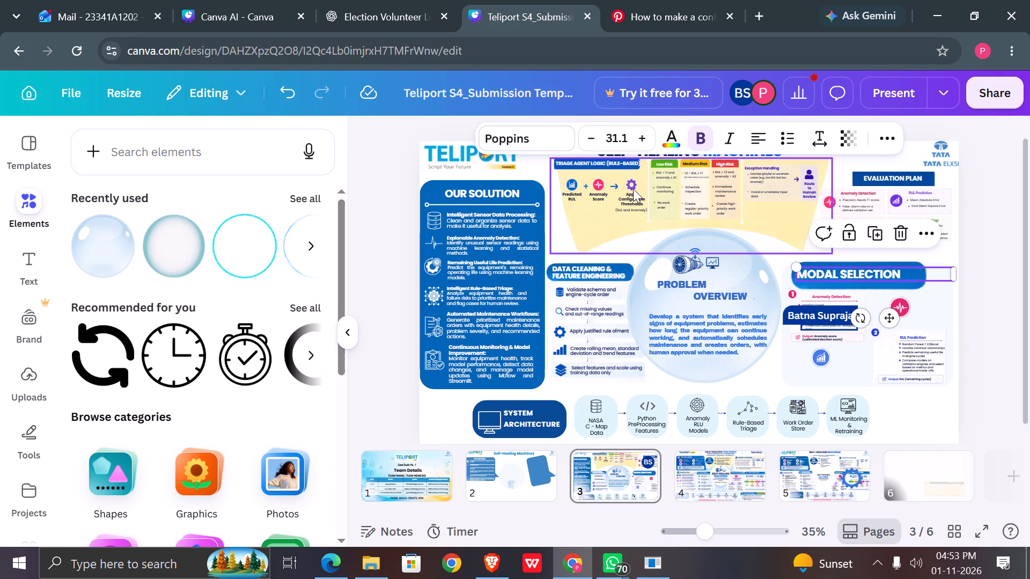
pyautogui.click(586, 132)
pyautogui.tripleClick(586, 132)
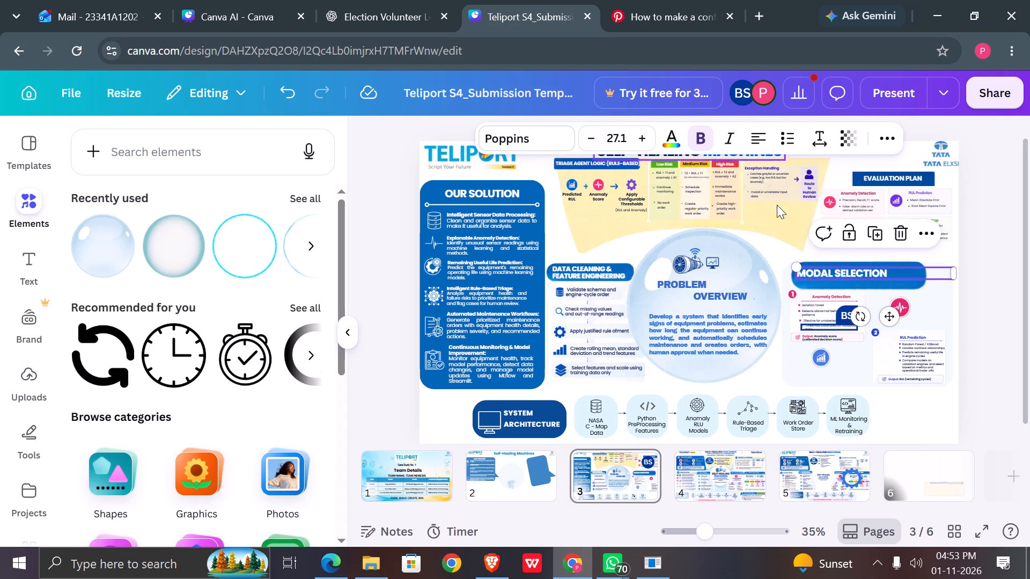
# Shrink the blue banner behind MODAL SELECTION to about 423 wide by 129 high and reposition it around the heading.
pyautogui.click(896, 281)
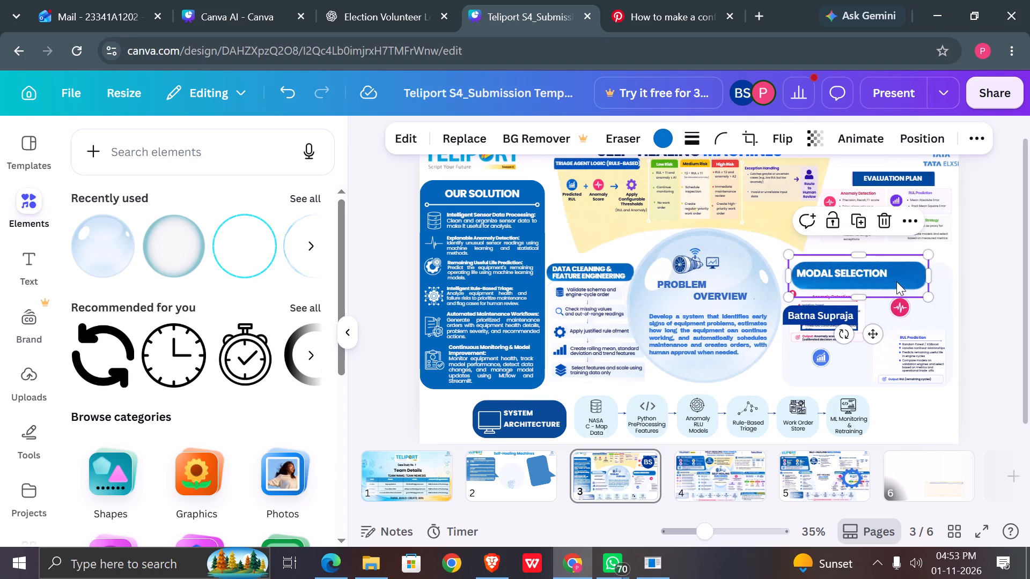
pyautogui.moveTo(926, 298); pyautogui.dragTo(904, 294)
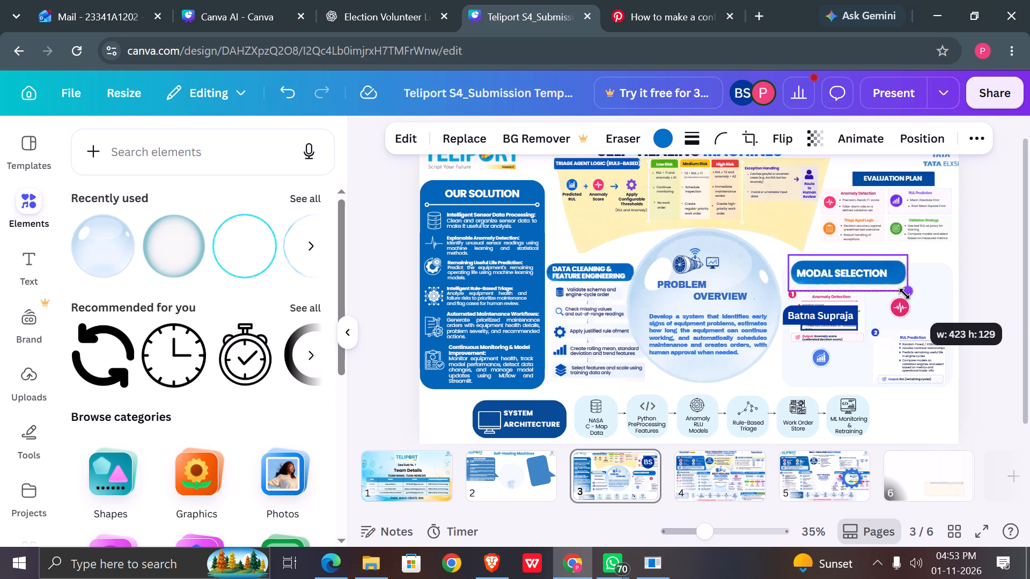
pyautogui.moveTo(904, 294); pyautogui.dragTo(903, 296)
pyautogui.moveTo(894, 273); pyautogui.dragTo(893, 279)
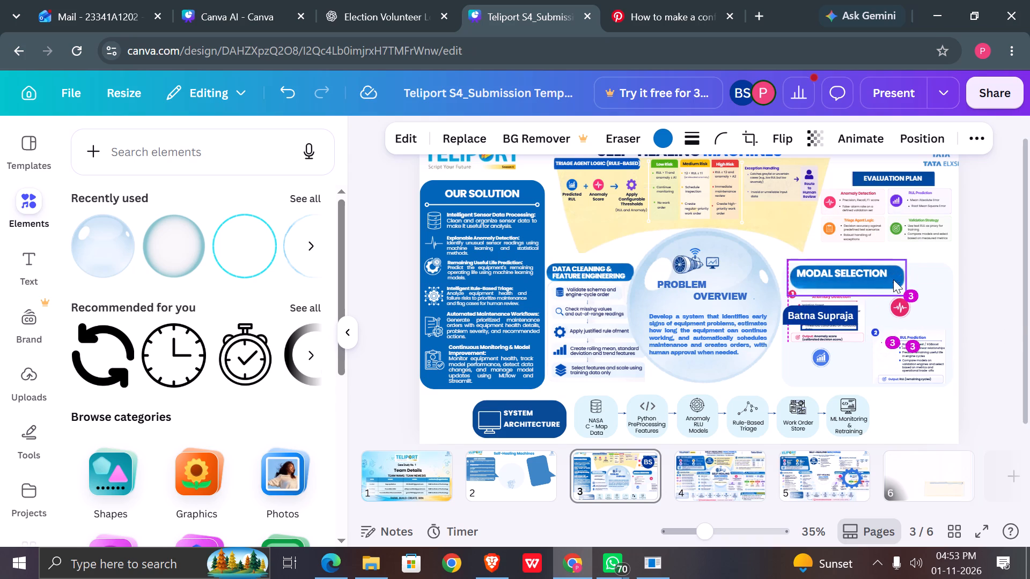
pyautogui.moveTo(893, 279); pyautogui.dragTo(891, 274)
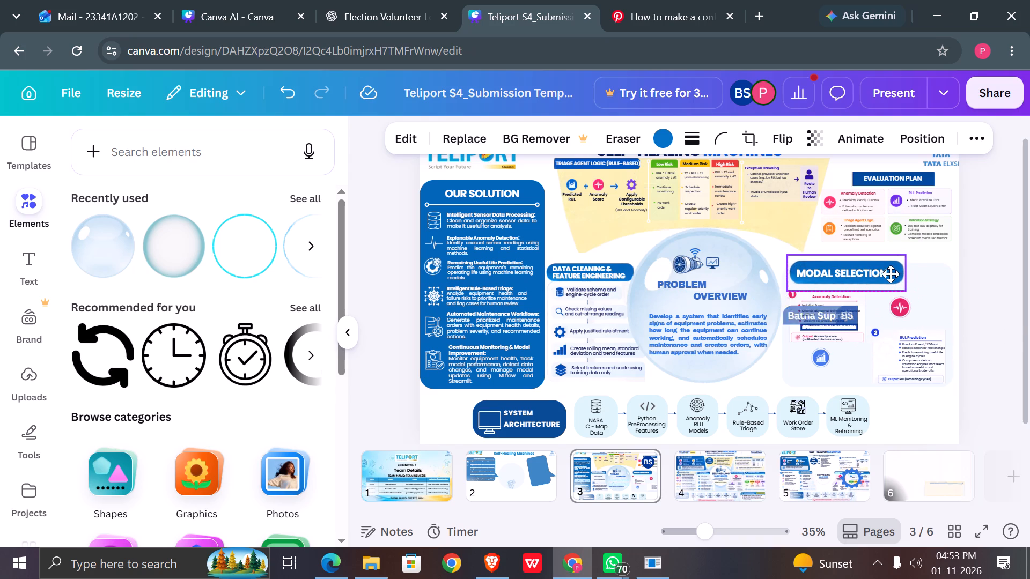
pyautogui.moveTo(891, 274); pyautogui.dragTo(886, 269)
# Move the MODAL SELECTION text so that it sits vertically centred within its blue banner.
pyautogui.click(865, 274)
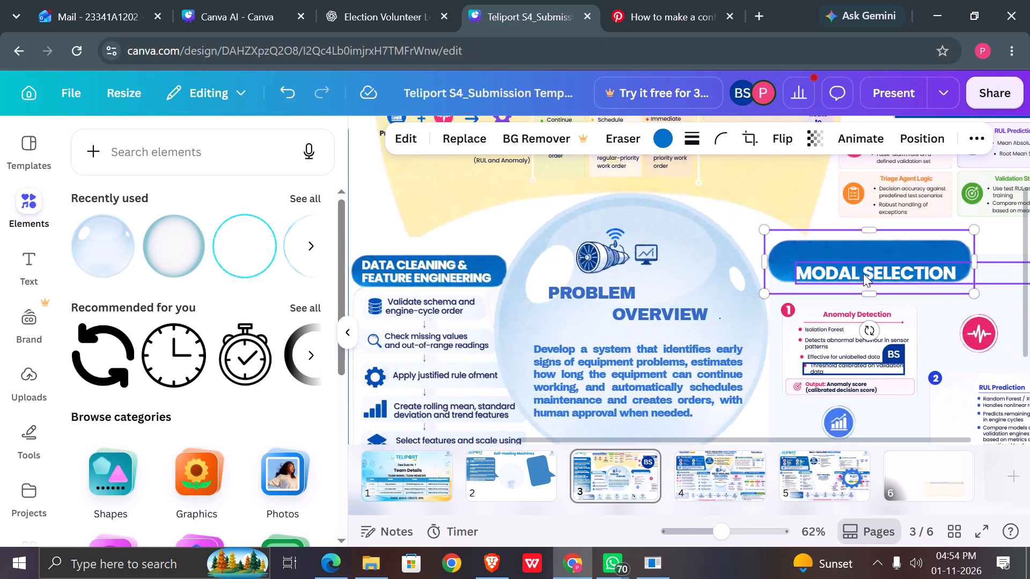
pyautogui.hscroll(-1, 863, 273)
pyautogui.click(863, 273)
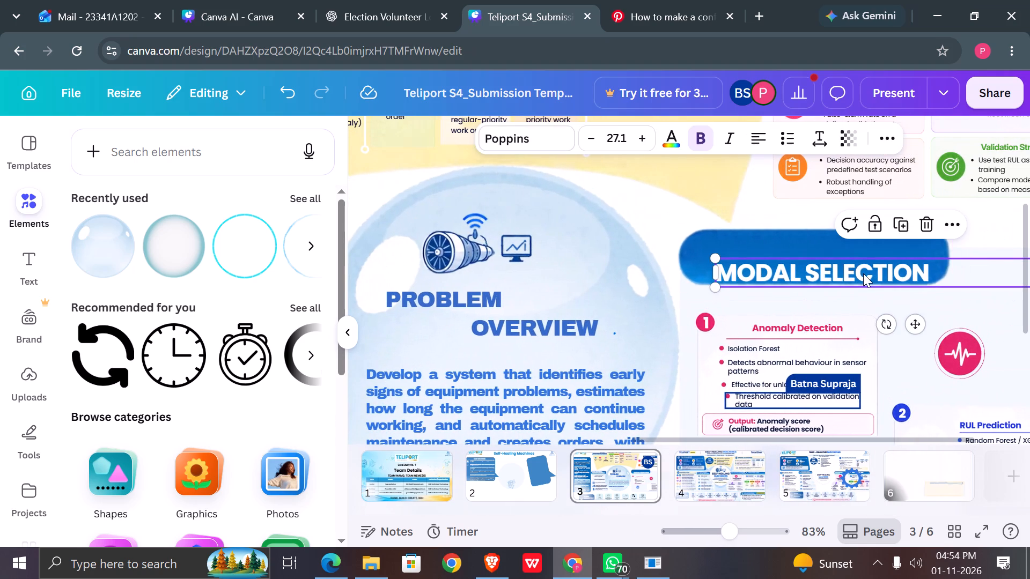
pyautogui.moveTo(863, 273); pyautogui.dragTo(842, 260)
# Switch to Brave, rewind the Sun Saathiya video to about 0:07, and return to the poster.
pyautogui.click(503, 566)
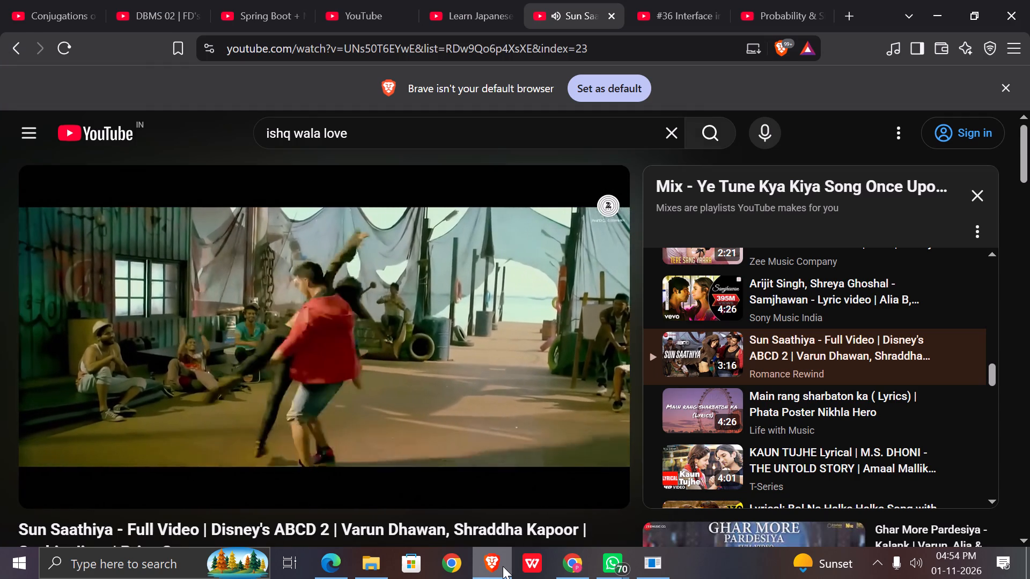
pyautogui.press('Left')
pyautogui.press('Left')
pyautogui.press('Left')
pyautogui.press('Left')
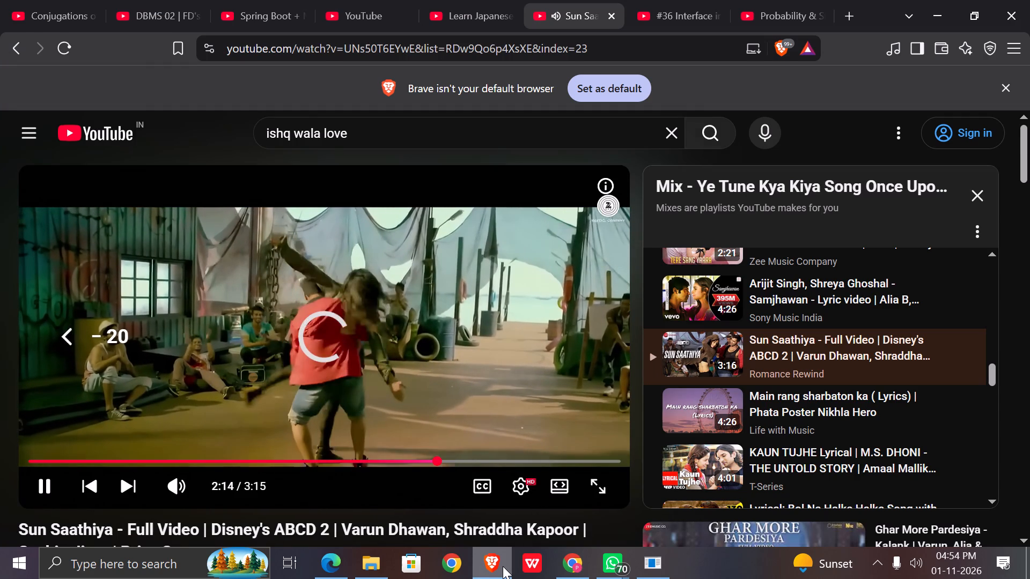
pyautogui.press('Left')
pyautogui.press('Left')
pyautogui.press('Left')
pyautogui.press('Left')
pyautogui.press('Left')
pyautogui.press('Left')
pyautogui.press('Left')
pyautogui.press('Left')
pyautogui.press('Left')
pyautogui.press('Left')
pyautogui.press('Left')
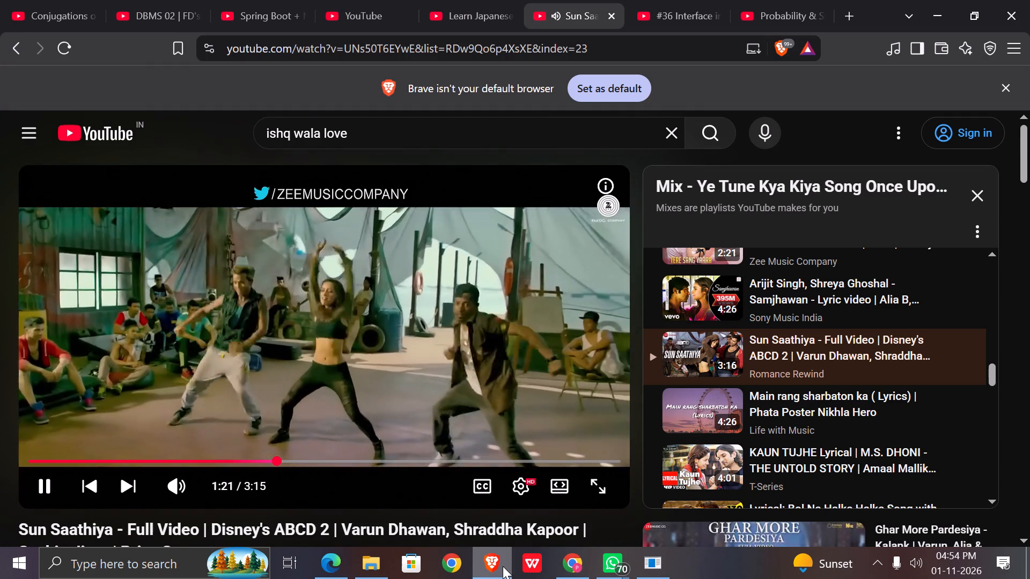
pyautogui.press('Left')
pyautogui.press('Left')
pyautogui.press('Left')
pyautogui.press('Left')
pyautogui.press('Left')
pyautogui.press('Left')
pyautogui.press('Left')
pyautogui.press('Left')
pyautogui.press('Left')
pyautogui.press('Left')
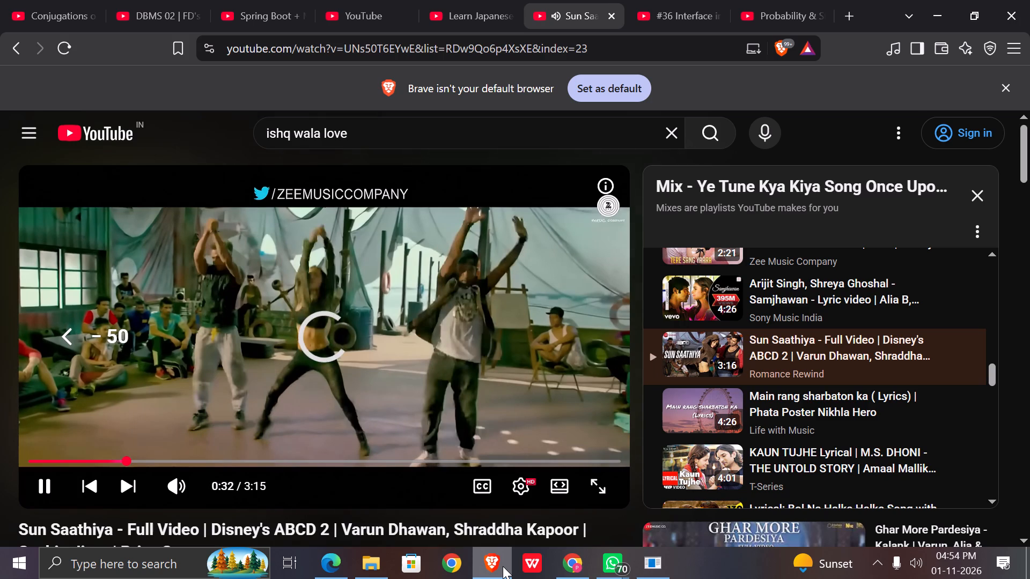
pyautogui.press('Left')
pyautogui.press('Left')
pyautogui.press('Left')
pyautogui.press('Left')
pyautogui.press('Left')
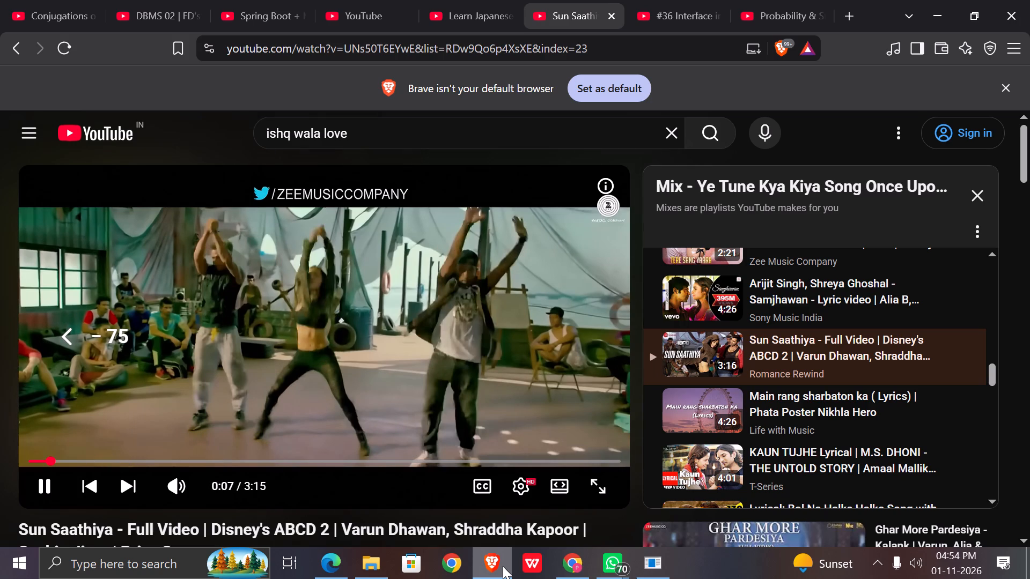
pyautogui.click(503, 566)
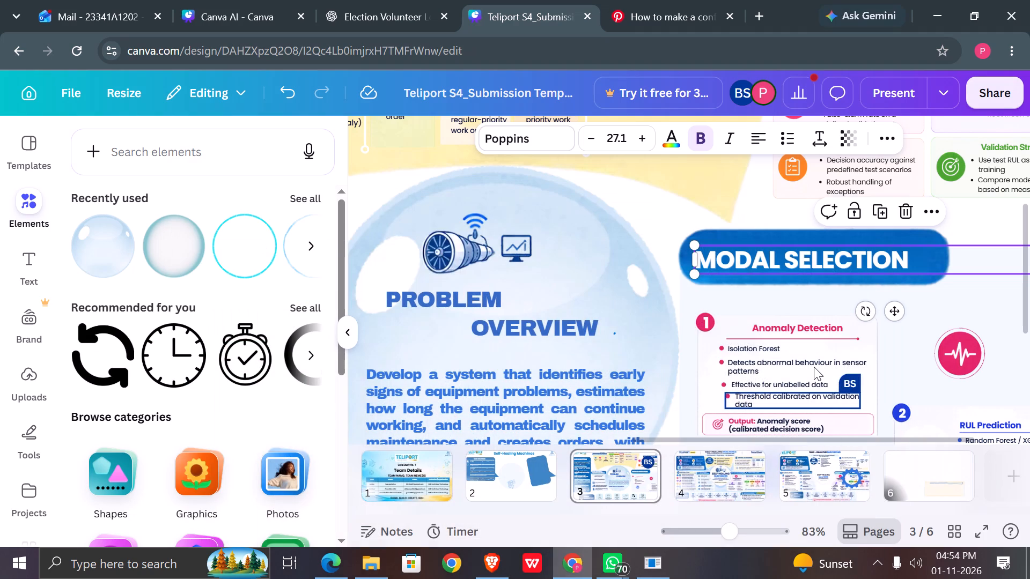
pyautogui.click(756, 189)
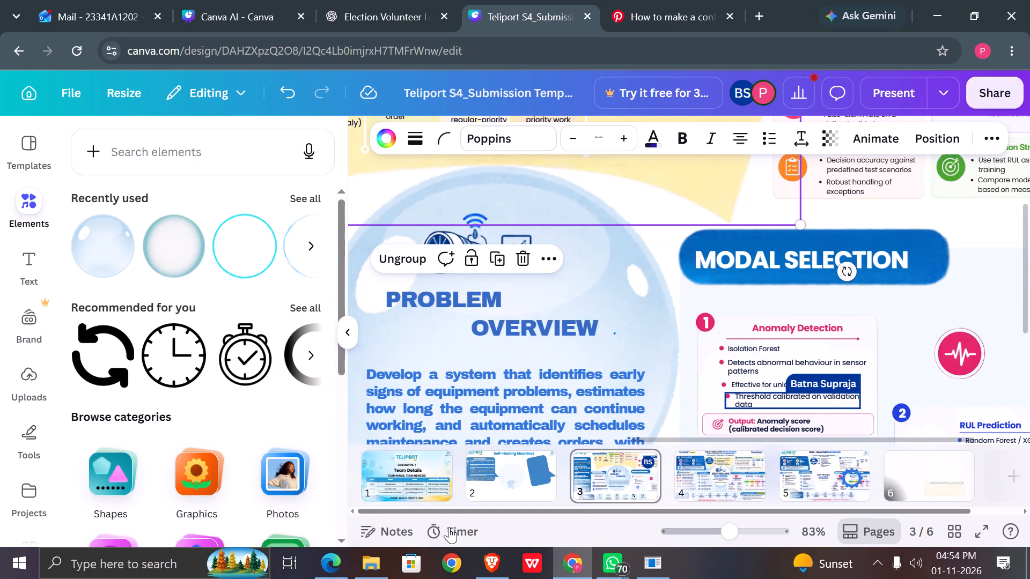
# Switch to Brave and check the laptop's battery status from the system tray.
pyautogui.click(503, 550)
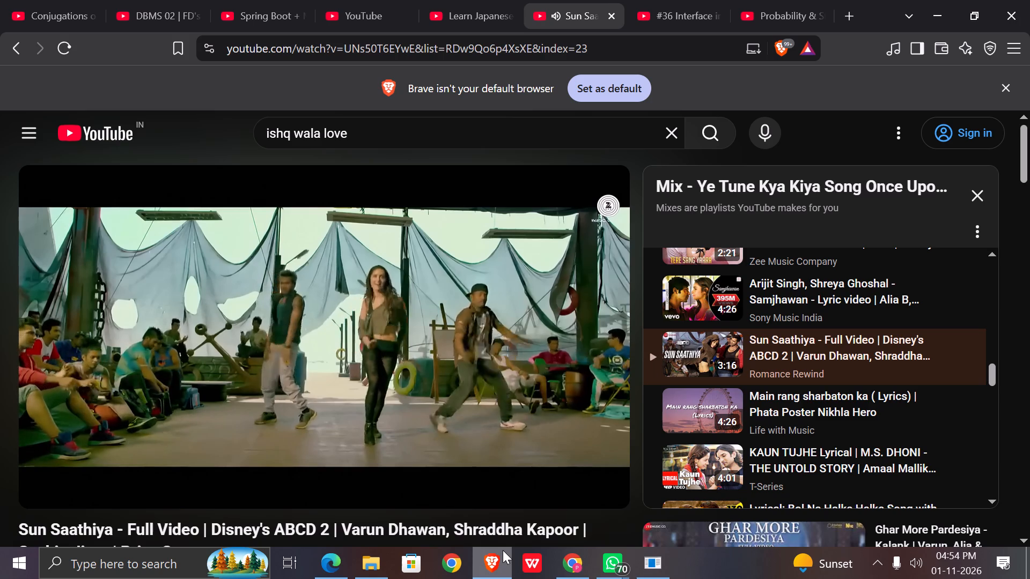
pyautogui.click(875, 569)
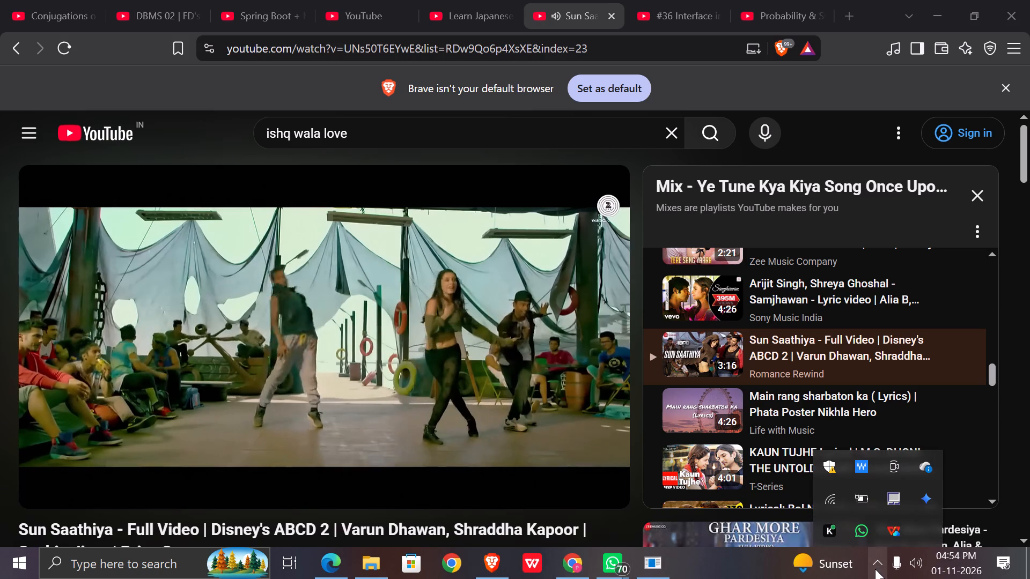
pyautogui.click(863, 504)
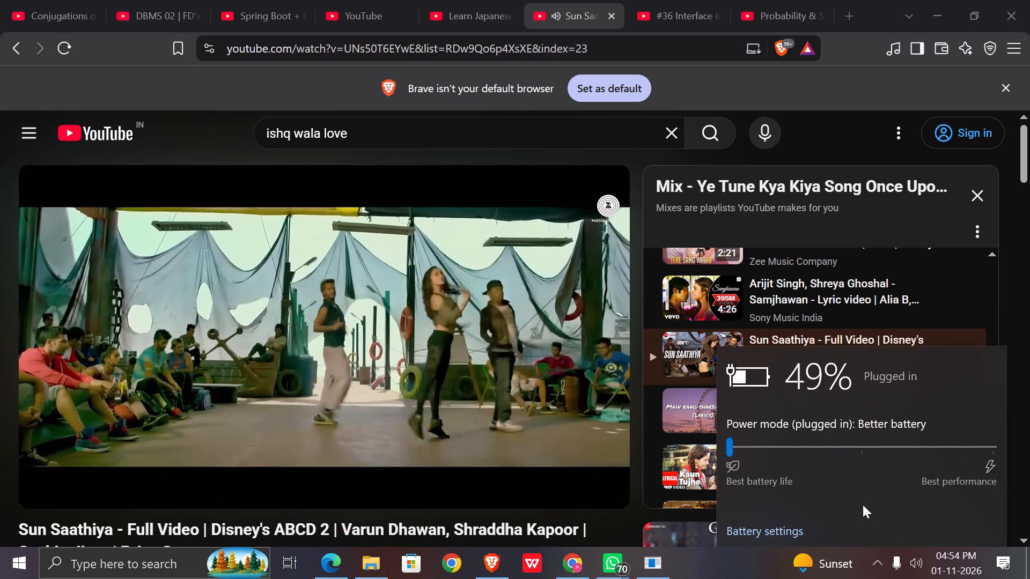
pyautogui.click(719, 552)
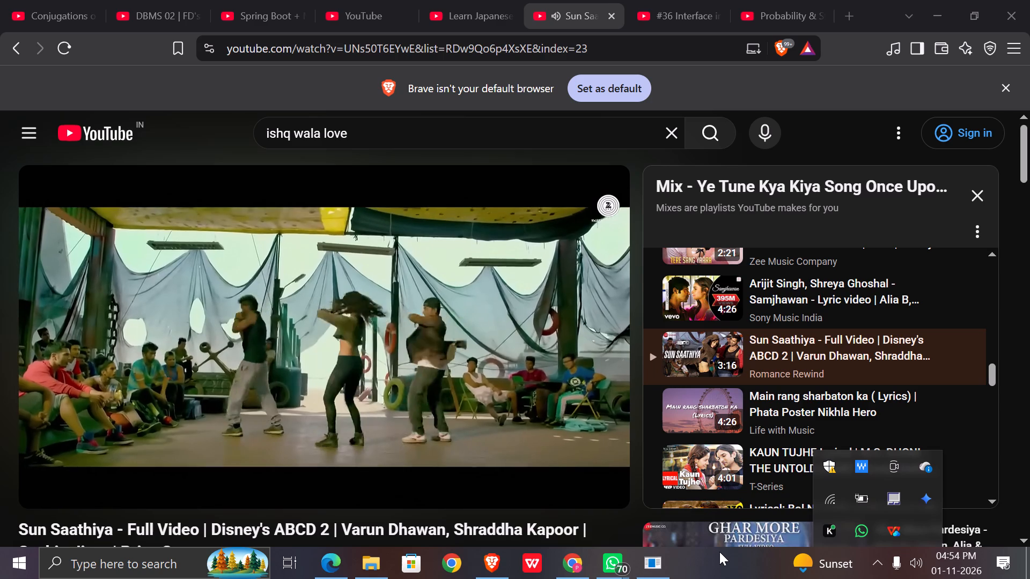
pyautogui.click(719, 552)
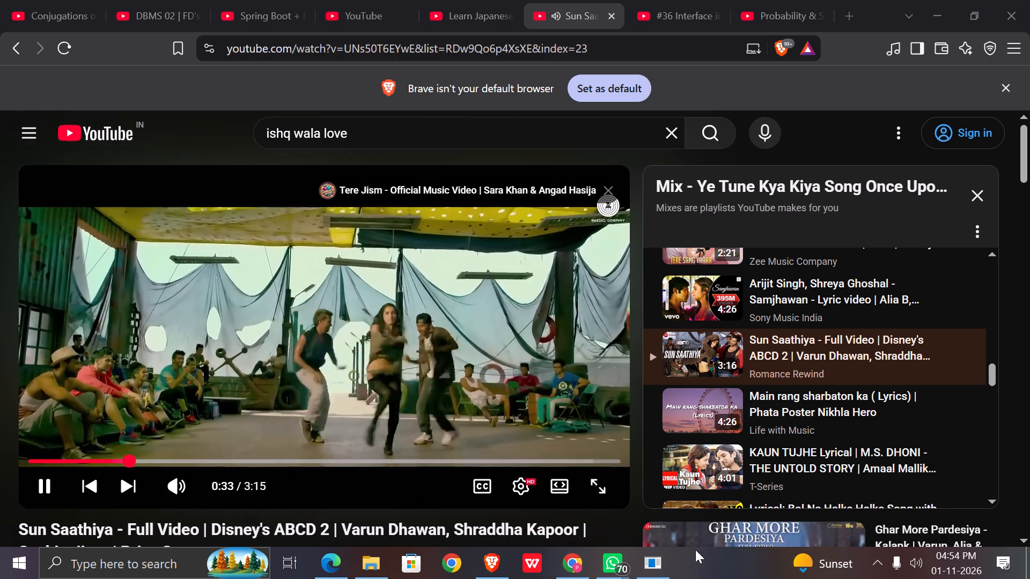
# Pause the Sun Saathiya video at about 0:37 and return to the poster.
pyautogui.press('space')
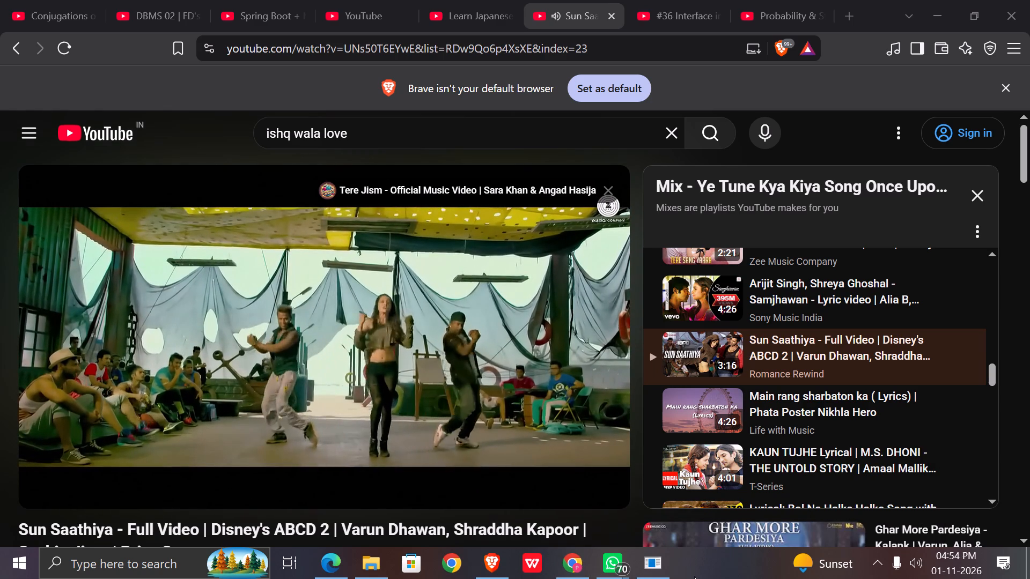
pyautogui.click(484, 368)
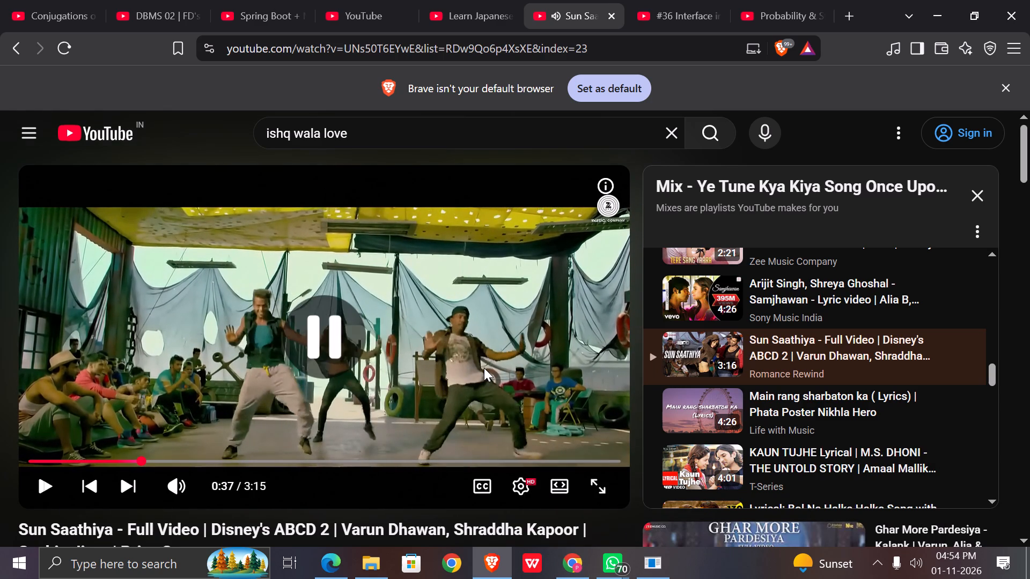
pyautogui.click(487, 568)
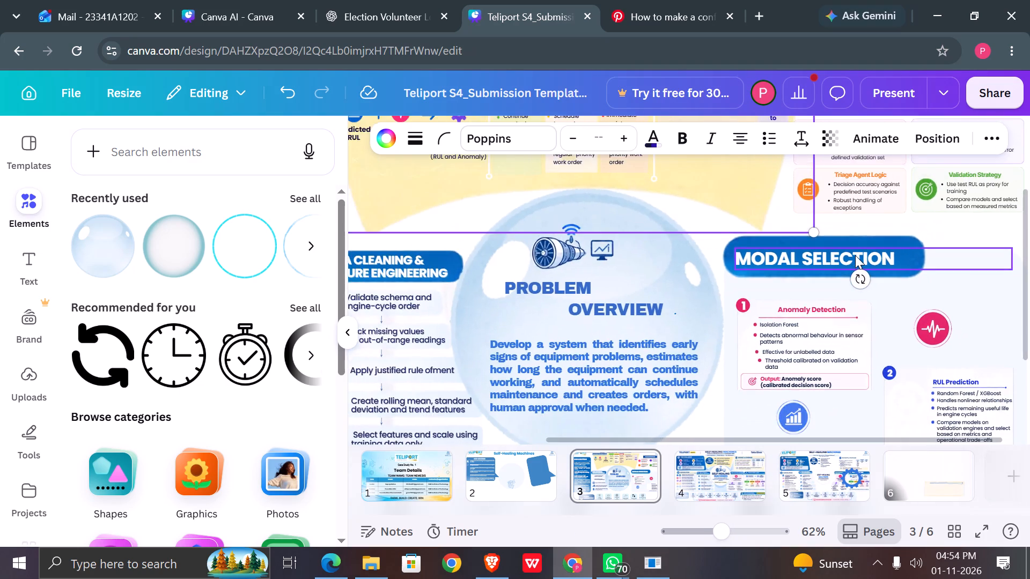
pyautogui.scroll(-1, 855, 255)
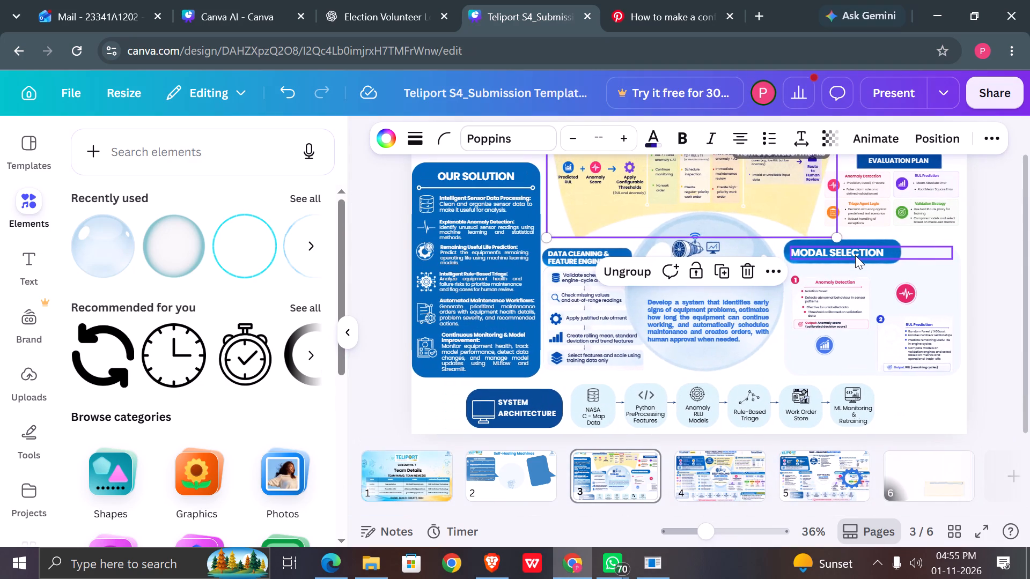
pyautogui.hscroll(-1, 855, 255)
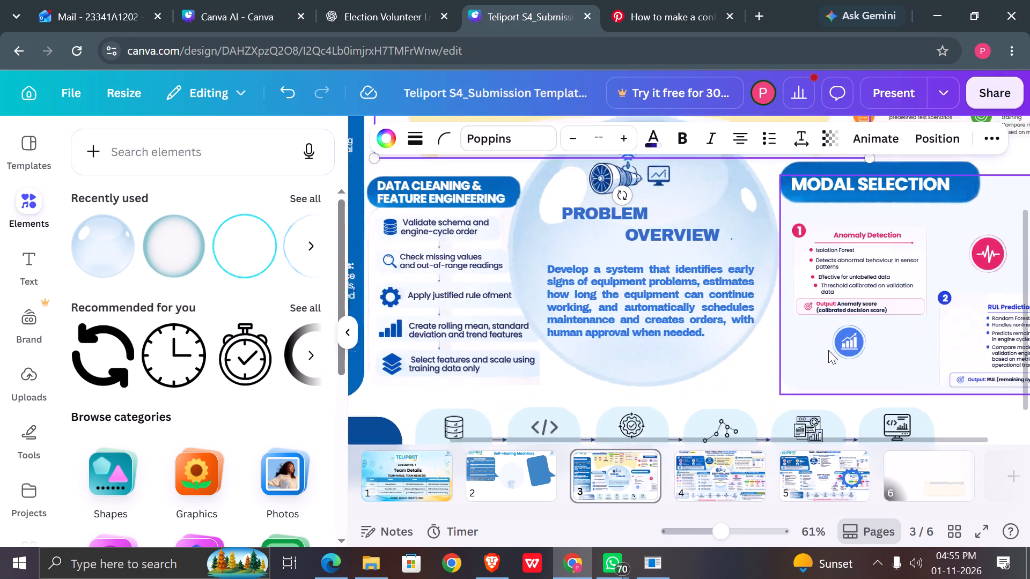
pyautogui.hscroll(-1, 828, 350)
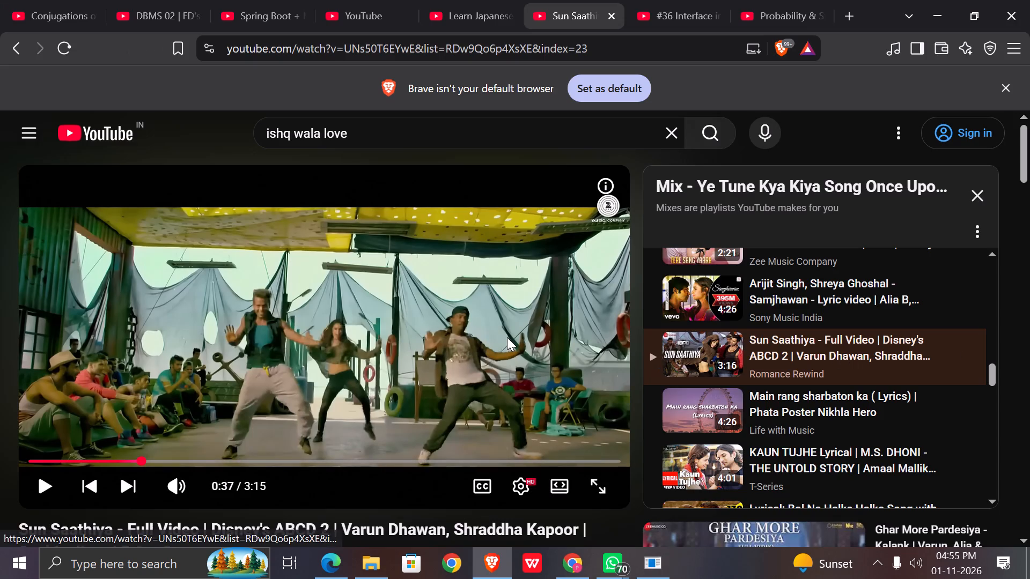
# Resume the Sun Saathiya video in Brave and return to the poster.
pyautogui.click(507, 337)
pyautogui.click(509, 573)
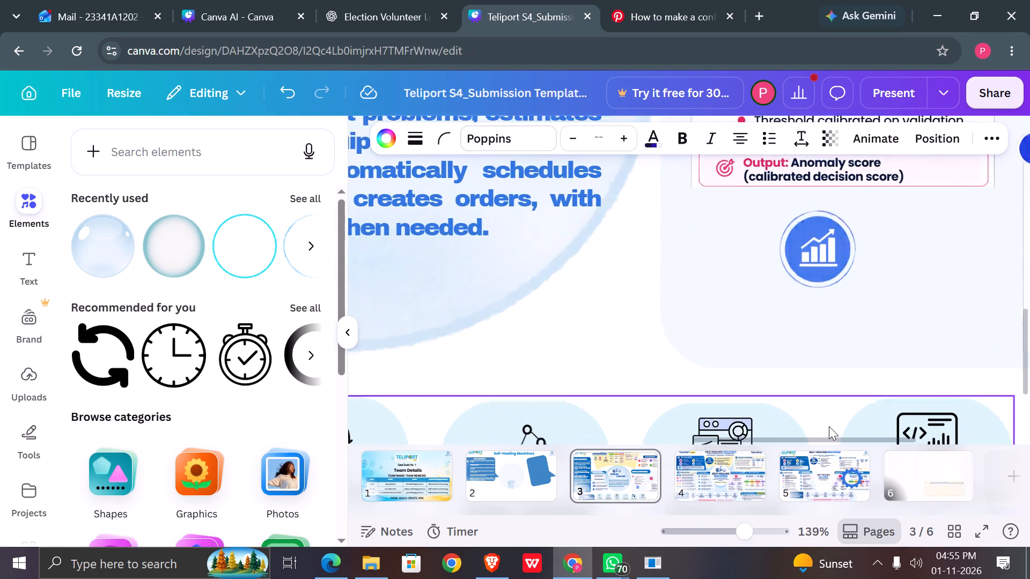
# Align the "Effective for unlabelled data" and "Threshold calibrated on validation data" bullets with the bullets above them in the Anomaly Detection card.
pyautogui.scroll(3, 829, 426)
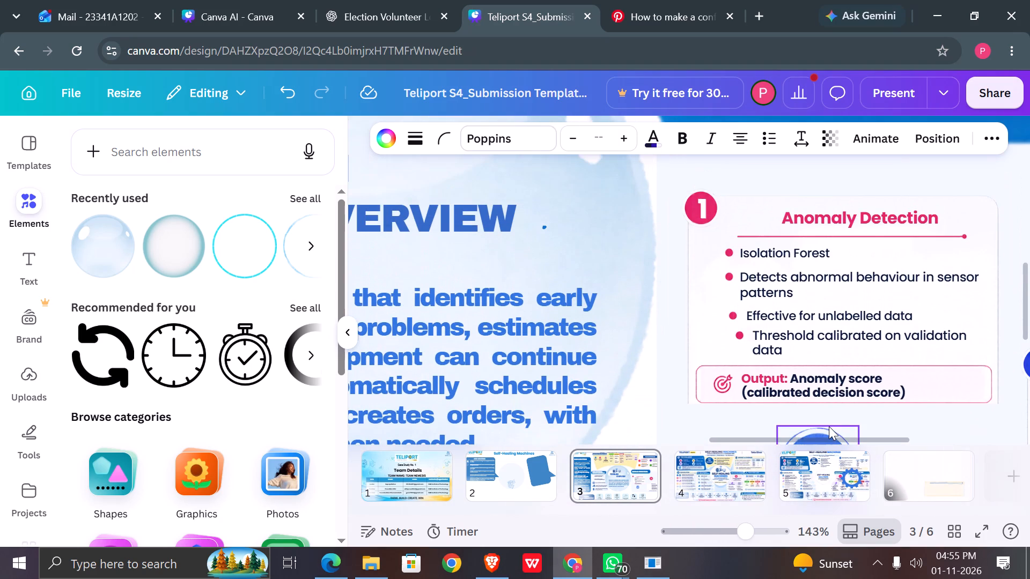
pyautogui.click(747, 335)
pyautogui.click(747, 316)
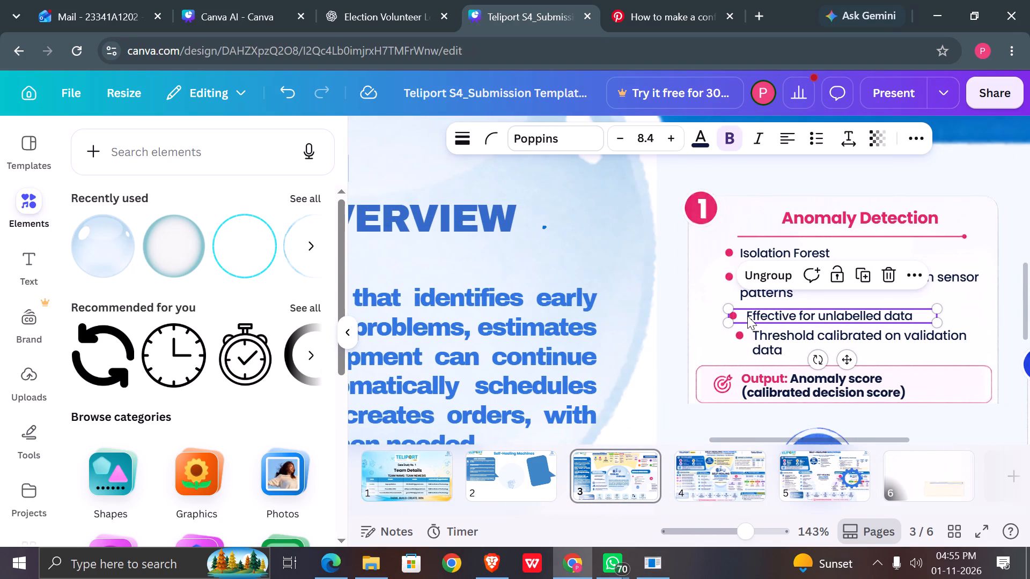
pyautogui.moveTo(747, 316); pyautogui.dragTo(741, 314)
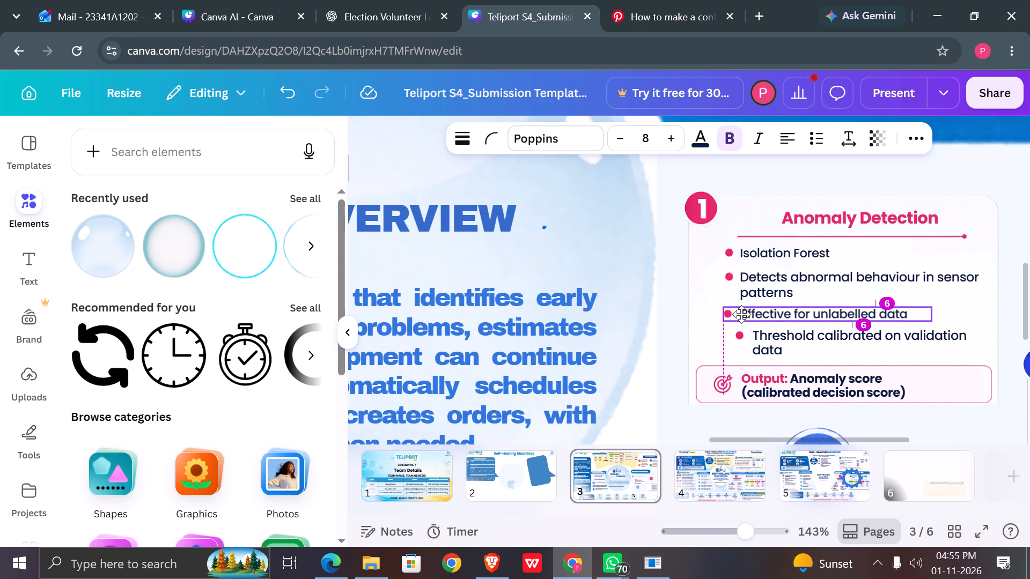
pyautogui.moveTo(741, 314); pyautogui.dragTo(743, 310)
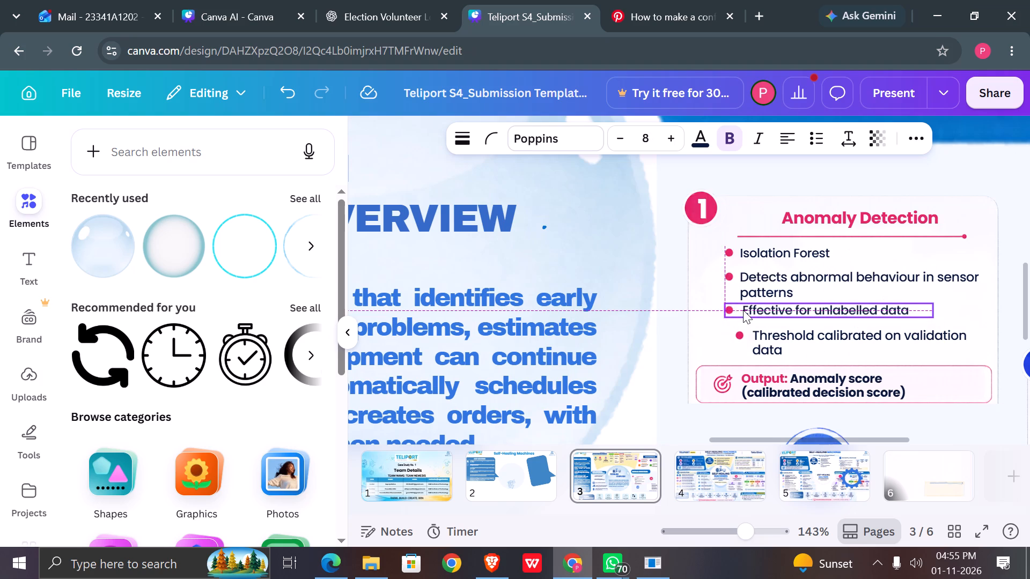
pyautogui.moveTo(761, 332); pyautogui.dragTo(751, 335)
pyautogui.click(707, 269)
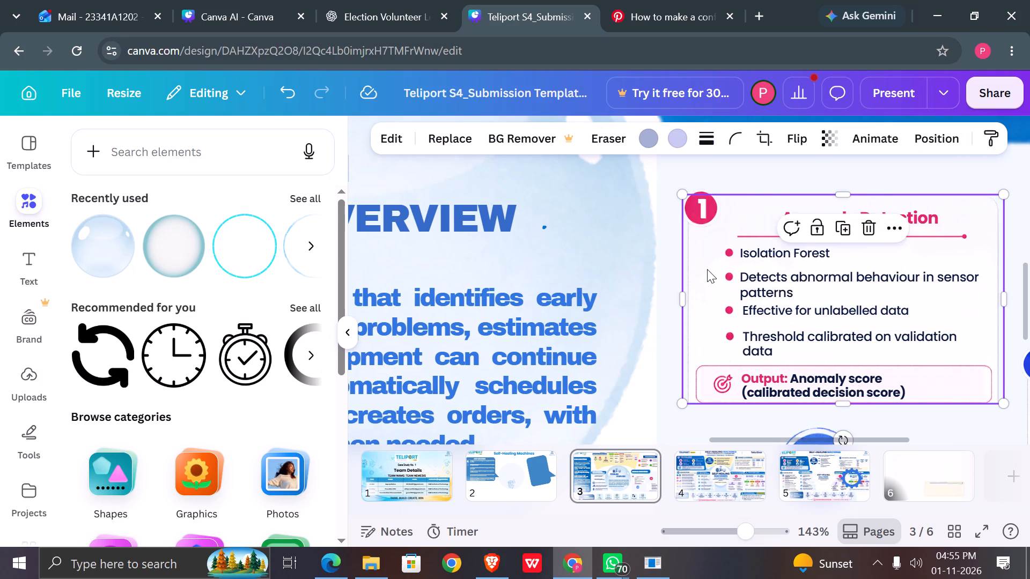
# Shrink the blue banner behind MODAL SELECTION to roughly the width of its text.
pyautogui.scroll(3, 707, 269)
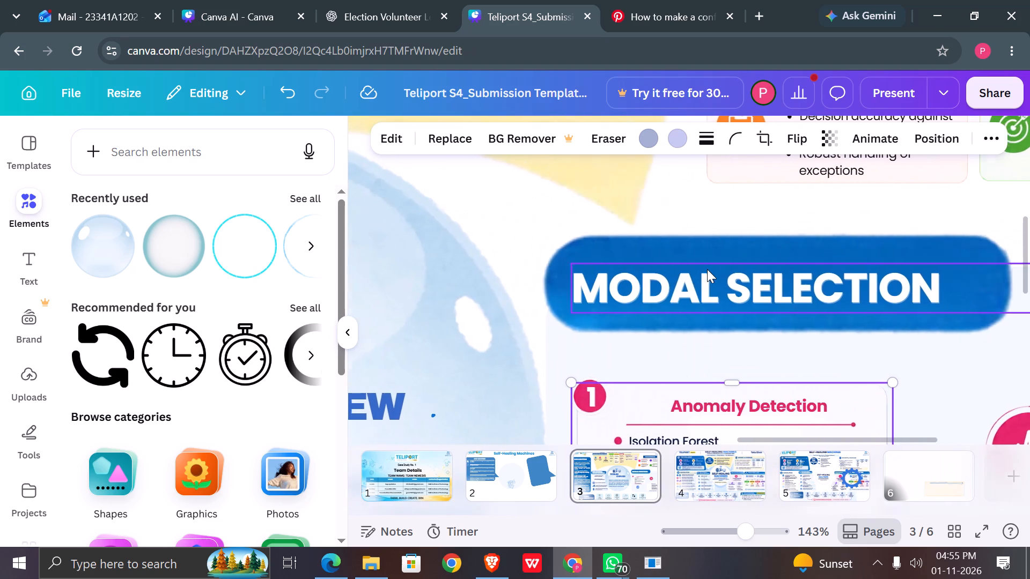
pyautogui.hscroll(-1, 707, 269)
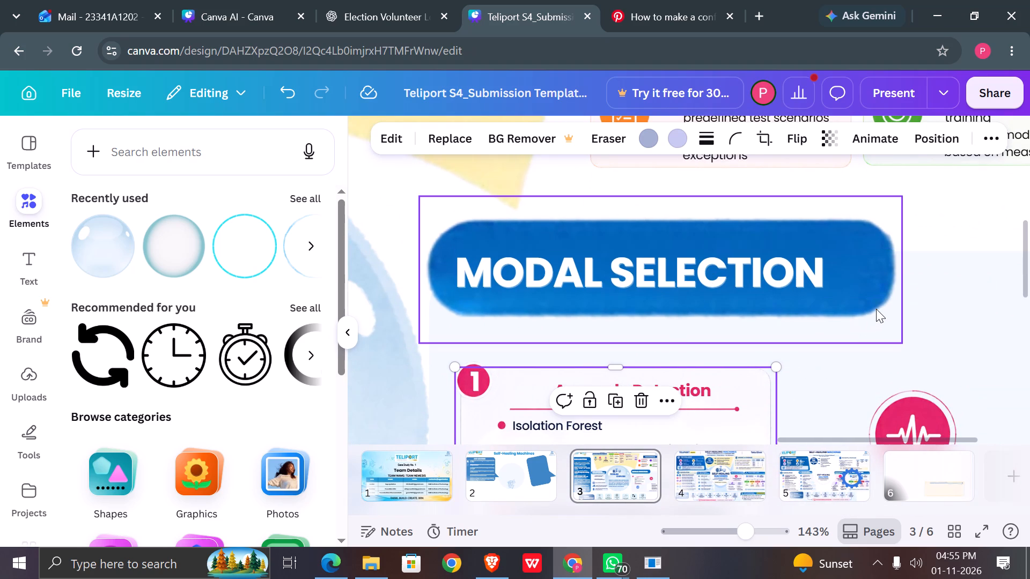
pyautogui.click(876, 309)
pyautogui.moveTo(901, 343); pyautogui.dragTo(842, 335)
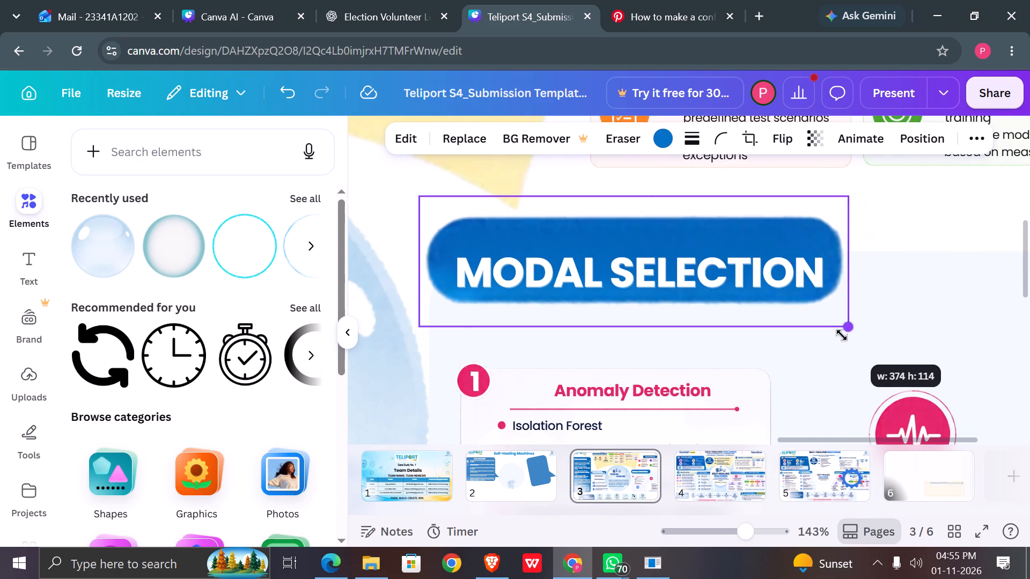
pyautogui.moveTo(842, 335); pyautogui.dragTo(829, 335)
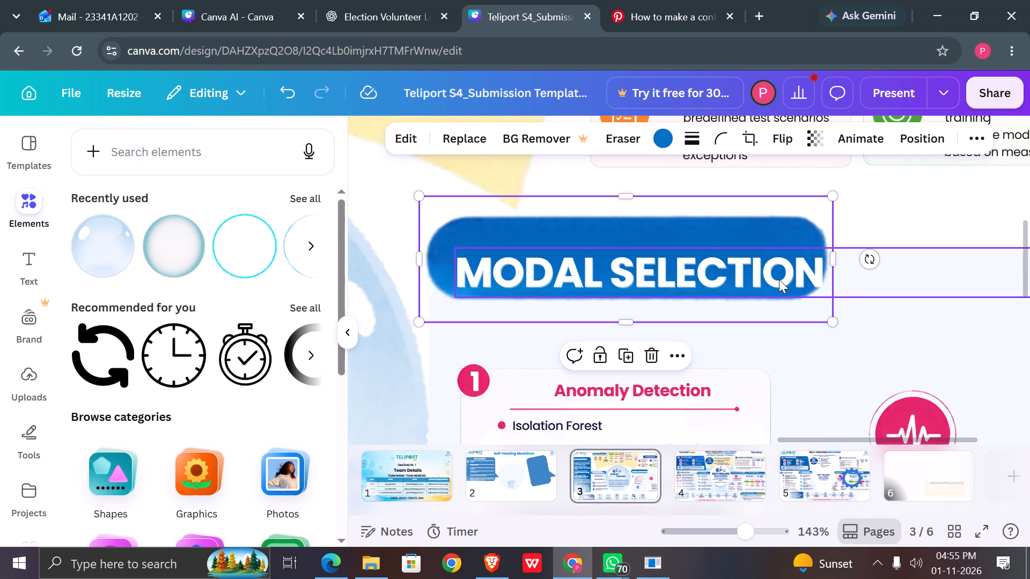
# Reduce the MODAL SELECTION heading's font size to 20.1.
pyautogui.click(779, 279)
pyautogui.tripleClick(592, 140)
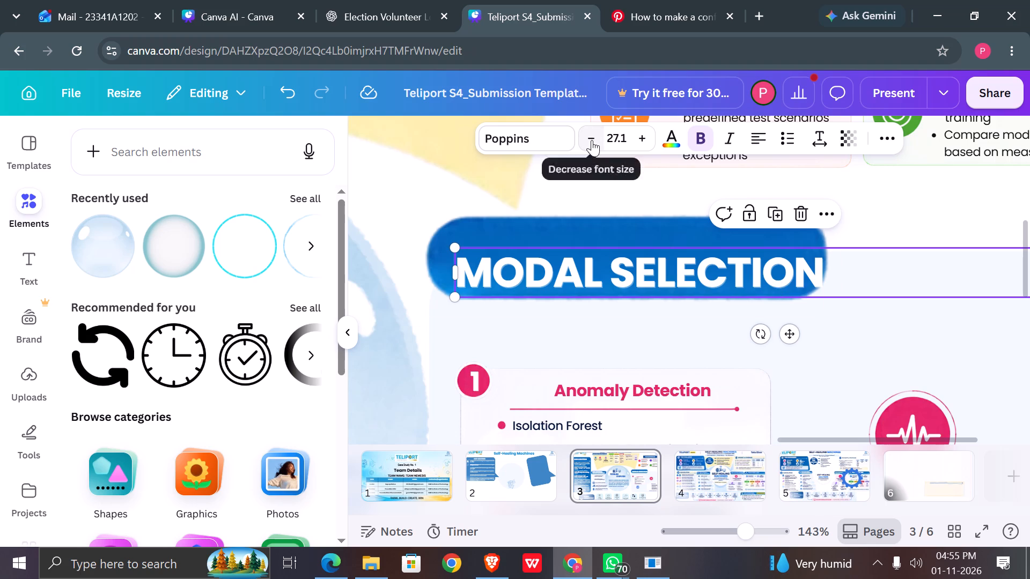
pyautogui.tripleClick(592, 140)
pyautogui.click(592, 140)
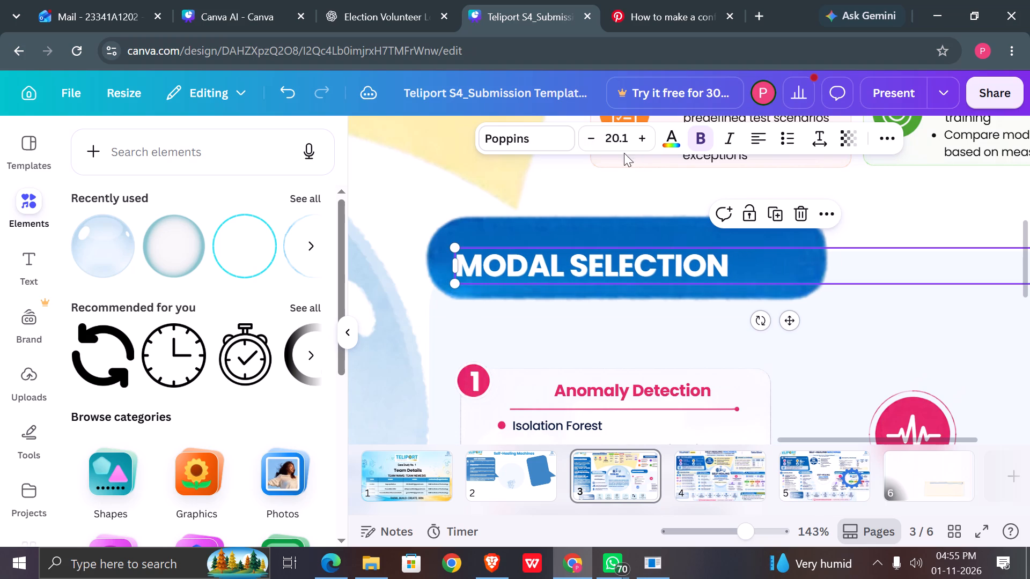
# Shrink the blue banner behind MODAL SELECTION to about 315 wide by 96 high.
pyautogui.click(797, 303)
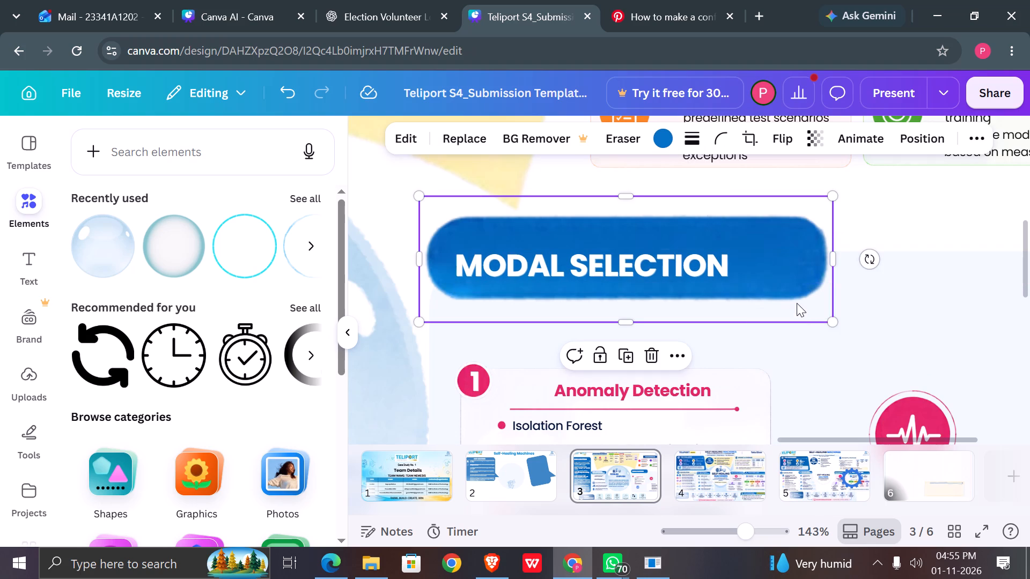
pyautogui.moveTo(834, 321); pyautogui.dragTo(775, 325)
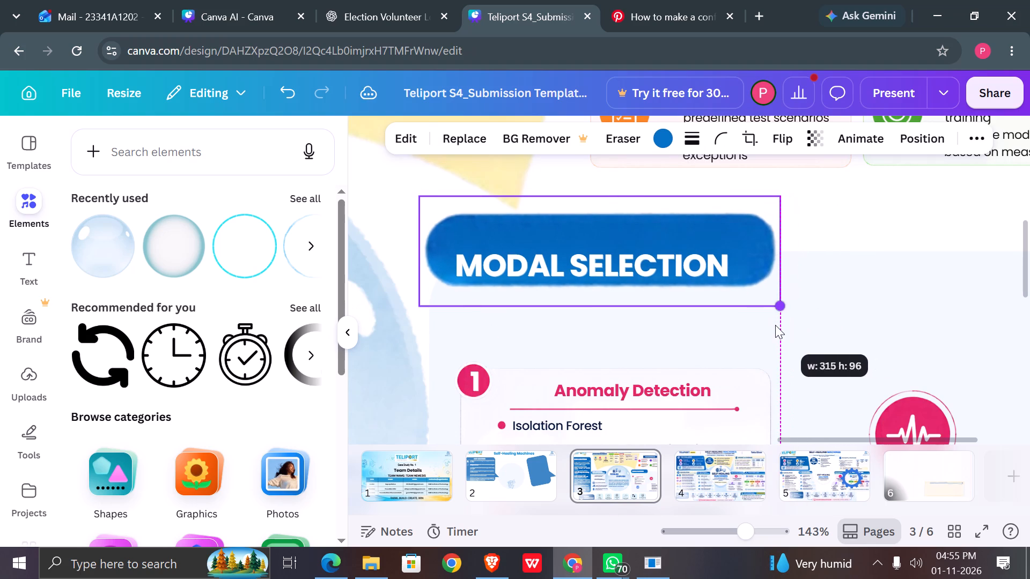
# Shift the MODAL SELECTION text up and slightly left, and lower its blue banner slightly above the Anomaly Detection card.
pyautogui.click(664, 266)
pyautogui.moveTo(664, 266); pyautogui.dragTo(652, 239)
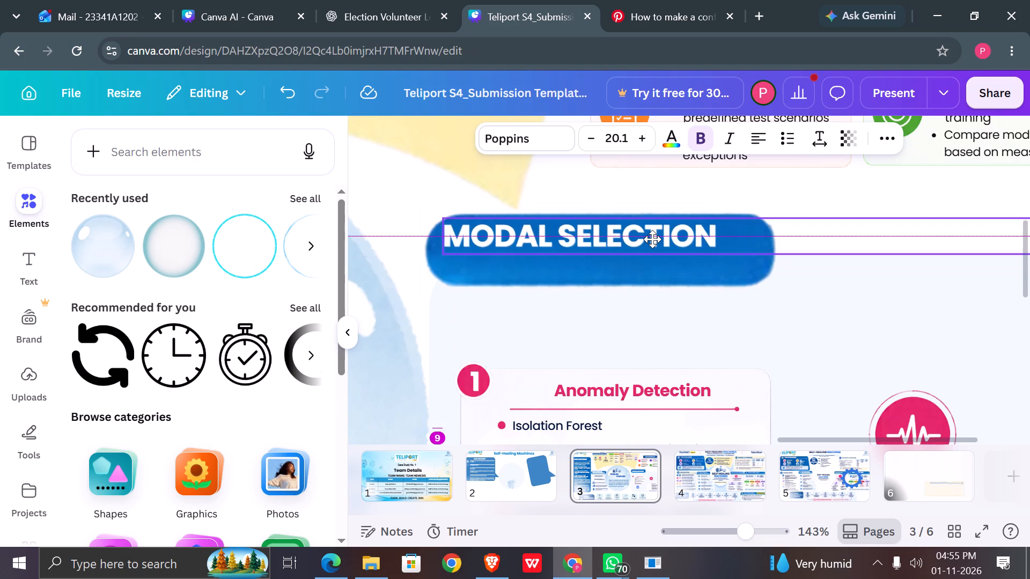
pyautogui.moveTo(652, 239); pyautogui.dragTo(653, 246)
pyautogui.moveTo(705, 274); pyautogui.dragTo(711, 288)
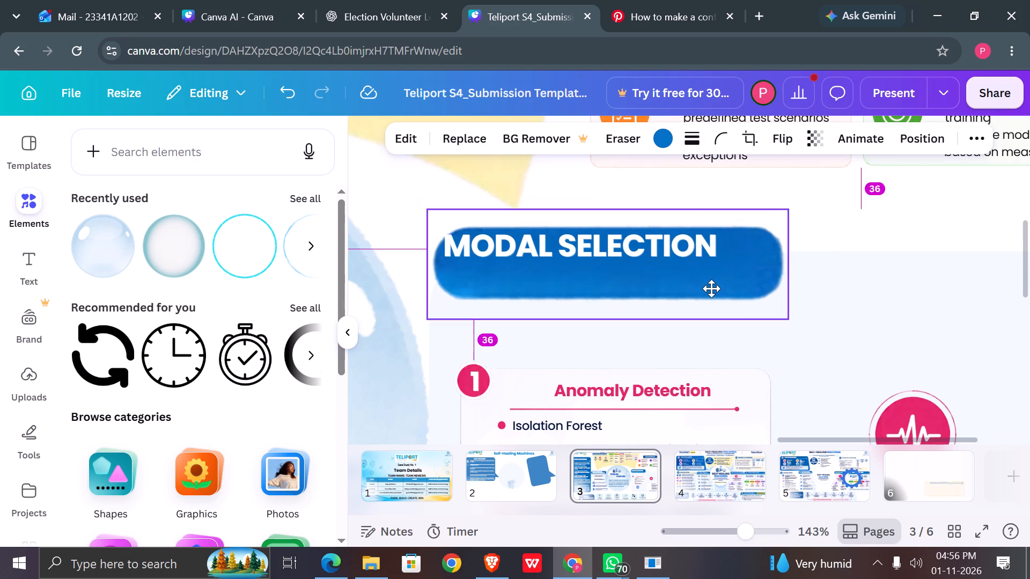
pyautogui.moveTo(711, 288); pyautogui.dragTo(709, 292)
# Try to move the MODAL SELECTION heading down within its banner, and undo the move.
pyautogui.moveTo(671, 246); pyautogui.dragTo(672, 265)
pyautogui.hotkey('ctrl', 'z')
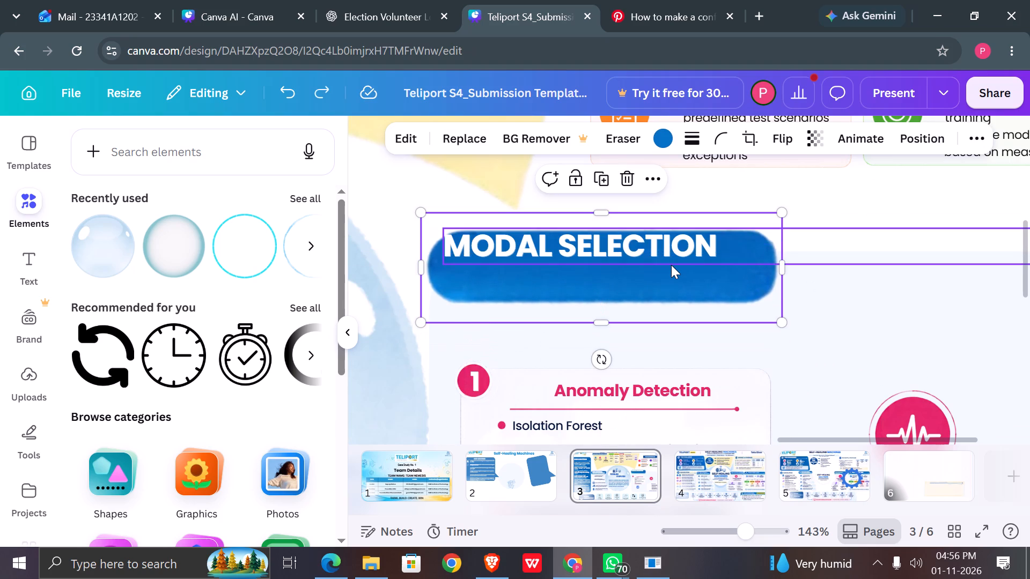
# Select the MODAL SELECTION heading text on its blue banner.
pyautogui.click(634, 252)
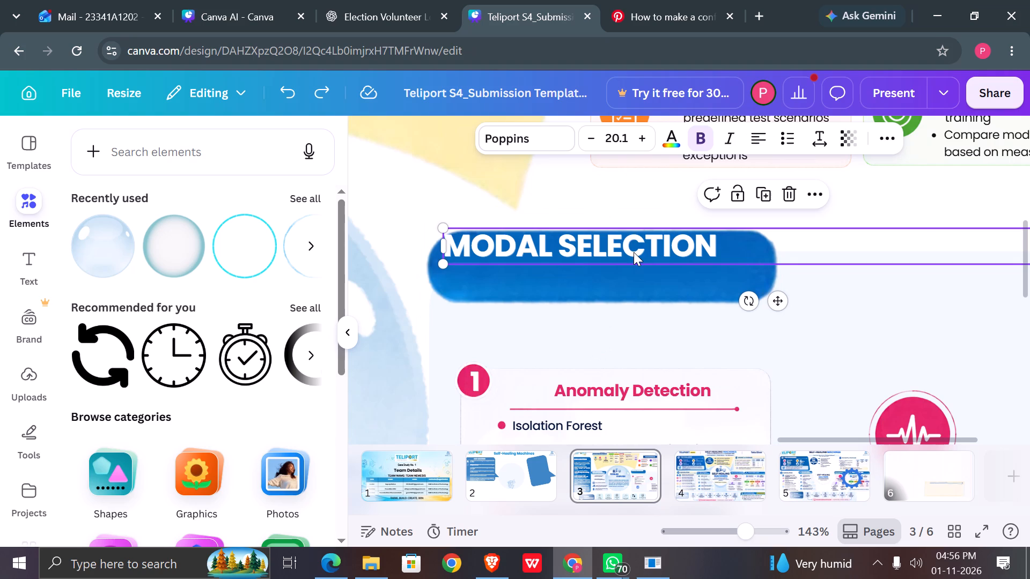
pyautogui.click(634, 252)
pyautogui.rightClick(634, 252)
pyautogui.click(603, 247)
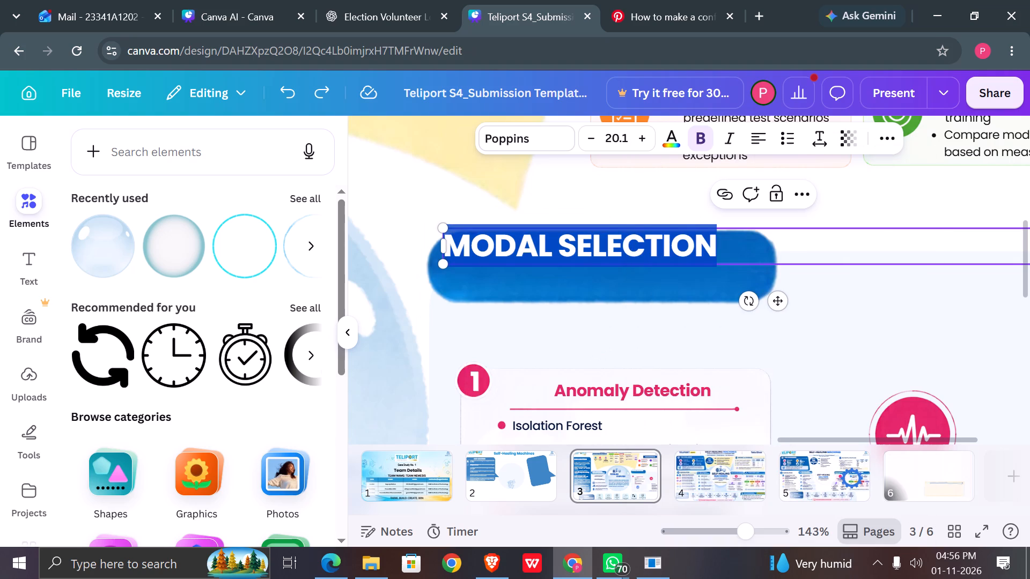